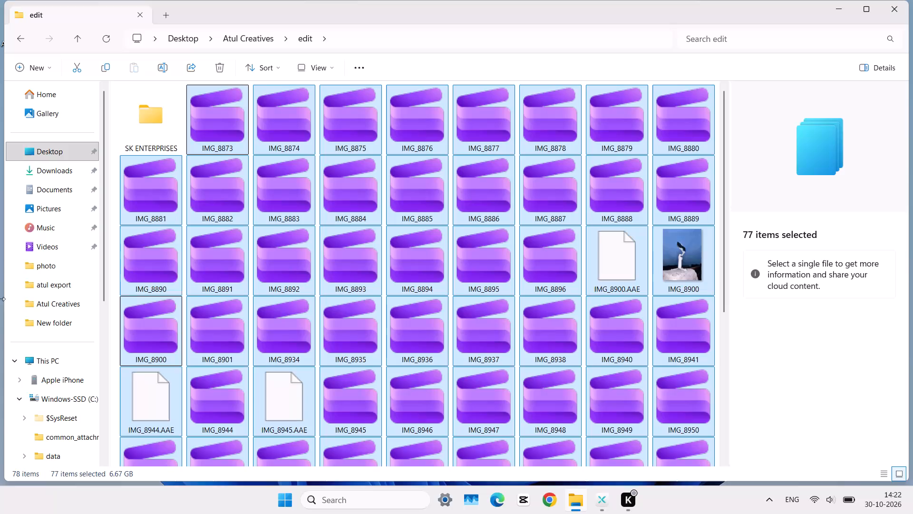
Open a new Google Chrome window from the file explorer.
{"action": "double_click", "coordinate": [552, 504]}
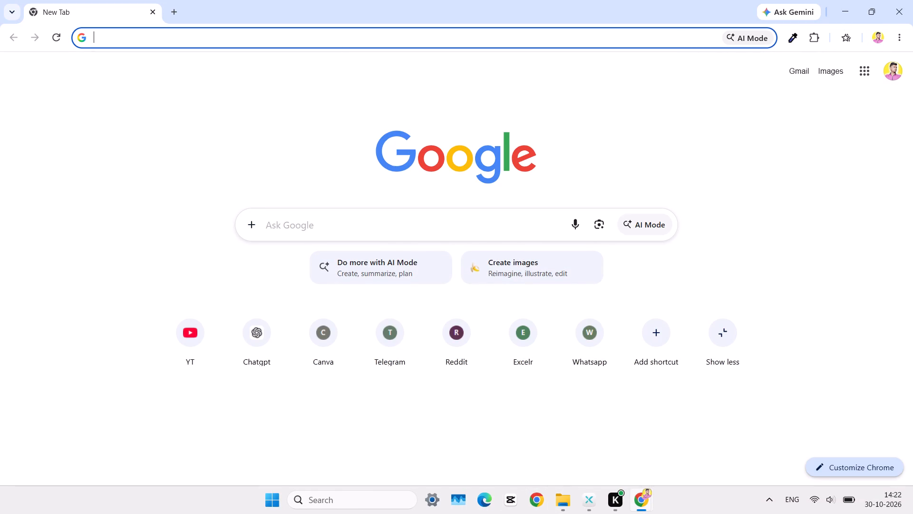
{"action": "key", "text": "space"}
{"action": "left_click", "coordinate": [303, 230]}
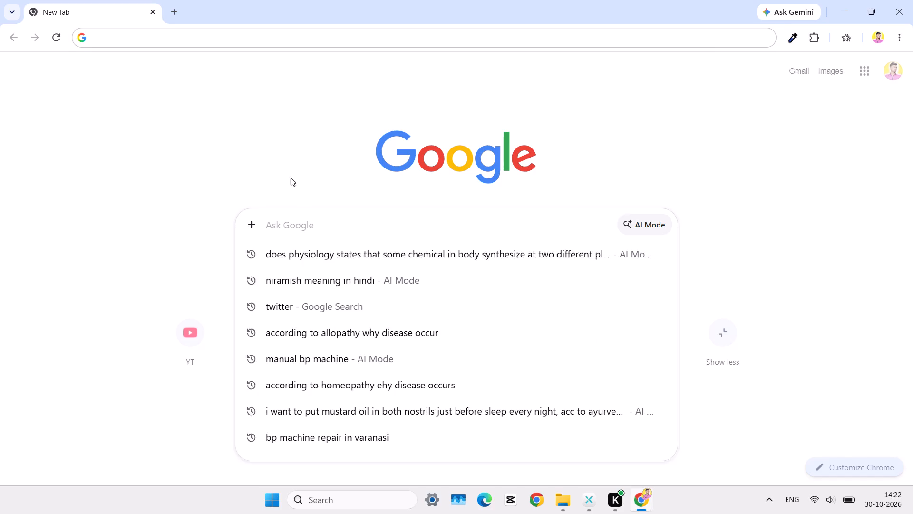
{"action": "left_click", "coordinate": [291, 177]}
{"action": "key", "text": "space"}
Switch to the Chrome profile named Pal.
{"action": "left_click", "coordinate": [884, 39]}
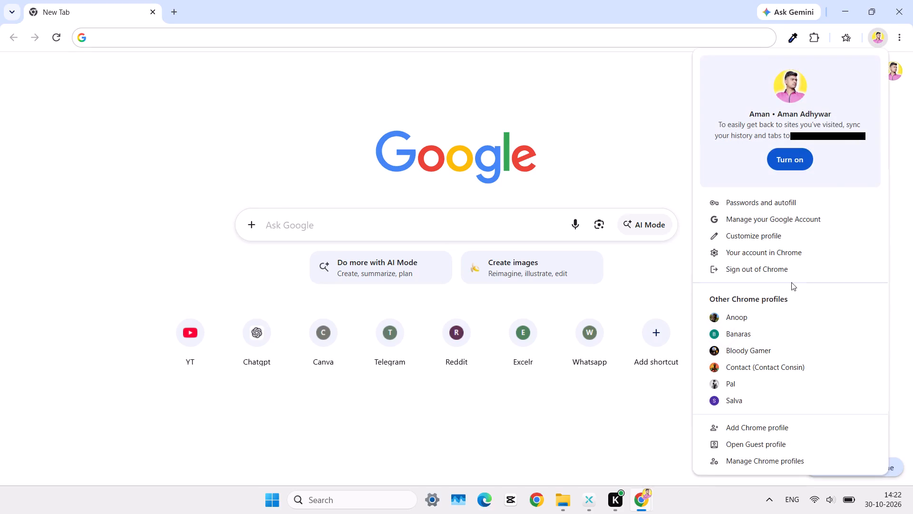
{"action": "left_click", "coordinate": [749, 381]}
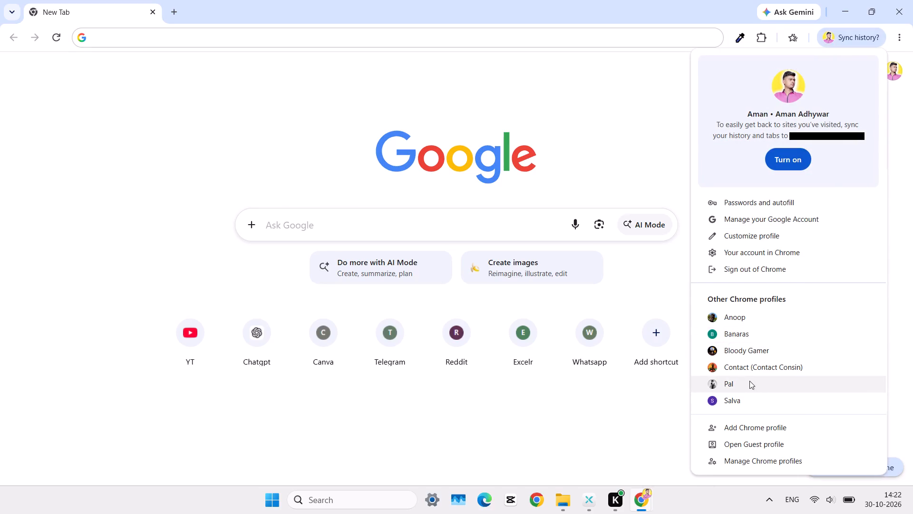
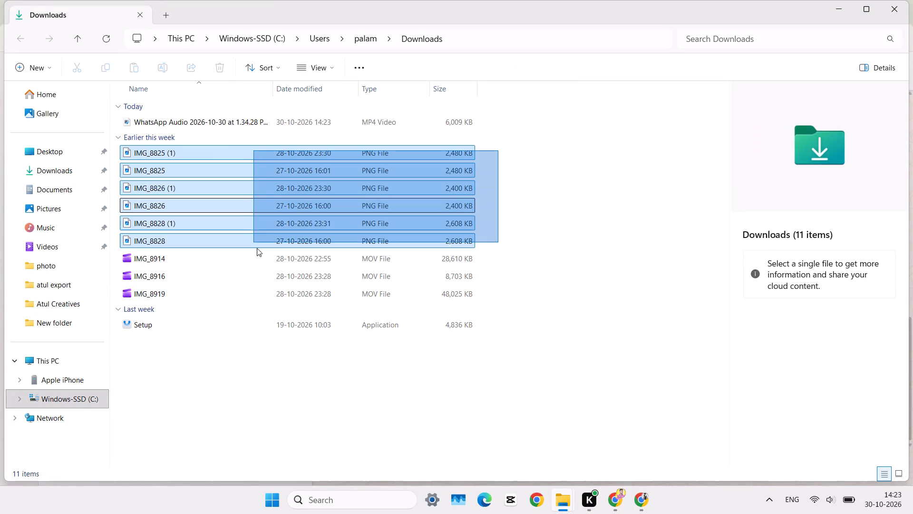
Delete all the IMG picture and video files grouped under Earlier this week in the Downloads folder.
{"action": "left_click_drag", "start_coordinate": [257, 248], "coordinate": [266, 296]}
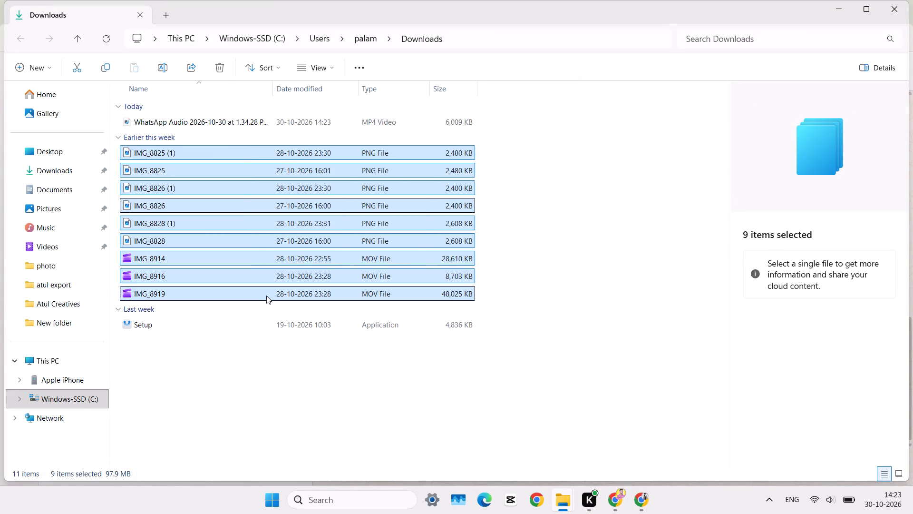
{"action": "key", "text": "Delete"}
Move the WhatsApp Audio file from Downloads into the edit folder inside Atul Creatives on the Desktop.
{"action": "left_click", "coordinate": [144, 127]}
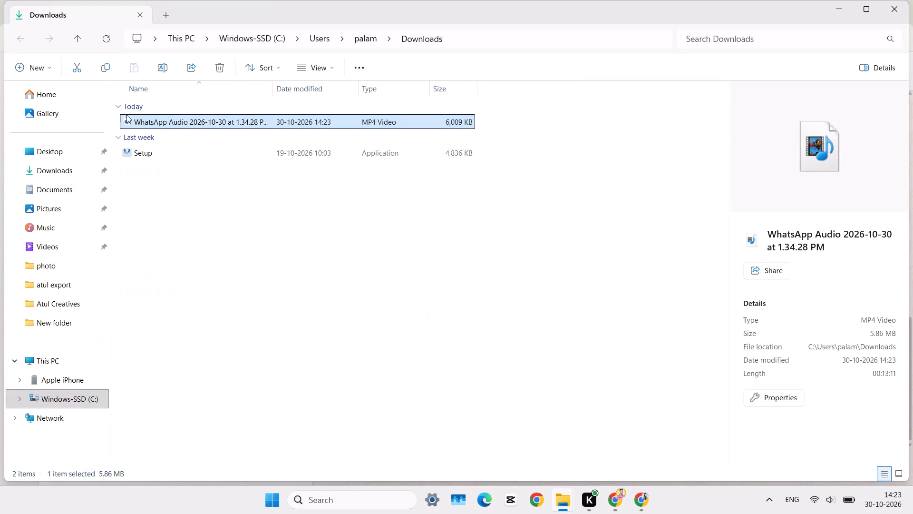
{"action": "left_click", "coordinate": [84, 70]}
{"action": "left_click", "coordinate": [49, 153]}
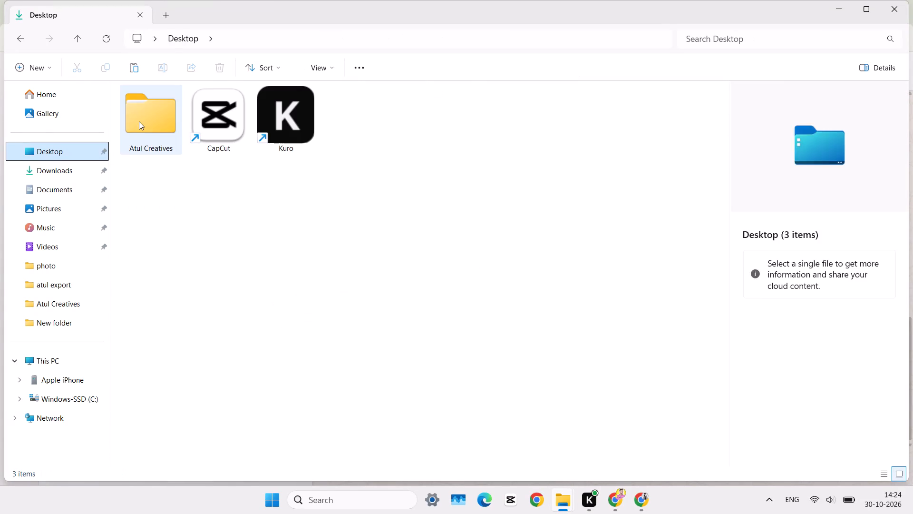
{"action": "left_click", "coordinate": [139, 121]}
{"action": "triple_click", "coordinate": [159, 119]}
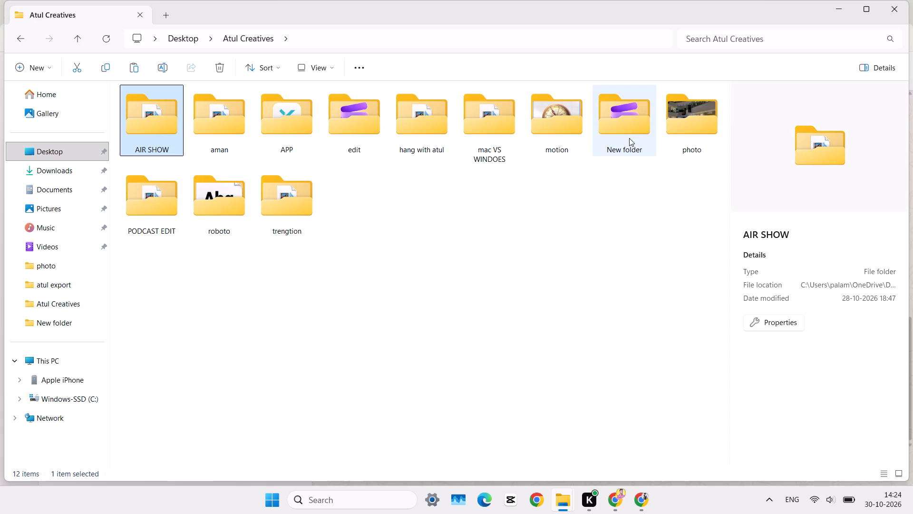
{"action": "double_click", "coordinate": [347, 132]}
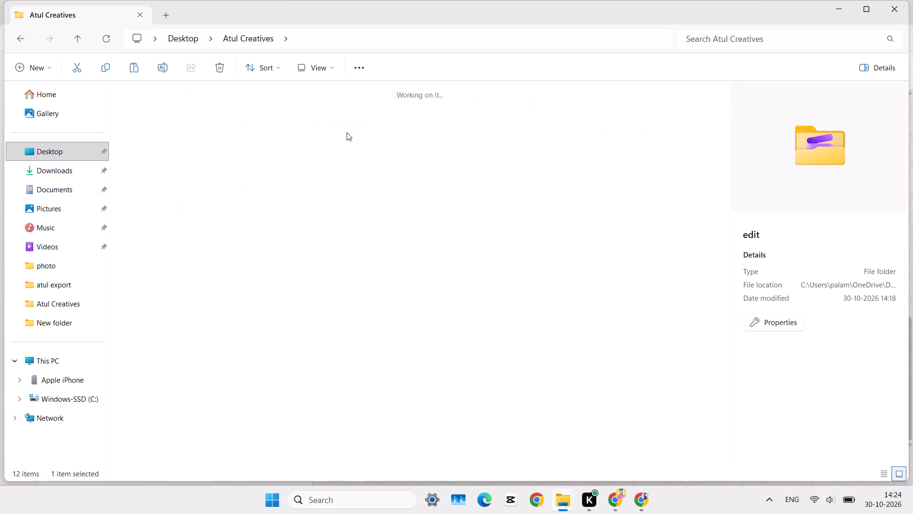
{"action": "left_click", "coordinate": [132, 69]}
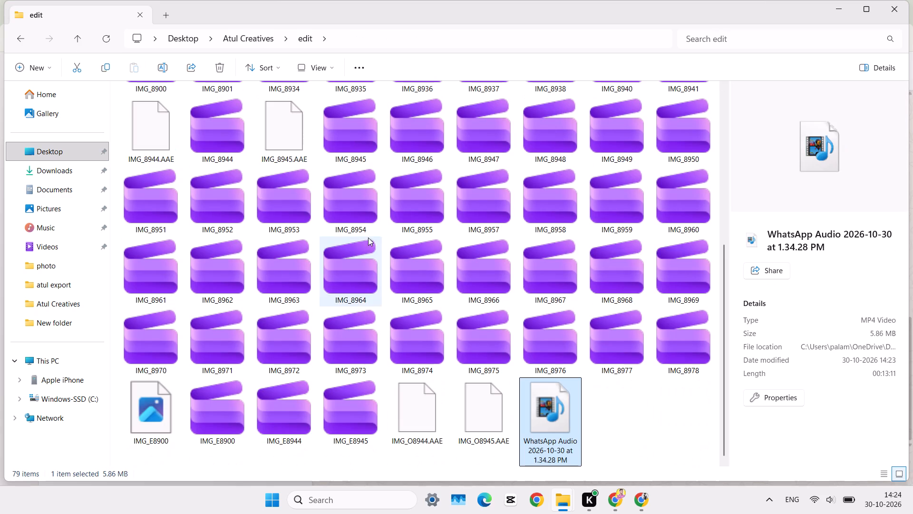
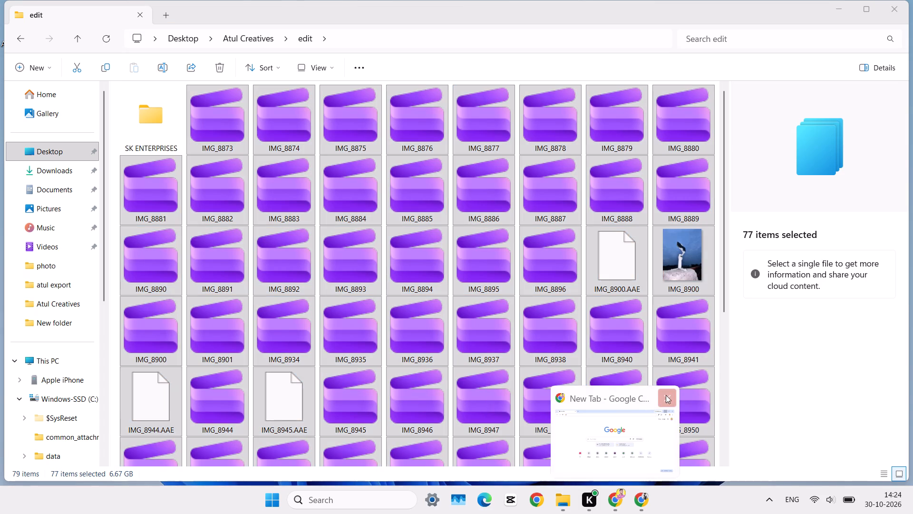
Close the Google Chrome window that has an empty New Tab open.
{"action": "left_click", "coordinate": [669, 395]}
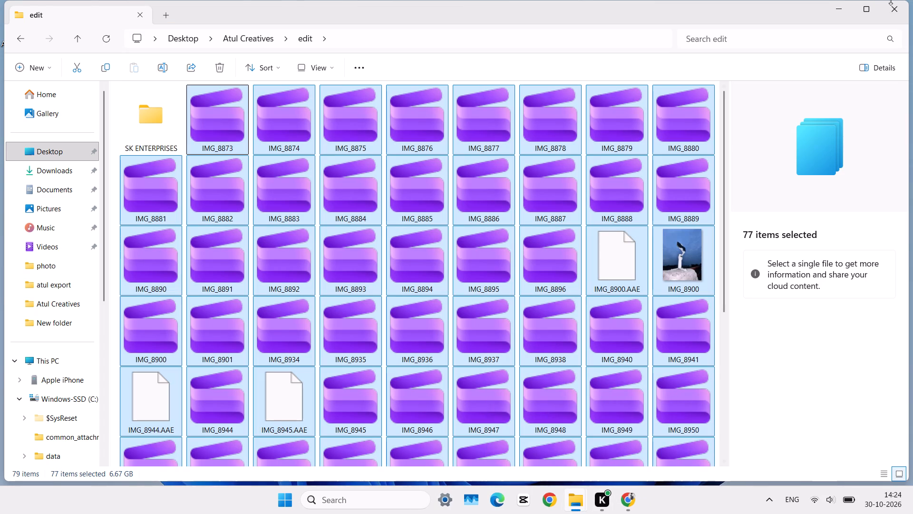
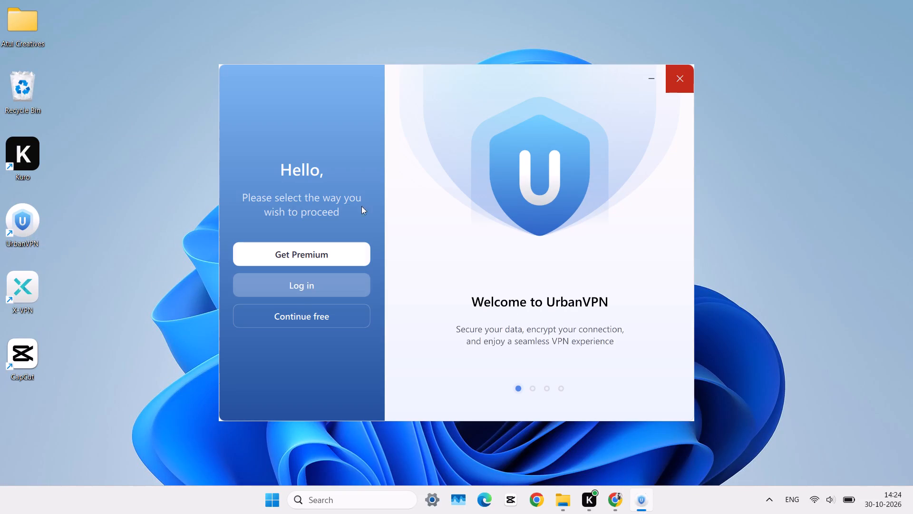
Continue with the free version of UrbanVPN and ignore the premium upgrade offer.
{"action": "left_click", "coordinate": [297, 323]}
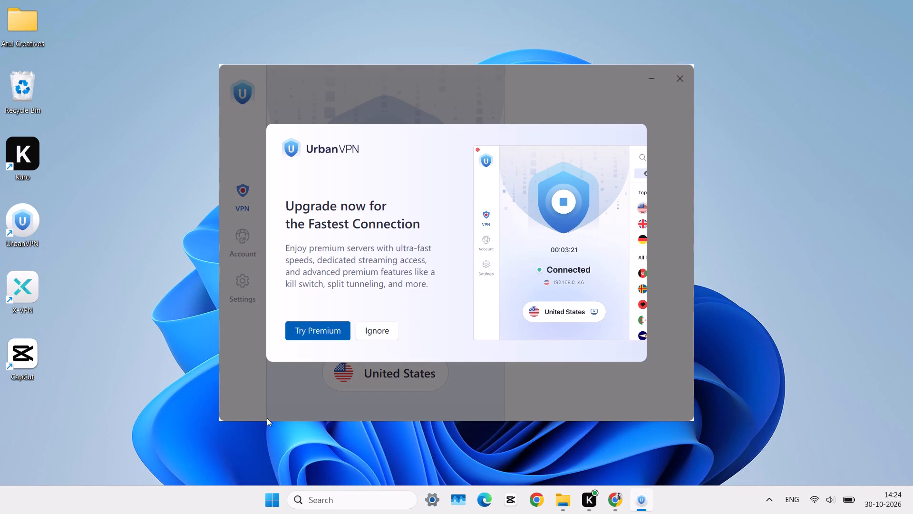
{"action": "left_click", "coordinate": [383, 334]}
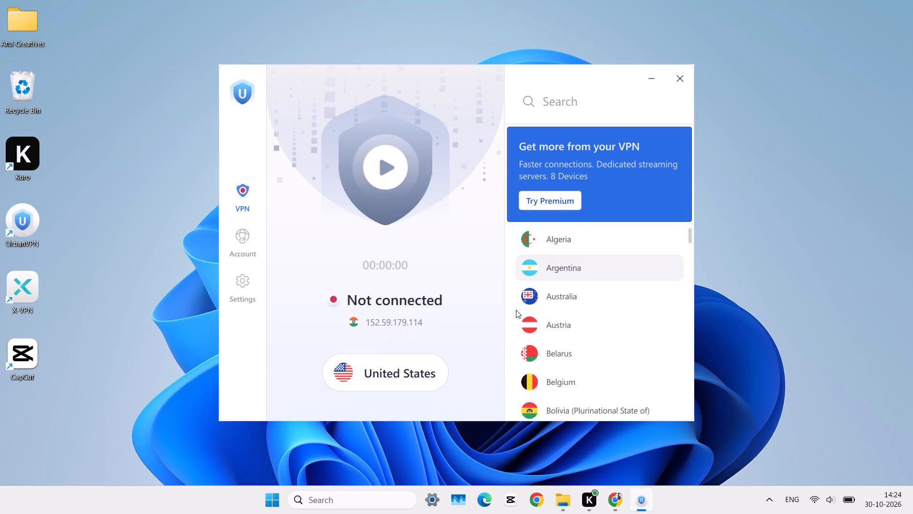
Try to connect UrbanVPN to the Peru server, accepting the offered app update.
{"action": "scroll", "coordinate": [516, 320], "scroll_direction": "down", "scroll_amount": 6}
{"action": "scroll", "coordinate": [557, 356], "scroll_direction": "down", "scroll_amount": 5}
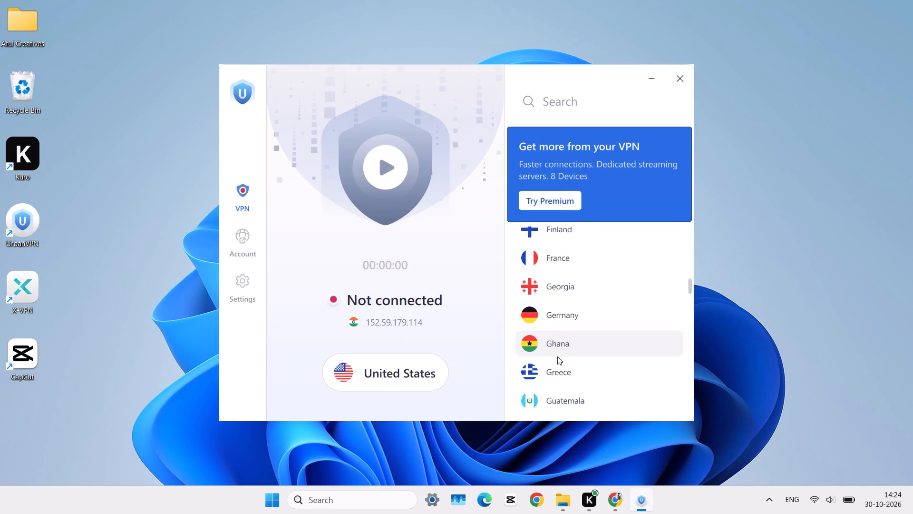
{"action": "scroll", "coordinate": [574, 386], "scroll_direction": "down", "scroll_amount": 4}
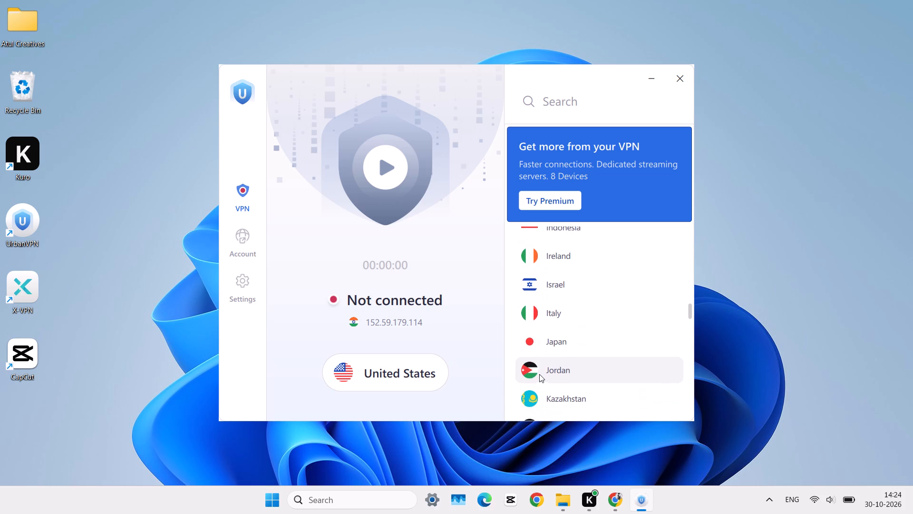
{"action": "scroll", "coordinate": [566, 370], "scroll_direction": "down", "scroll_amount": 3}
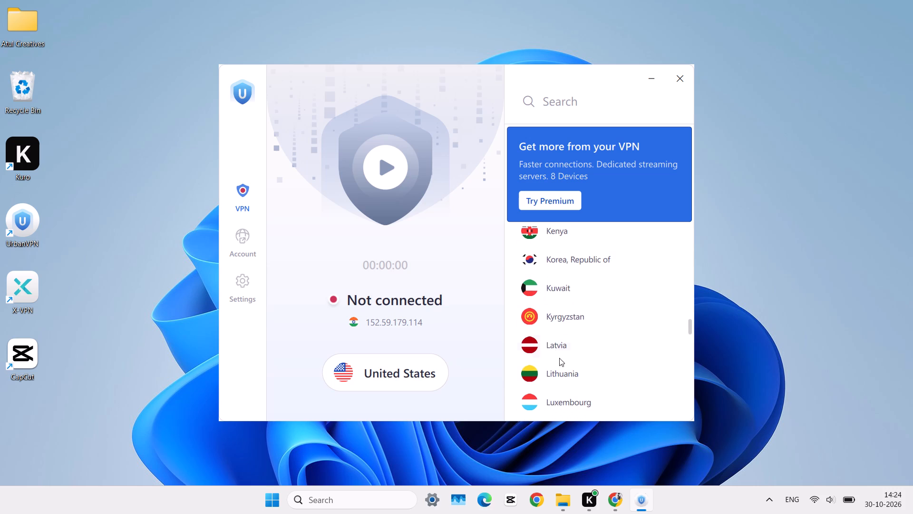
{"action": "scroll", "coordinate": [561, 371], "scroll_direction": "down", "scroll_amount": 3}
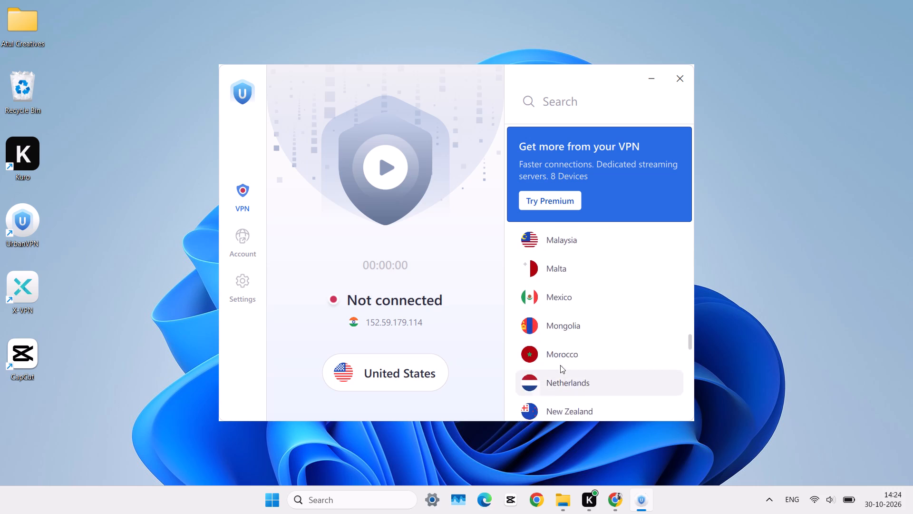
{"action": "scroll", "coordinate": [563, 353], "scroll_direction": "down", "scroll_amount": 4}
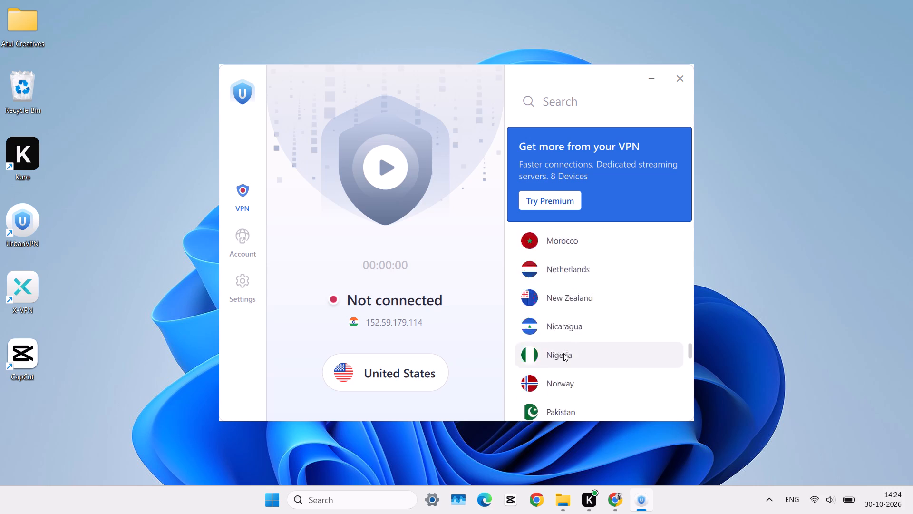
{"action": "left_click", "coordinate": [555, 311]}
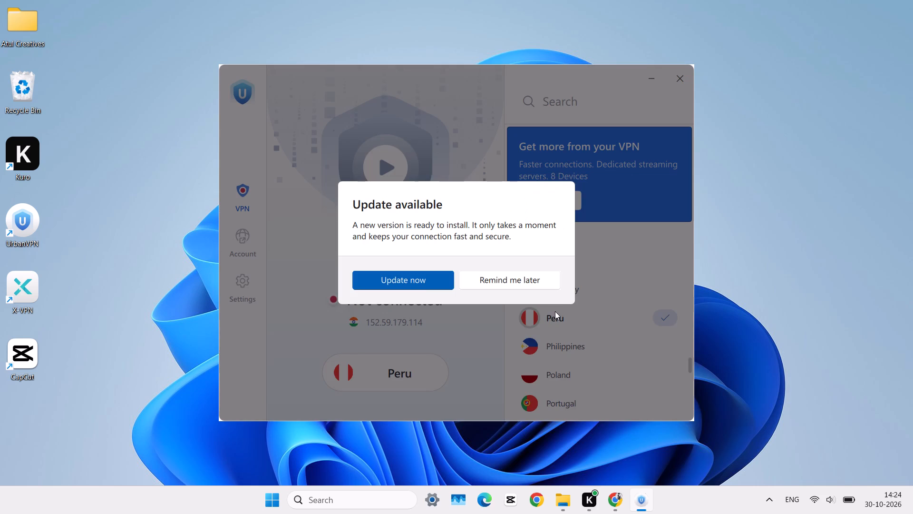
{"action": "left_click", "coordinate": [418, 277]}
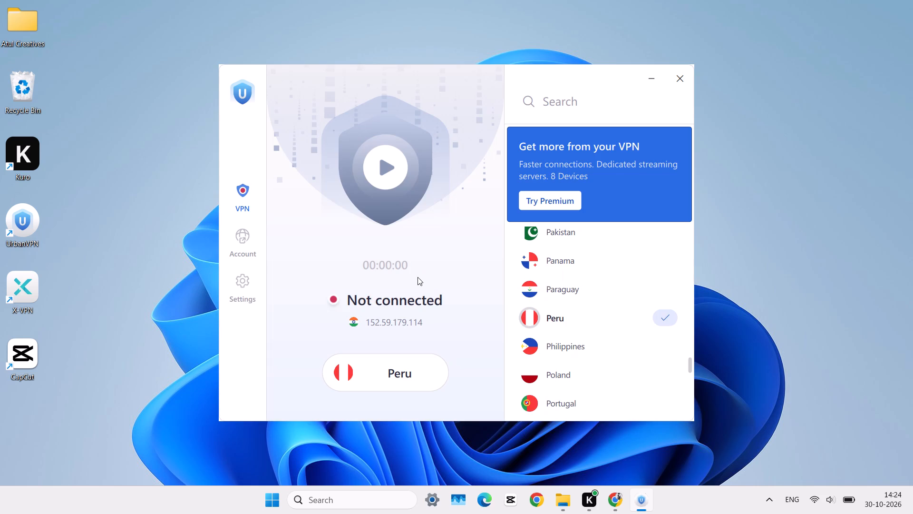
Connect UrbanVPN to the Singapore server, postponing the offered app update.
{"action": "scroll", "coordinate": [535, 354], "scroll_direction": "down", "scroll_amount": 4}
{"action": "scroll", "coordinate": [535, 354], "scroll_direction": "up", "scroll_amount": 1}
{"action": "left_click", "coordinate": [544, 346]}
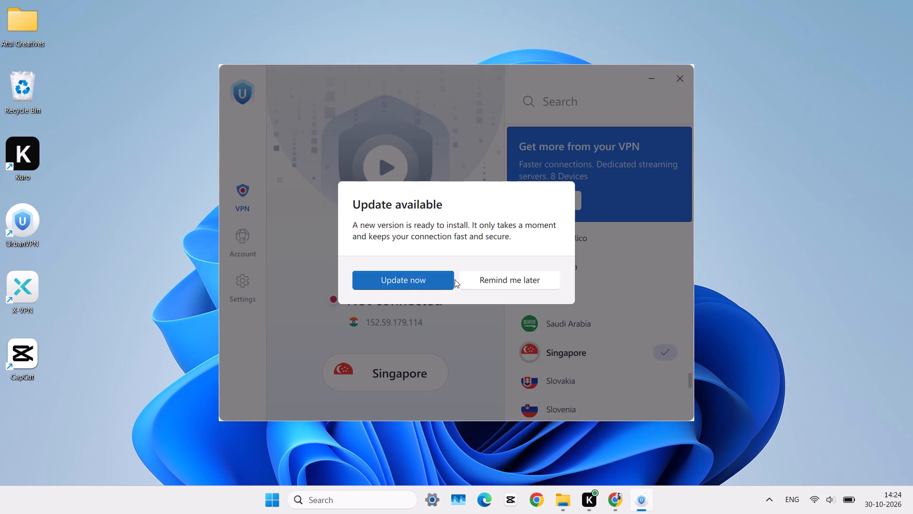
{"action": "left_click", "coordinate": [507, 284]}
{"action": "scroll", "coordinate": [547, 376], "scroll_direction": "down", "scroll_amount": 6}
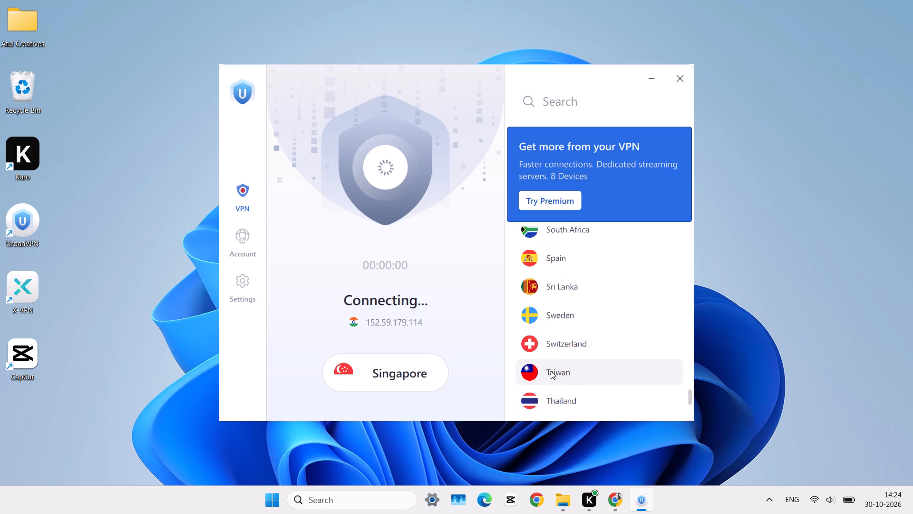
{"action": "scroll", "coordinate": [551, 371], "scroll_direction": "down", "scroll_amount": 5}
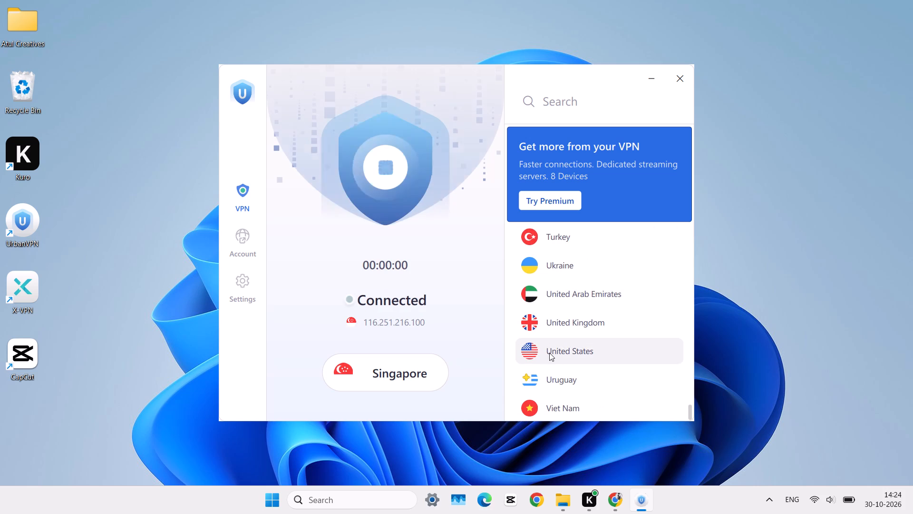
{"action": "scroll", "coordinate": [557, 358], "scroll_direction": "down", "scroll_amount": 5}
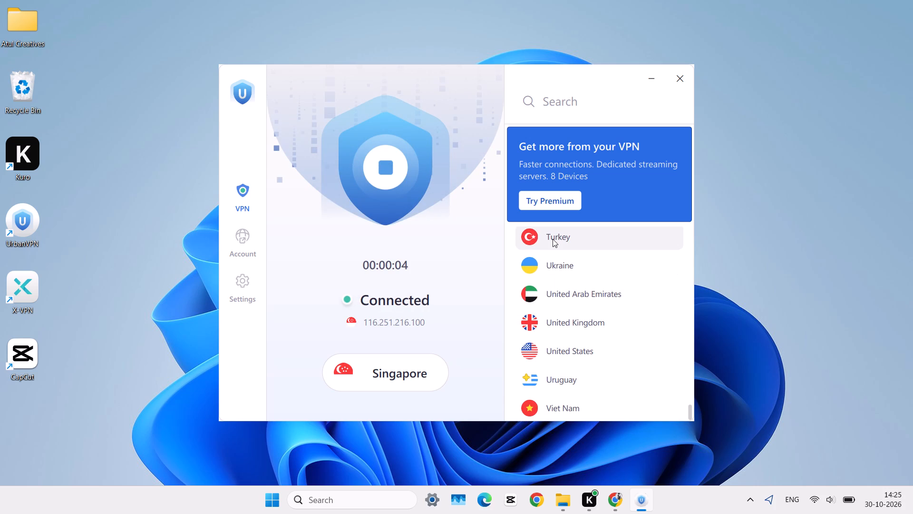
Launch CapCut and dismiss the Early Black Friday Deals offer for Pro.
{"action": "double_click", "coordinate": [27, 347]}
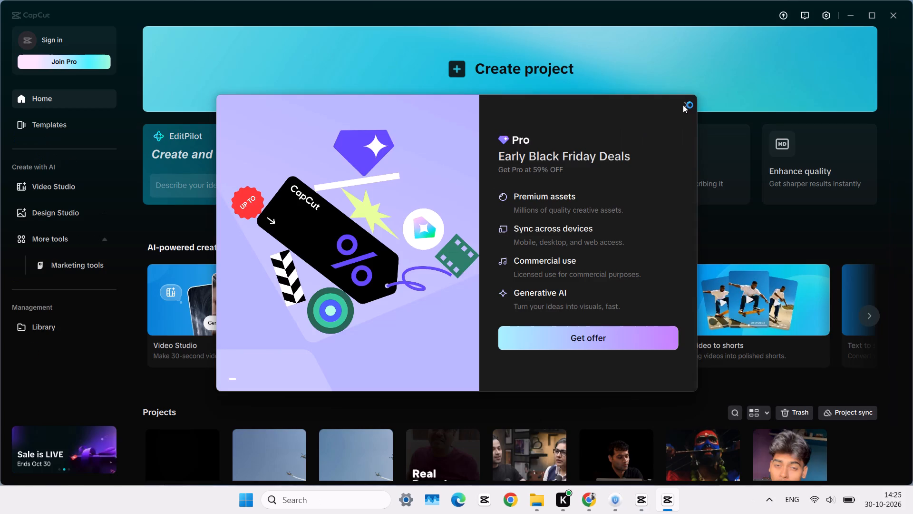
{"action": "left_click", "coordinate": [696, 107]}
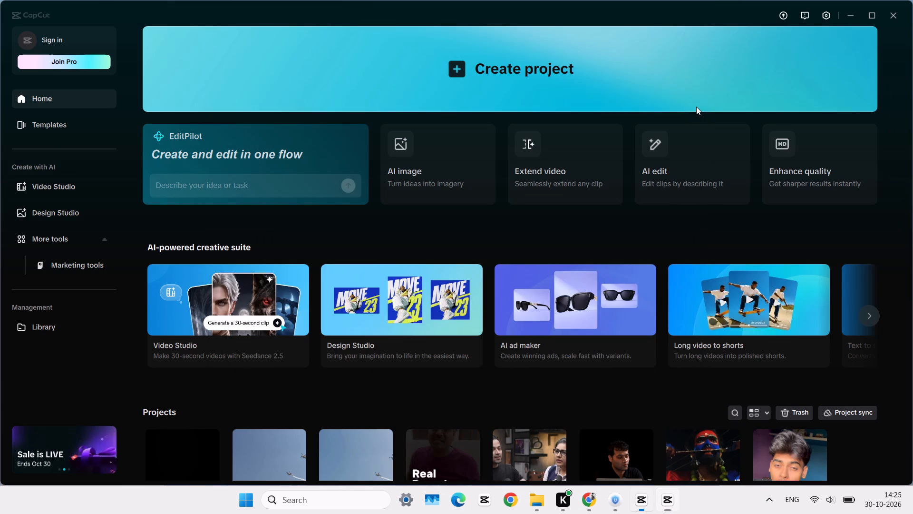
Create a new video project from the CapCut home screen.
{"action": "scroll", "coordinate": [251, 351], "scroll_direction": "down", "scroll_amount": 5}
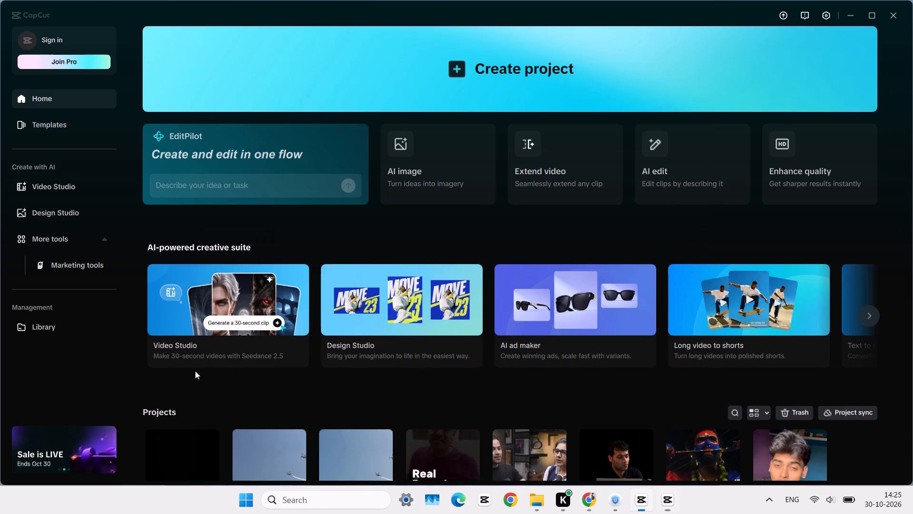
{"action": "scroll", "coordinate": [311, 299], "scroll_direction": "up", "scroll_amount": 9}
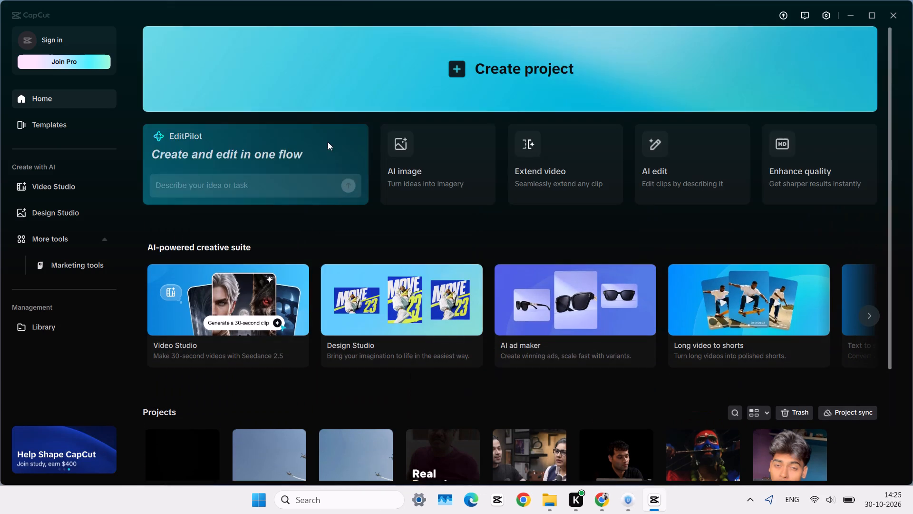
{"action": "left_click", "coordinate": [339, 87]}
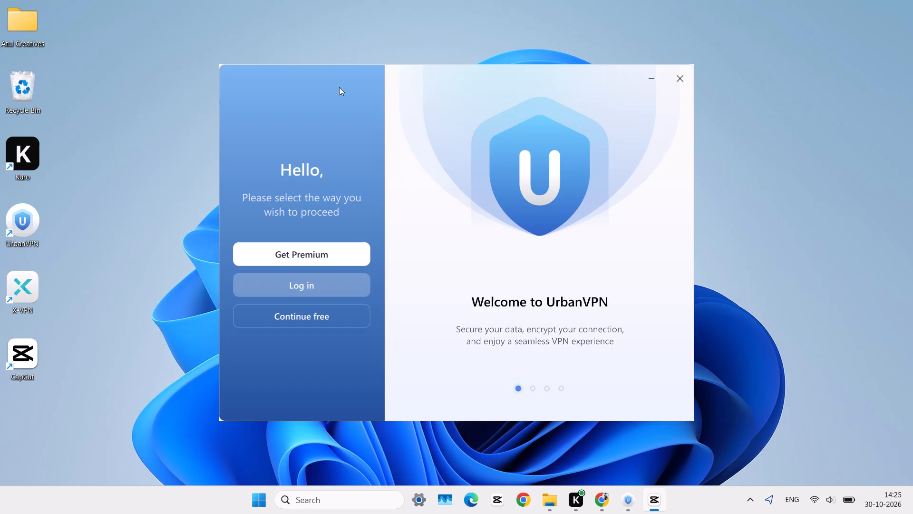
Choose to continue with the free version on the reappeared UrbanVPN welcome screen.
{"action": "left_click", "coordinate": [319, 322]}
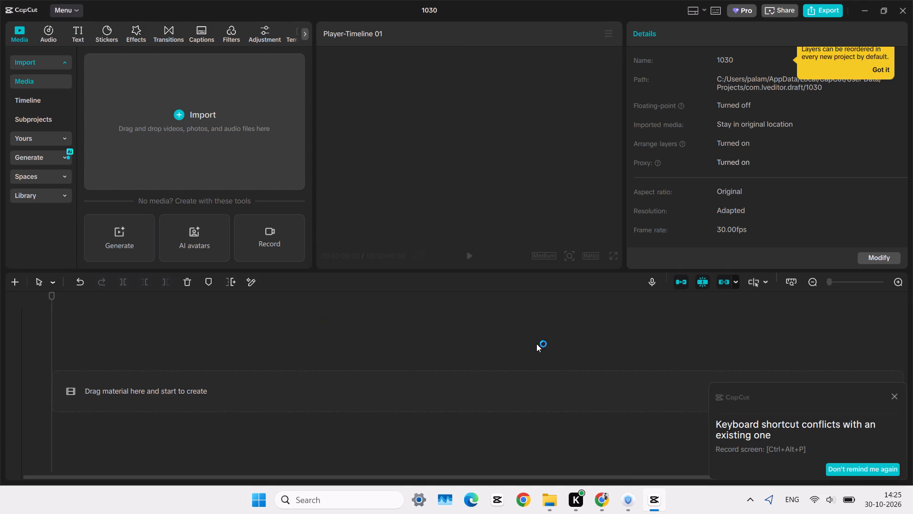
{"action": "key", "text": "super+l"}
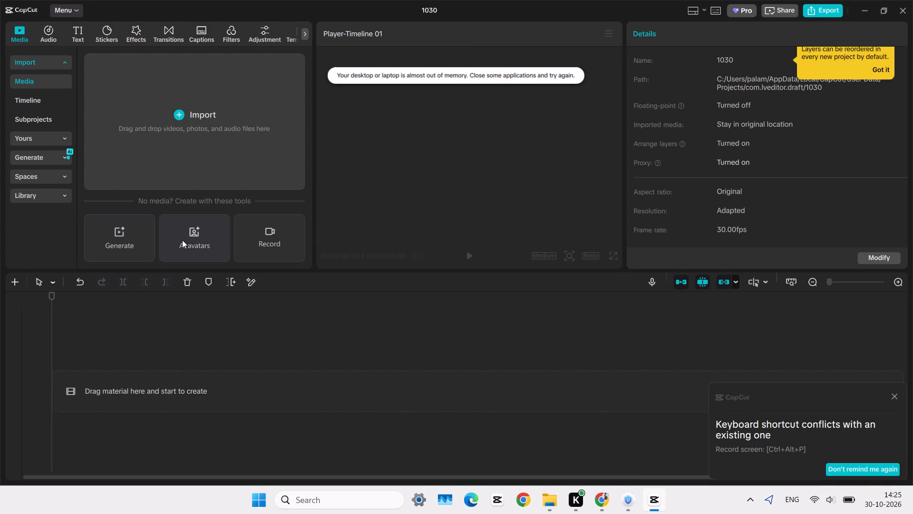
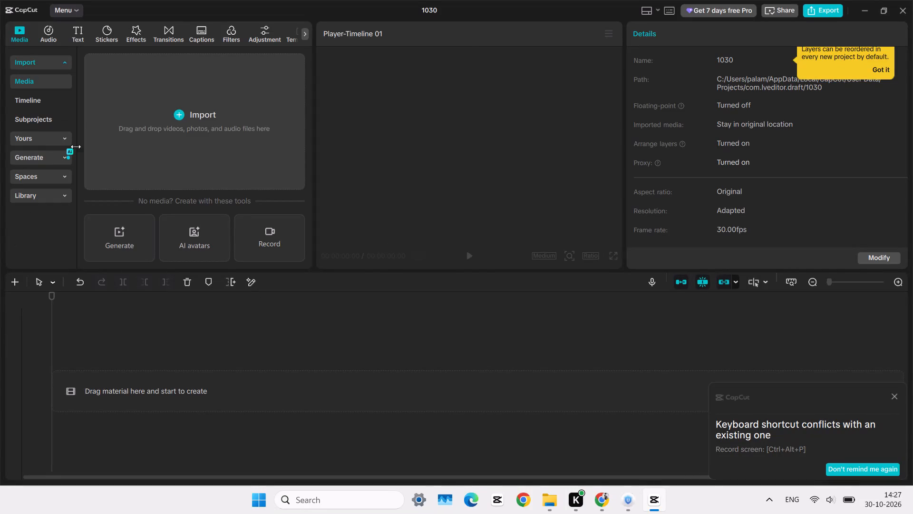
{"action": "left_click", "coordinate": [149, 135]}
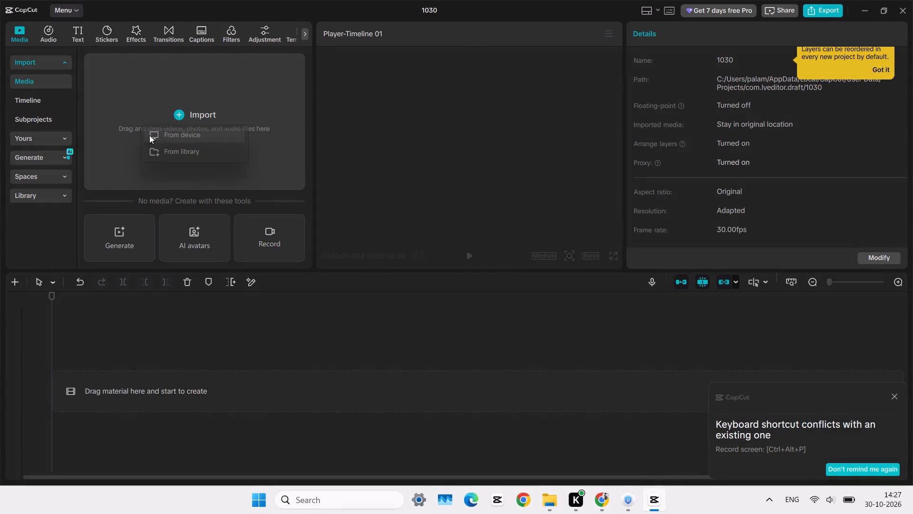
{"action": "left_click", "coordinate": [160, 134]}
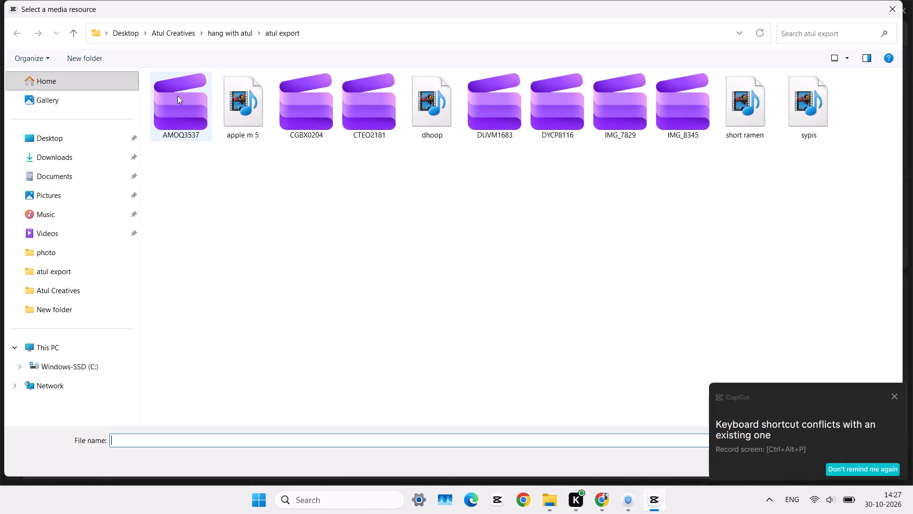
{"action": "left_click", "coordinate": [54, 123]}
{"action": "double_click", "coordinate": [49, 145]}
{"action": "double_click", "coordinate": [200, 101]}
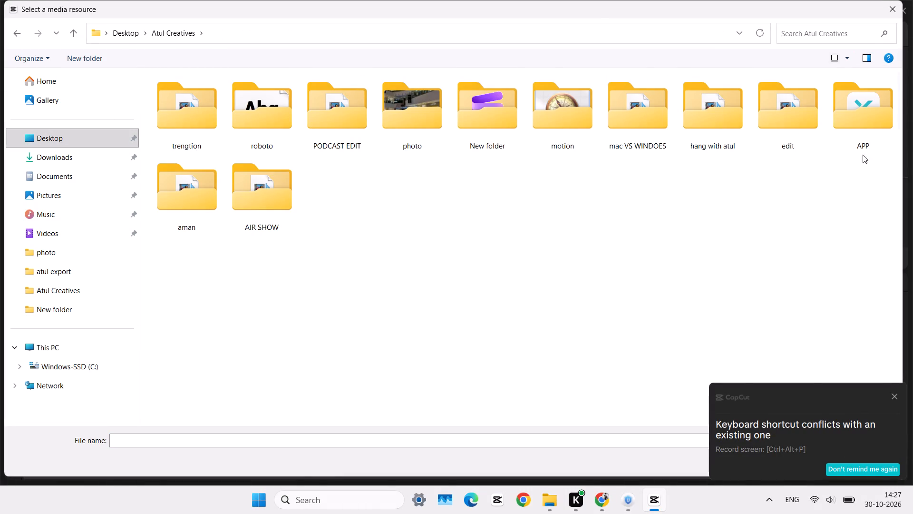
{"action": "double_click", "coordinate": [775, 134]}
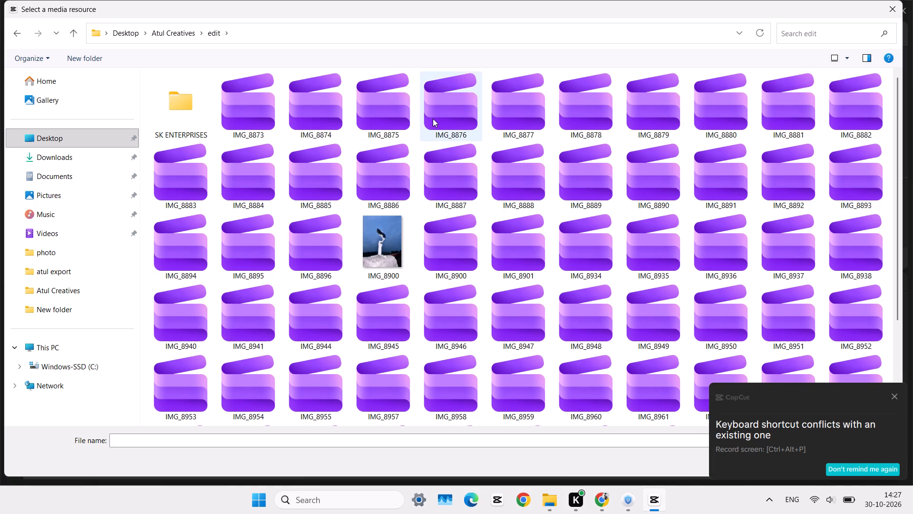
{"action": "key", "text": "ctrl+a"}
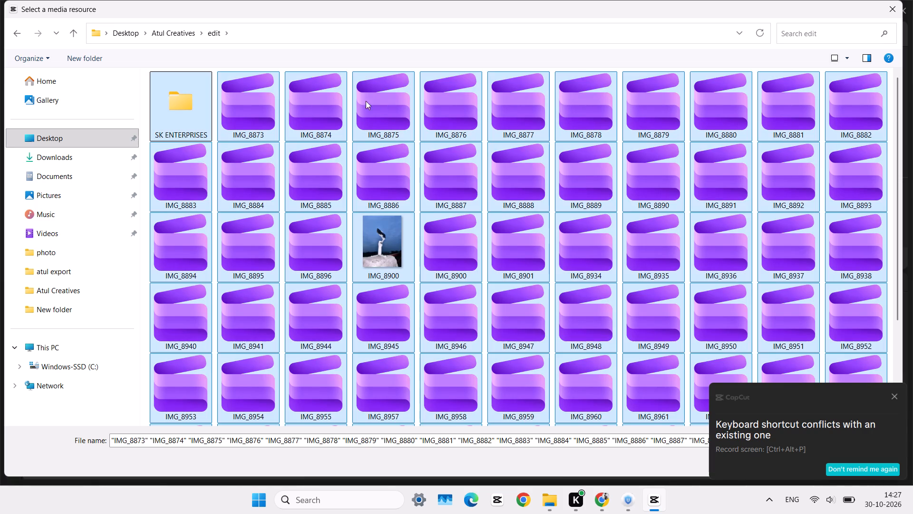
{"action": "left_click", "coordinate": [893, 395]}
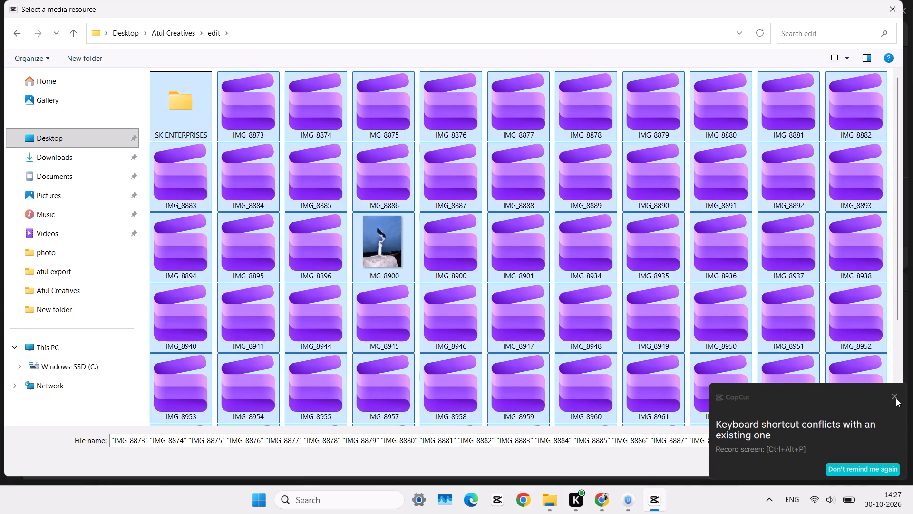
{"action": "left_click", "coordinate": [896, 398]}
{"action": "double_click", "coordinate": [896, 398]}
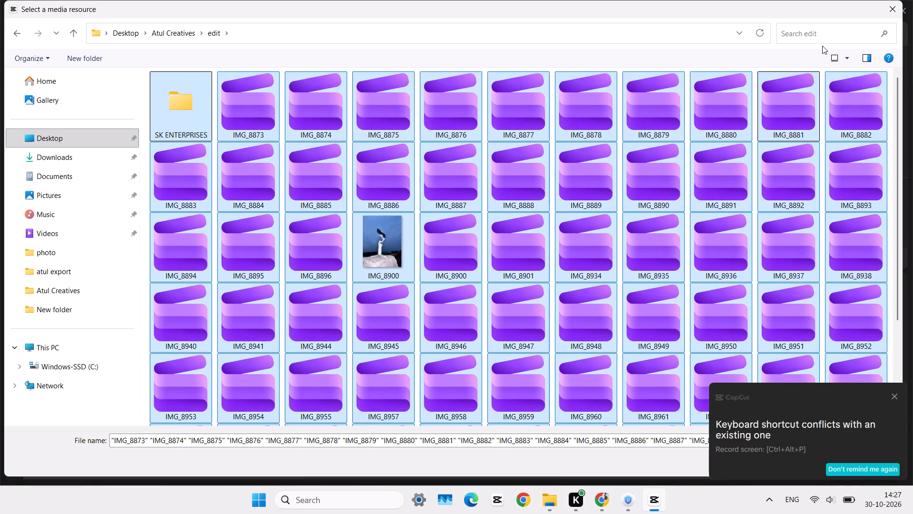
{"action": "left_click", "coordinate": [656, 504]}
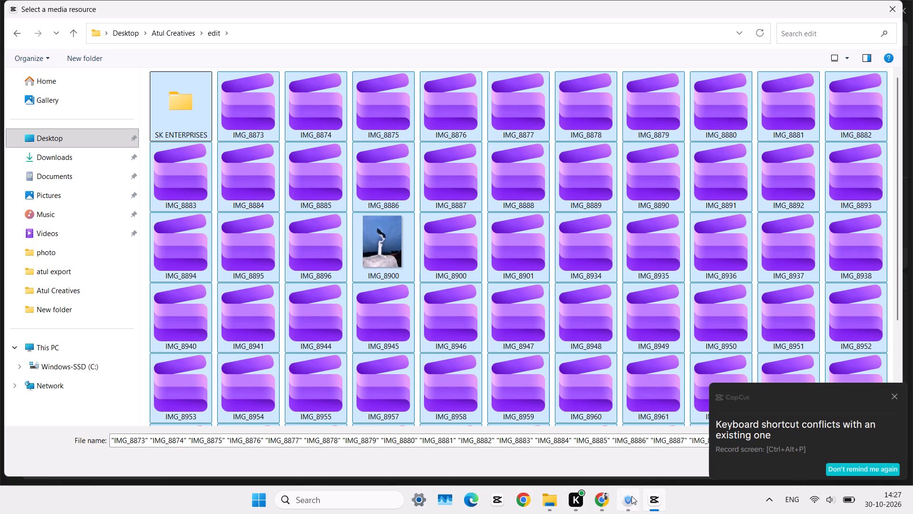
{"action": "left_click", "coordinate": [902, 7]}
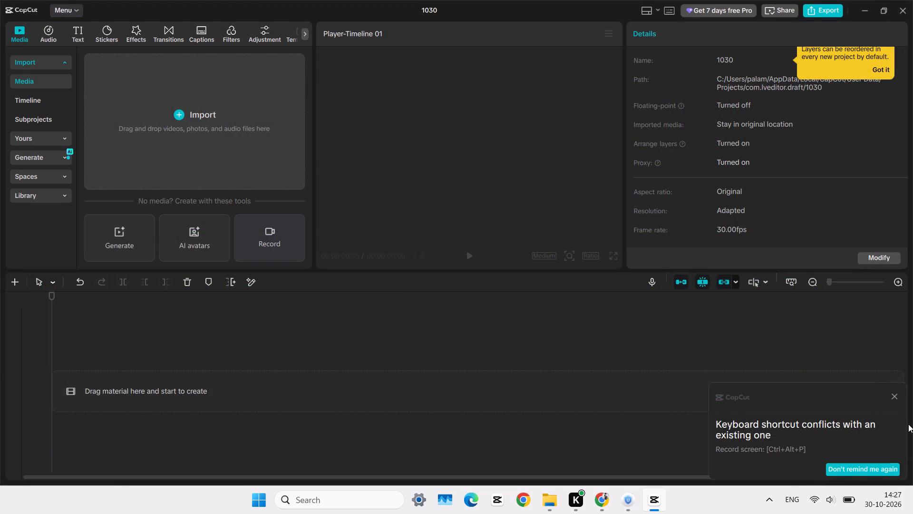
Dismiss the keyboard shortcut conflict notification.
{"action": "left_click", "coordinate": [895, 395]}
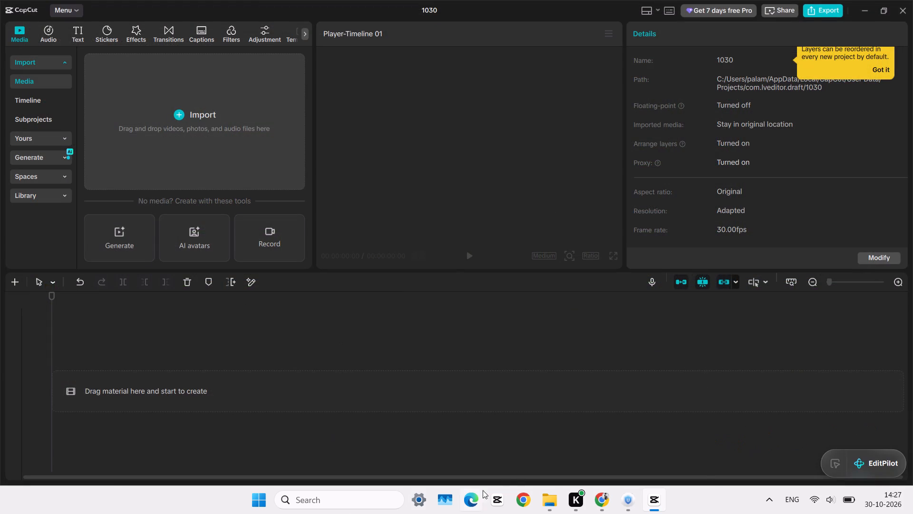
Import the files already selected in File Explorer's Atul Creatives edit folder into the CapCut project's media library.
{"action": "left_click", "coordinate": [548, 500]}
{"action": "left_click", "coordinate": [467, 426]}
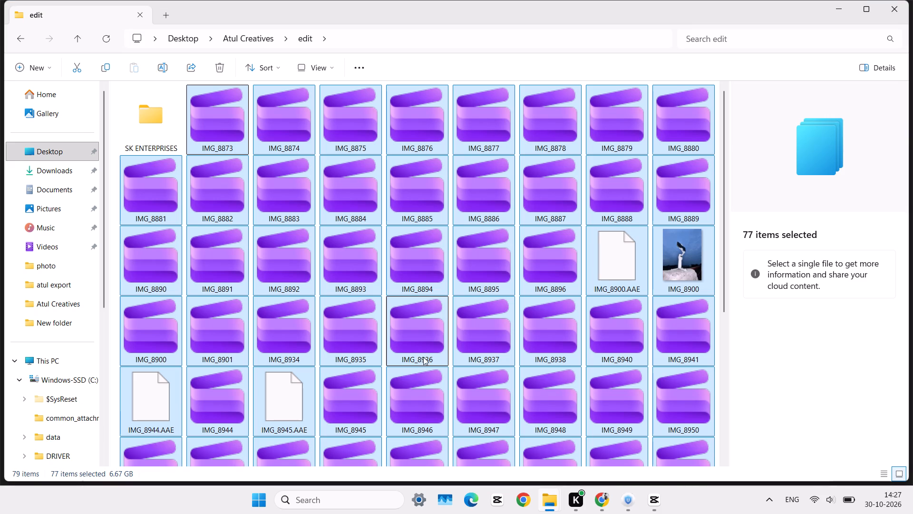
{"action": "left_click_drag", "start_coordinate": [423, 343], "coordinate": [654, 498]}
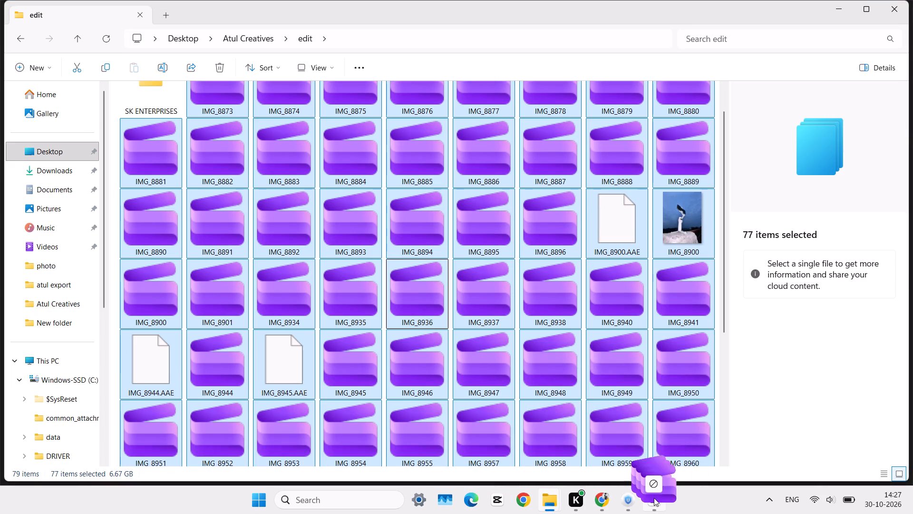
{"action": "left_click_drag", "start_coordinate": [654, 498], "coordinate": [199, 144]}
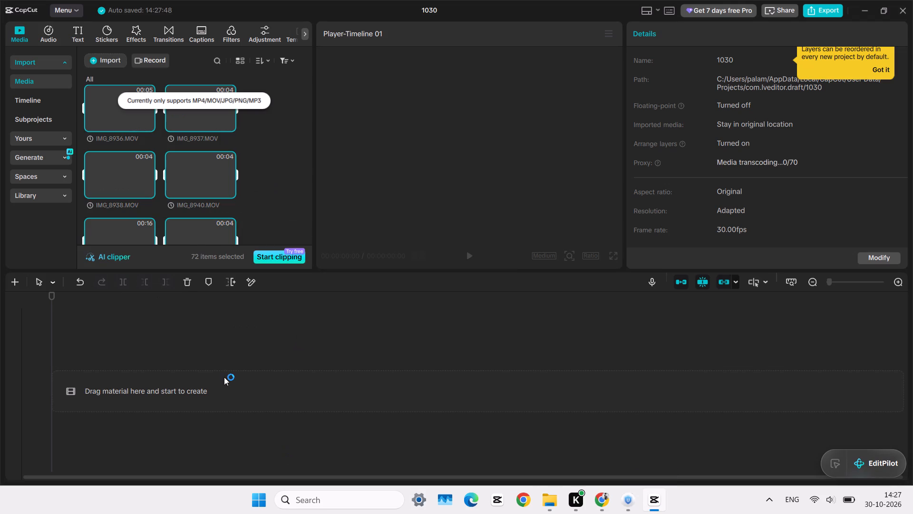
Widen the media library area and switch the workspace to the layout with a tall, full-height player.
{"action": "left_click_drag", "start_coordinate": [314, 144], "coordinate": [351, 152]}
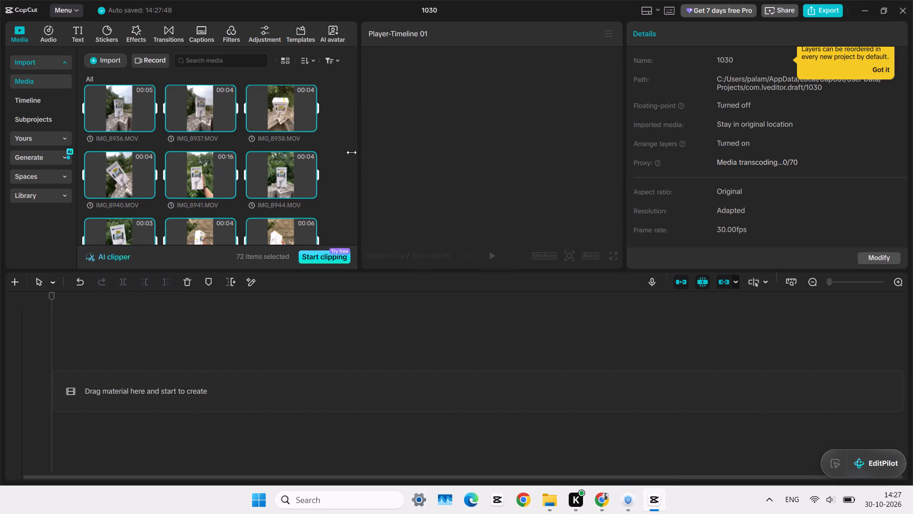
{"action": "left_click_drag", "start_coordinate": [351, 152], "coordinate": [327, 151]}
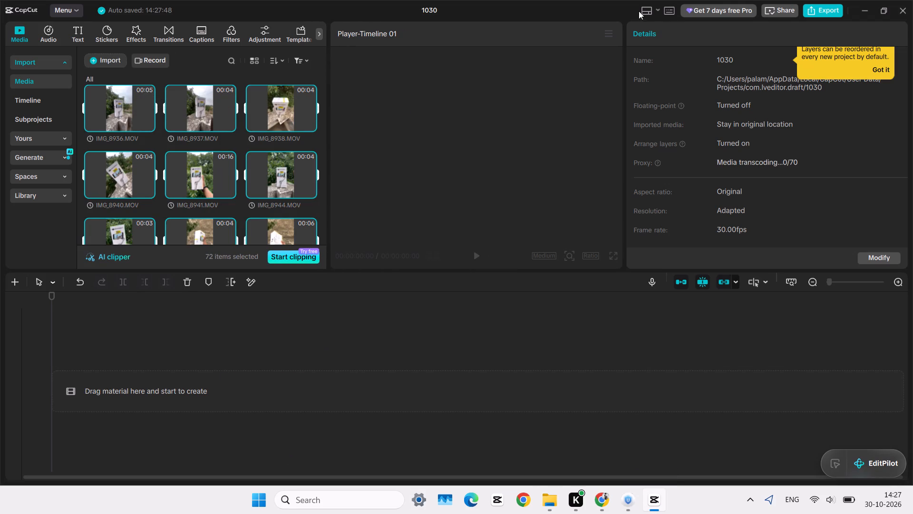
{"action": "left_click", "coordinate": [641, 9]}
{"action": "left_click", "coordinate": [636, 100]}
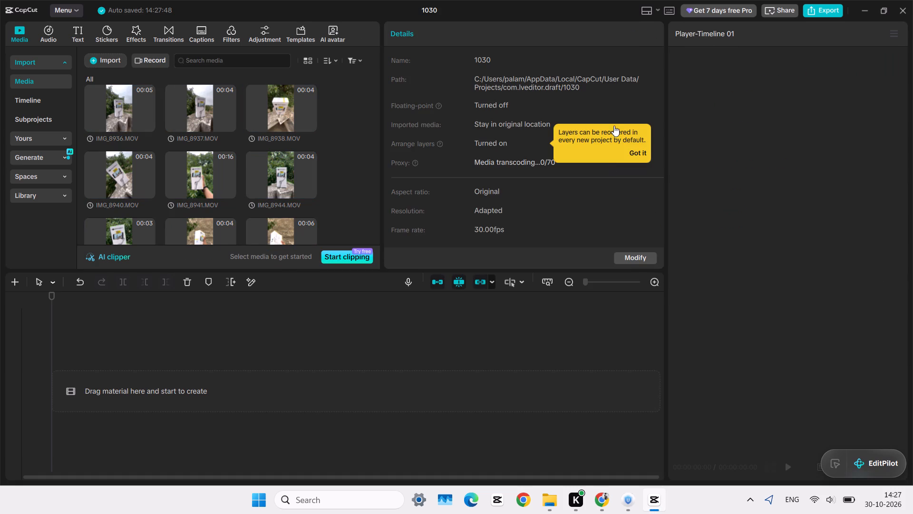
Look through the imported clips in the media library to review the available footage.
{"action": "scroll", "coordinate": [210, 130], "scroll_direction": "down", "scroll_amount": 20}
{"action": "scroll", "coordinate": [210, 130], "scroll_direction": "down", "scroll_amount": 8}
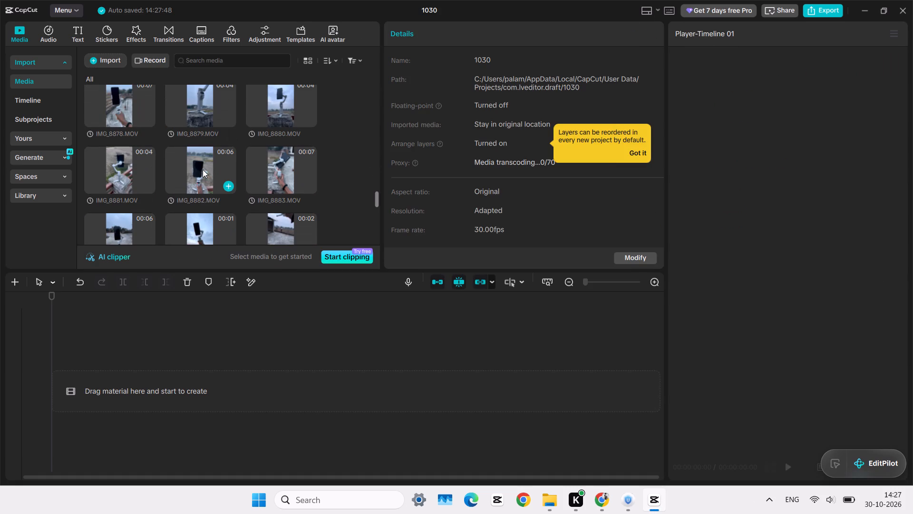
{"action": "scroll", "coordinate": [203, 169], "scroll_direction": "down", "scroll_amount": 13}
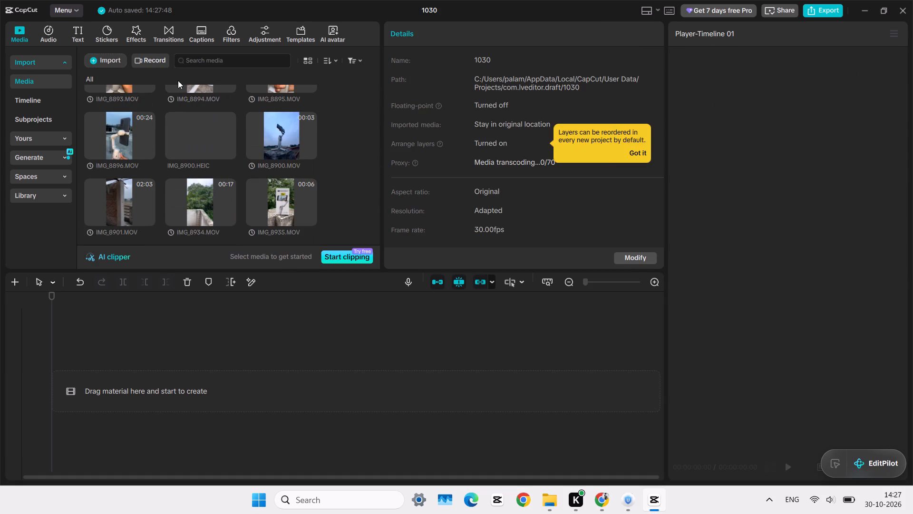
{"action": "scroll", "coordinate": [183, 195], "scroll_direction": "up", "scroll_amount": 4}
{"action": "scroll", "coordinate": [183, 195], "scroll_direction": "down", "scroll_amount": 13}
{"action": "scroll", "coordinate": [232, 196], "scroll_direction": "up", "scroll_amount": 2}
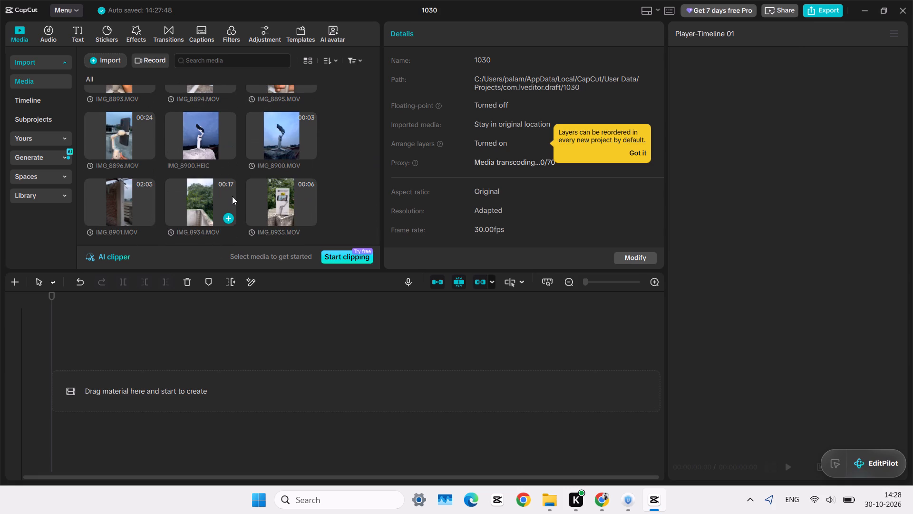
{"action": "scroll", "coordinate": [232, 196], "scroll_direction": "up", "scroll_amount": 19}
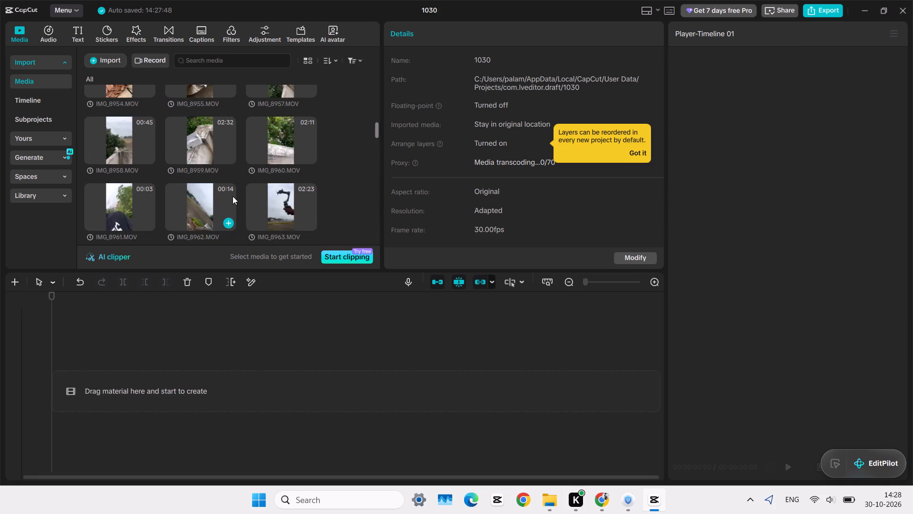
{"action": "scroll", "coordinate": [233, 196], "scroll_direction": "up", "scroll_amount": 20}
{"action": "scroll", "coordinate": [233, 196], "scroll_direction": "down", "scroll_amount": 9}
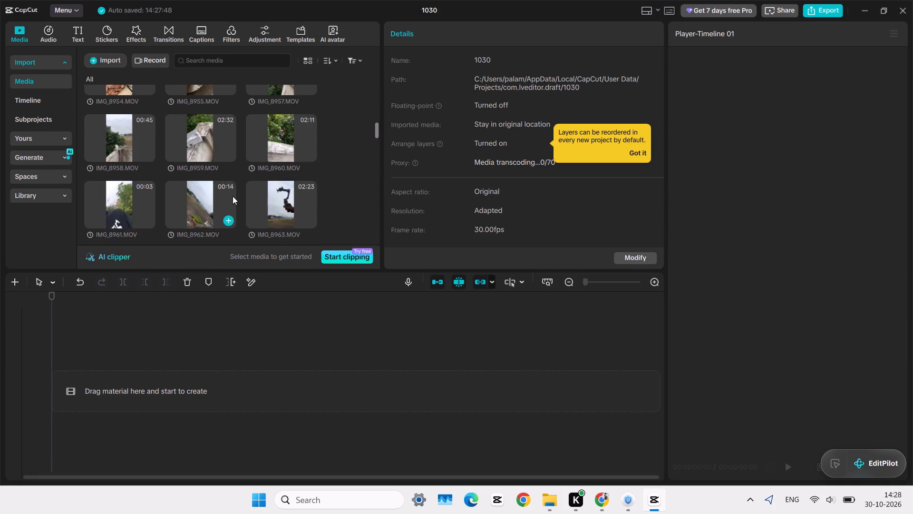
{"action": "scroll", "coordinate": [233, 196], "scroll_direction": "down", "scroll_amount": 16}
{"action": "scroll", "coordinate": [233, 196], "scroll_direction": "down", "scroll_amount": 5}
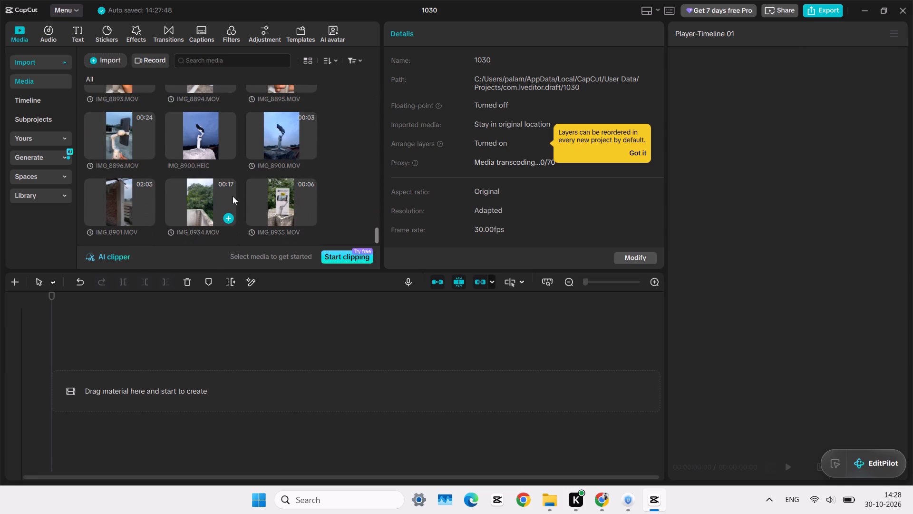
Preview the media library items IMG_8901.MOV, IMG_8934.MOV, IMG_8900.MOV and IMG_8900.HEIC in the player to check their footage.
{"action": "scroll", "coordinate": [233, 196], "scroll_direction": "down", "scroll_amount": 5}
{"action": "left_click", "coordinate": [124, 190]}
{"action": "left_click", "coordinate": [172, 192]}
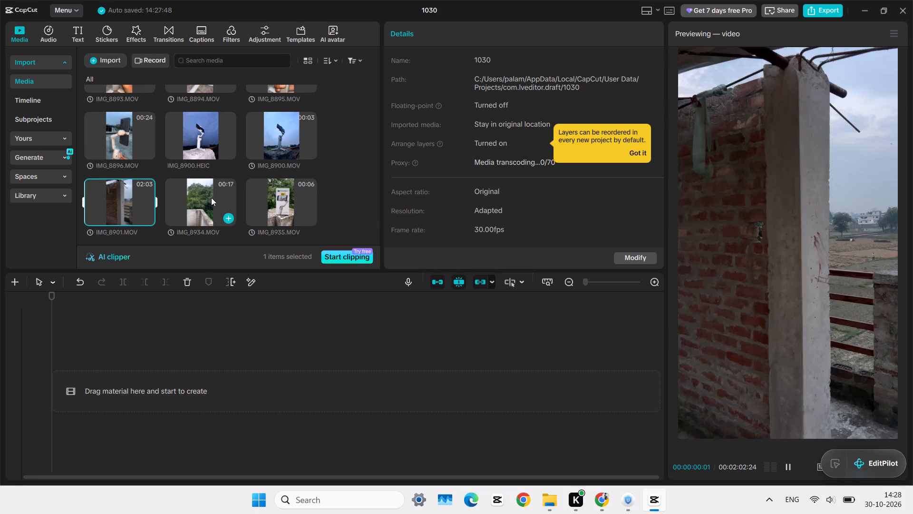
{"action": "left_click", "coordinate": [212, 198]}
{"action": "left_click_drag", "start_coordinate": [263, 91], "coordinate": [263, 103]}
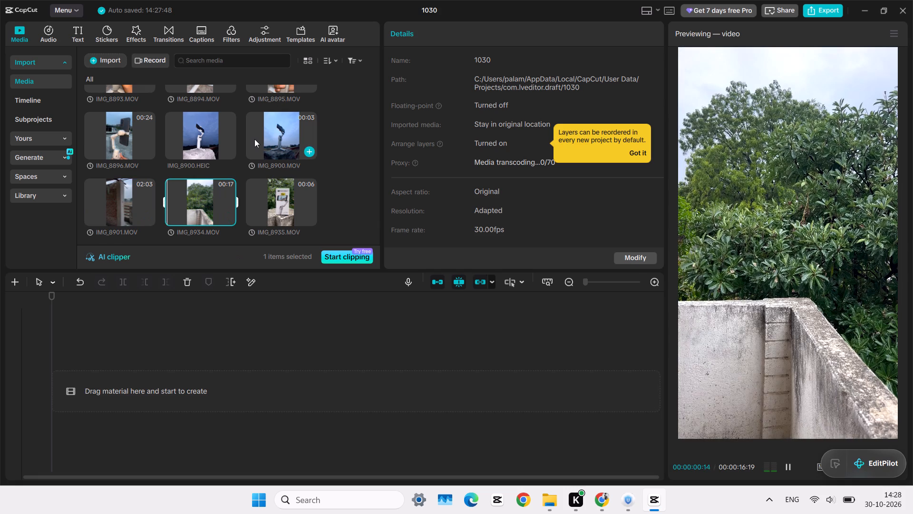
{"action": "left_click", "coordinate": [254, 139]}
{"action": "left_click", "coordinate": [220, 146]}
{"action": "scroll", "coordinate": [219, 151], "scroll_direction": "up", "scroll_amount": 12}
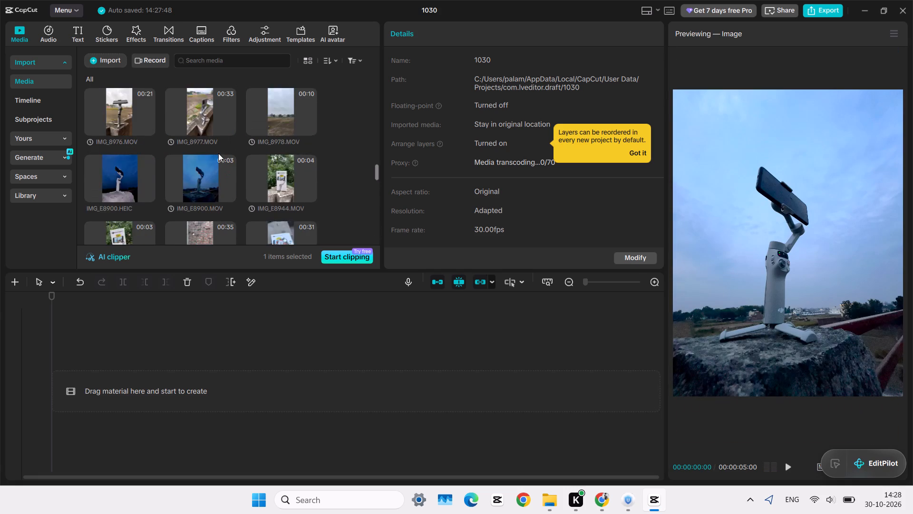
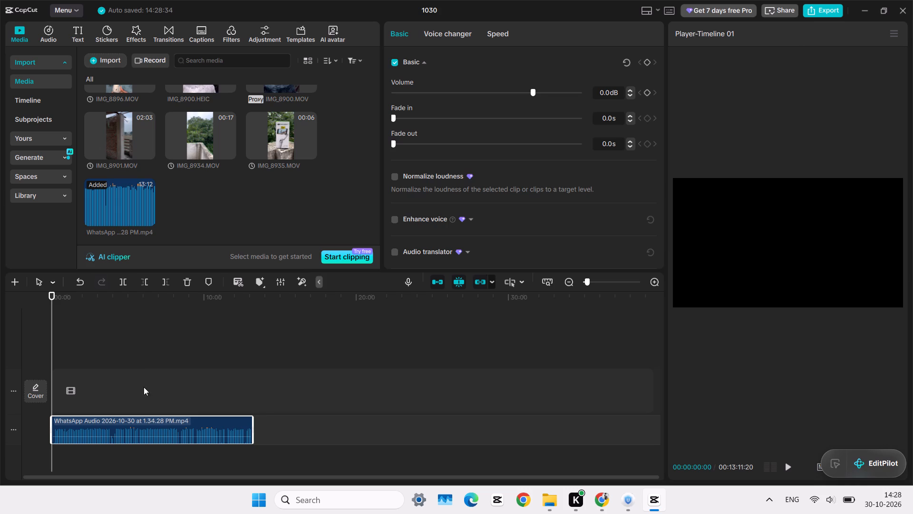
Play the WhatsApp audio clip from the start of the timeline to hear how the recording begins.
{"action": "left_click", "coordinate": [130, 345]}
{"action": "scroll", "coordinate": [131, 345], "scroll_direction": "up", "scroll_amount": 16, "text": "ctrl"}
{"action": "left_click", "coordinate": [134, 345]}
{"action": "left_click_drag", "start_coordinate": [134, 345], "coordinate": [96, 348]}
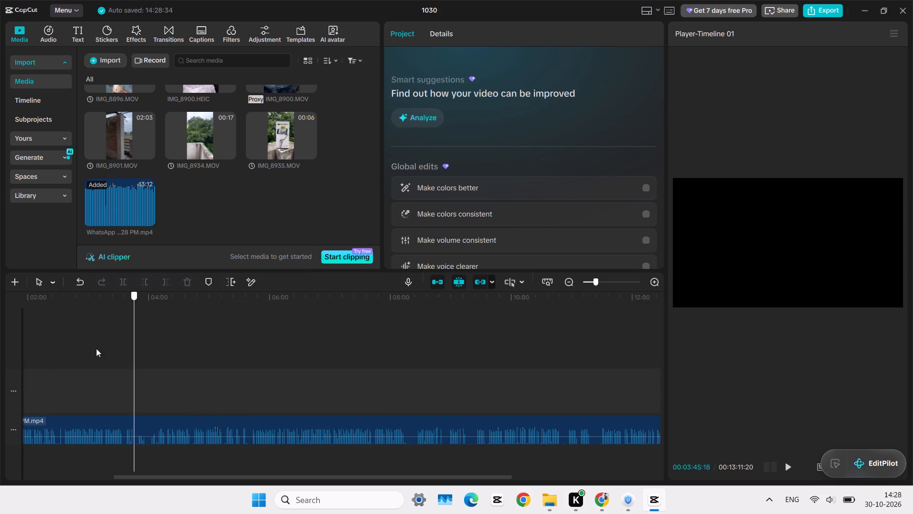
{"action": "left_click_drag", "start_coordinate": [96, 348], "coordinate": [0, 358]}
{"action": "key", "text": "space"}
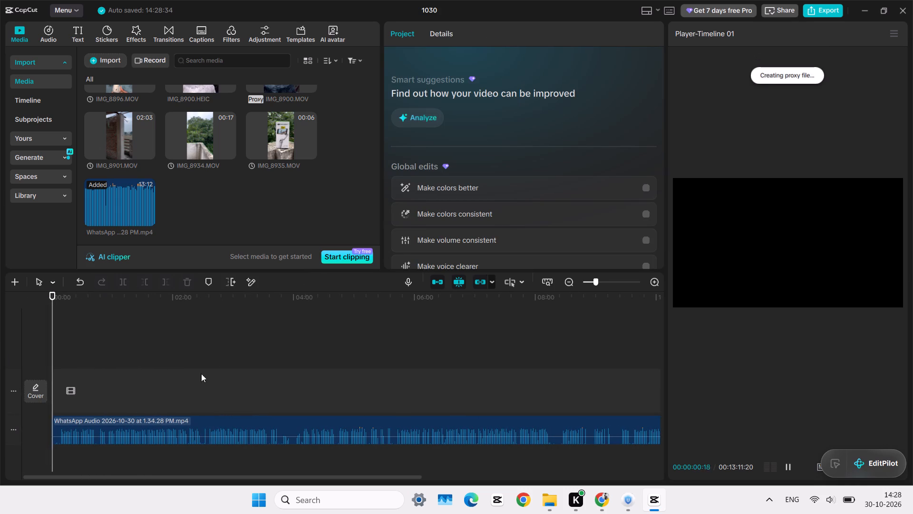
{"action": "scroll", "coordinate": [101, 397], "scroll_direction": "up", "scroll_amount": 10, "text": "ctrl"}
{"action": "middle_click", "coordinate": [101, 397], "text": "ctrl"}
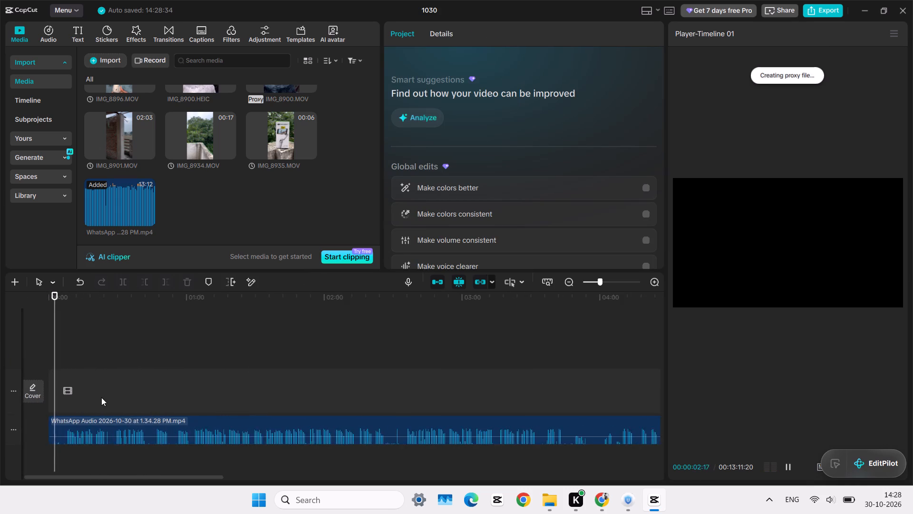
{"action": "scroll", "coordinate": [101, 397], "scroll_direction": "up", "scroll_amount": 9, "text": "ctrl"}
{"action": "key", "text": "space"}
Spot-check the WhatsApp audio by playing it from several points between about 11 and 44 seconds.
{"action": "left_click", "coordinate": [116, 377]}
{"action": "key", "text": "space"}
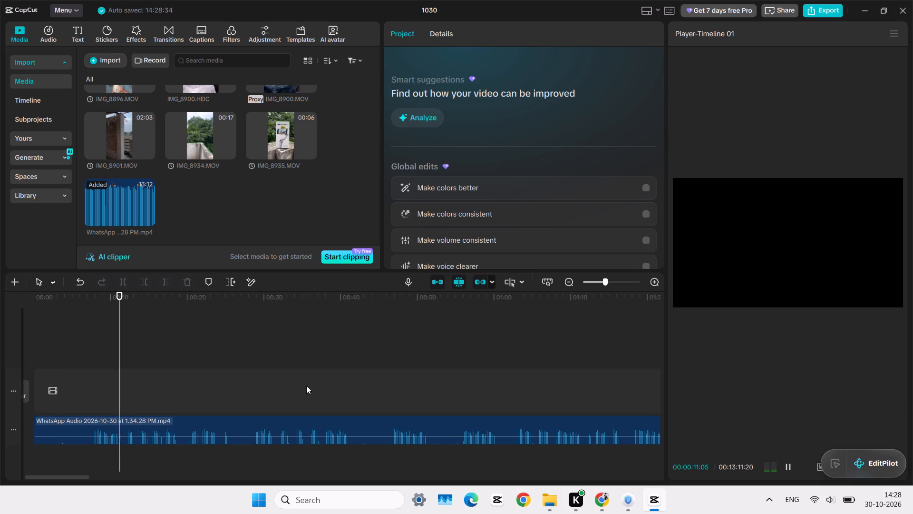
{"action": "left_click", "coordinate": [234, 380]}
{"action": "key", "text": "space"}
{"action": "left_click", "coordinate": [371, 386]}
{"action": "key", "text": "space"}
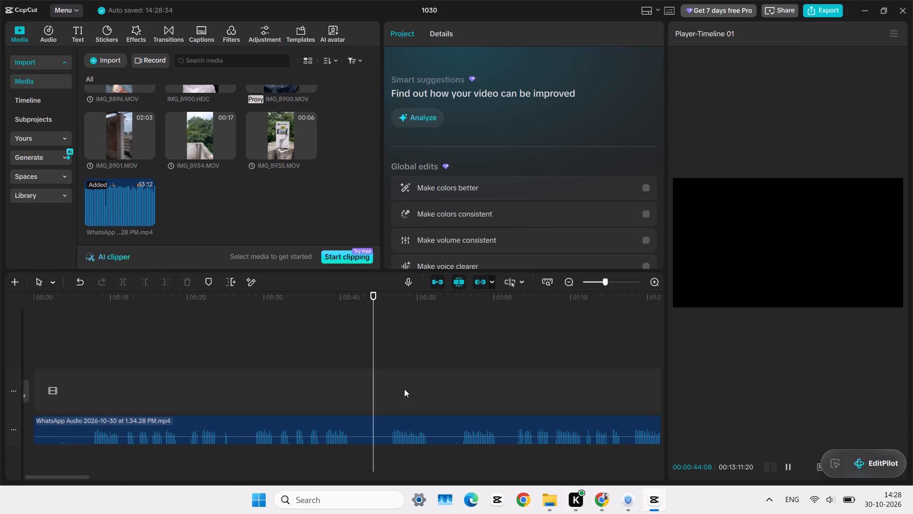
{"action": "scroll", "coordinate": [416, 396], "scroll_direction": "up", "scroll_amount": 8}
{"action": "scroll", "coordinate": [416, 396], "scroll_direction": "up", "scroll_amount": 6, "text": "ctrl"}
{"action": "left_click_drag", "start_coordinate": [470, 342], "coordinate": [869, 345]}
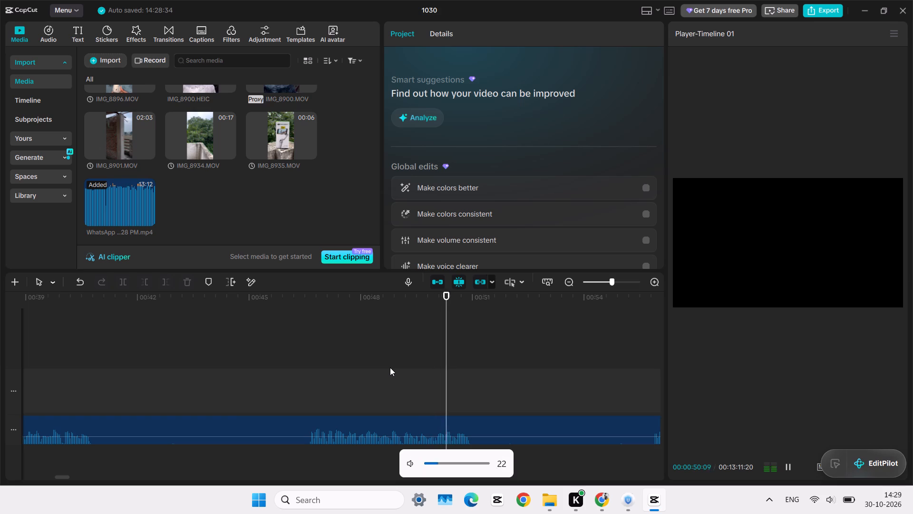
Skim the WhatsApp voice recording on the timeline from about 00:50 to 01:30, sampling each group of spoken phrases.
{"action": "left_click", "coordinate": [524, 360]}
{"action": "left_click_drag", "start_coordinate": [524, 360], "coordinate": [605, 356]}
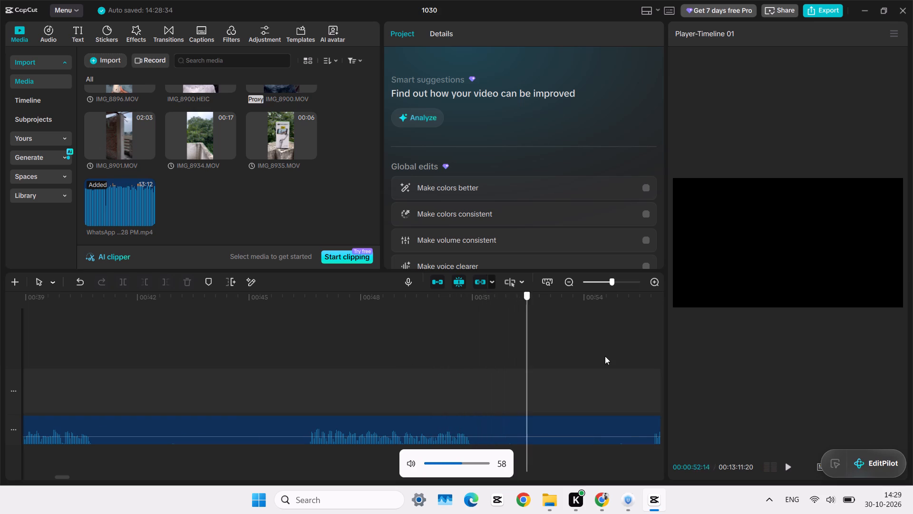
{"action": "left_click_drag", "start_coordinate": [605, 356], "coordinate": [748, 360]}
{"action": "left_click", "coordinate": [209, 371]}
{"action": "key", "text": "space"}
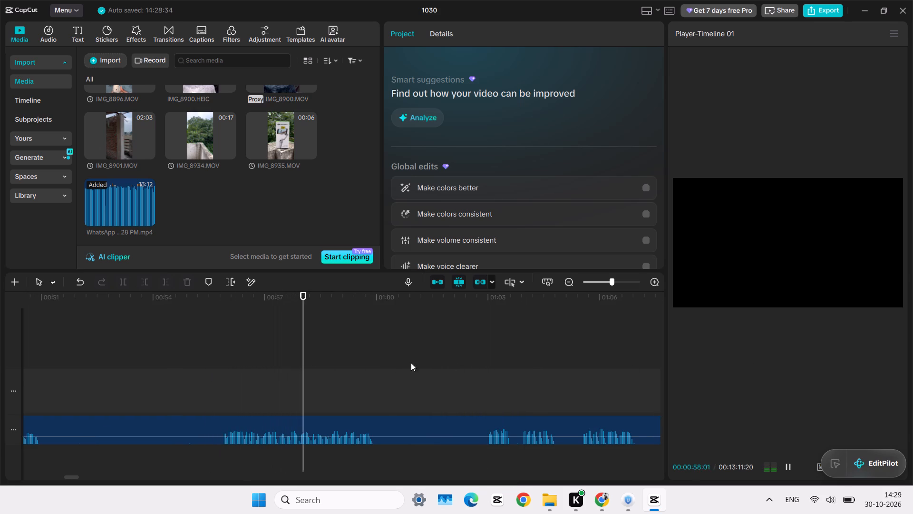
{"action": "left_click_drag", "start_coordinate": [511, 366], "coordinate": [762, 377]}
{"action": "left_click", "coordinate": [292, 381]}
{"action": "key", "text": "space"}
{"action": "left_click_drag", "start_coordinate": [547, 369], "coordinate": [767, 379]}
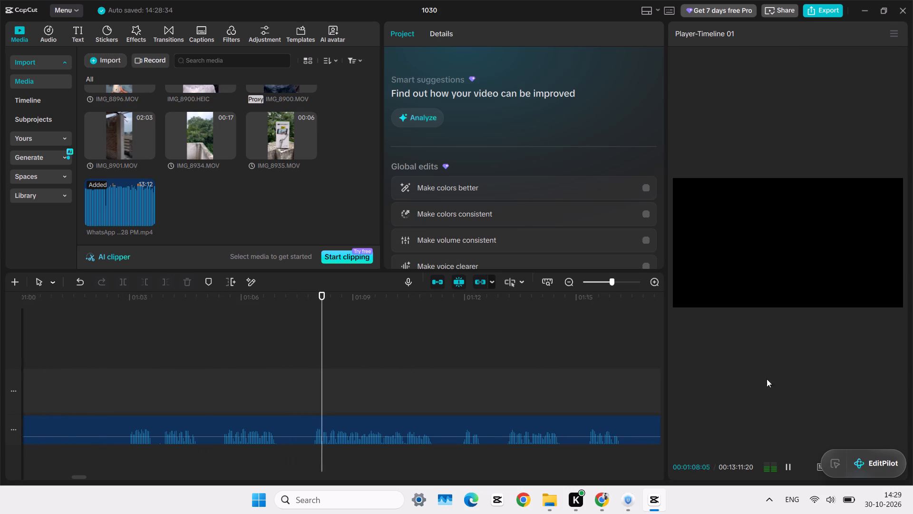
{"action": "left_click_drag", "start_coordinate": [767, 379], "coordinate": [819, 387]}
{"action": "left_click", "coordinate": [447, 392]}
{"action": "key", "text": "space"}
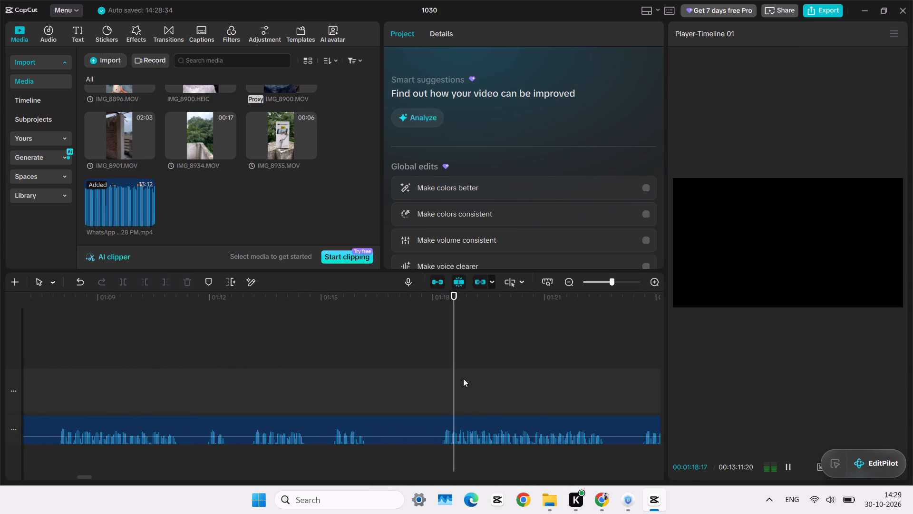
{"action": "left_click_drag", "start_coordinate": [583, 374], "coordinate": [732, 374]}
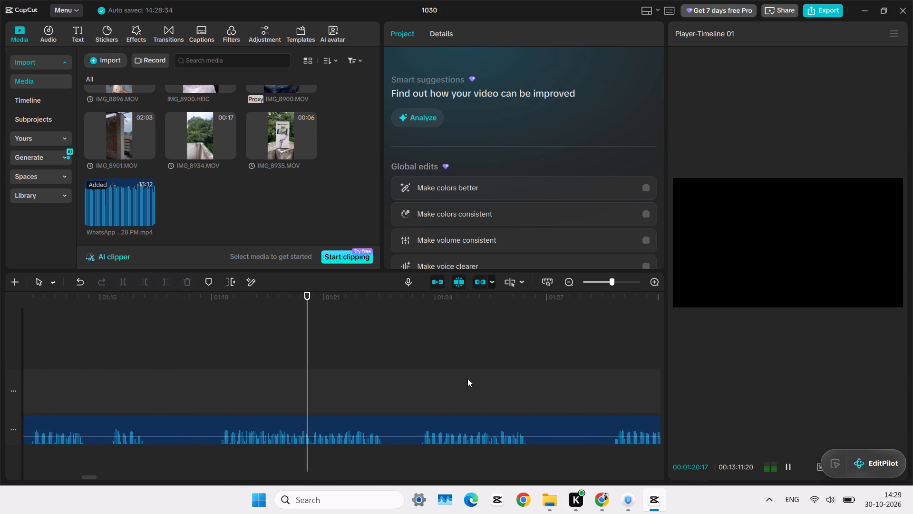
{"action": "left_click_drag", "start_coordinate": [467, 378], "coordinate": [793, 366]}
{"action": "left_click", "coordinate": [512, 377]}
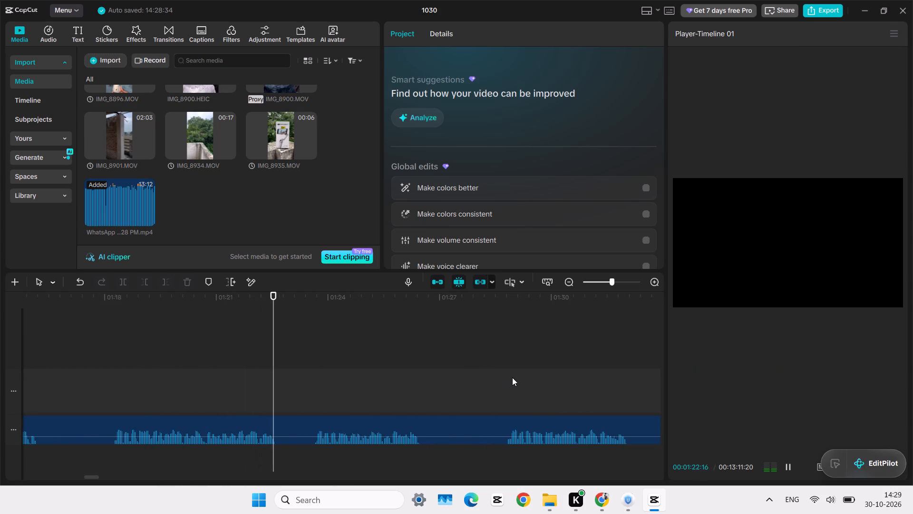
{"action": "key", "text": "space"}
{"action": "left_click_drag", "start_coordinate": [501, 380], "coordinate": [887, 379]}
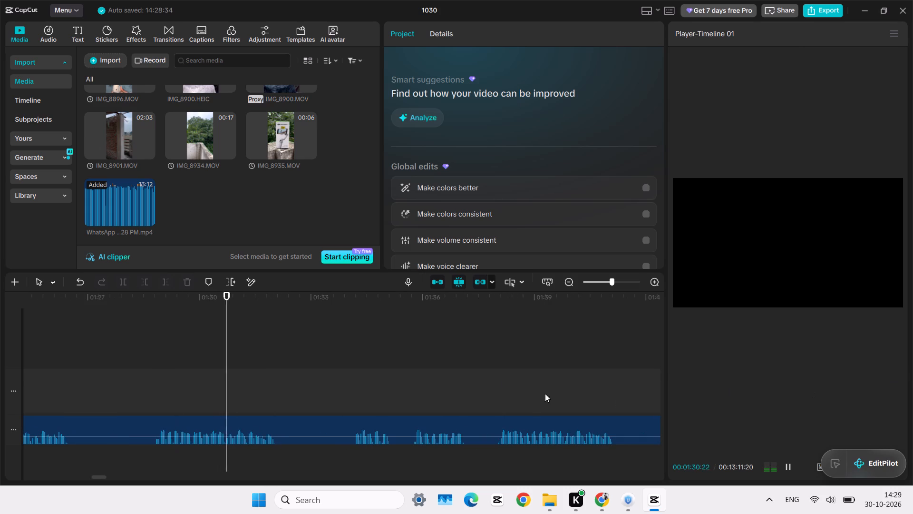
Continue sampling the voice recording from about 01:38 to 02:00, and go back to about 01:37 to replay it.
{"action": "left_click", "coordinate": [495, 392]}
{"action": "key", "text": "space"}
{"action": "left_click_drag", "start_coordinate": [667, 362], "coordinate": [831, 371]}
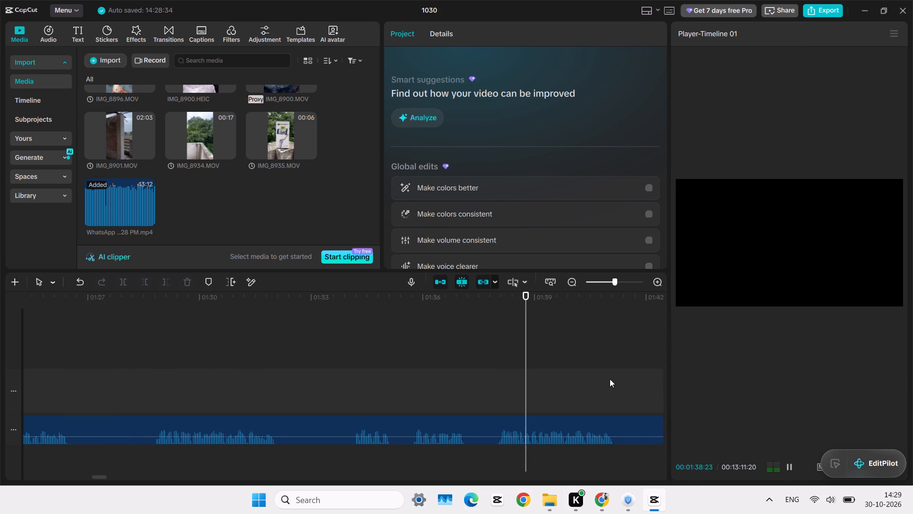
{"action": "left_click_drag", "start_coordinate": [610, 379], "coordinate": [819, 373]}
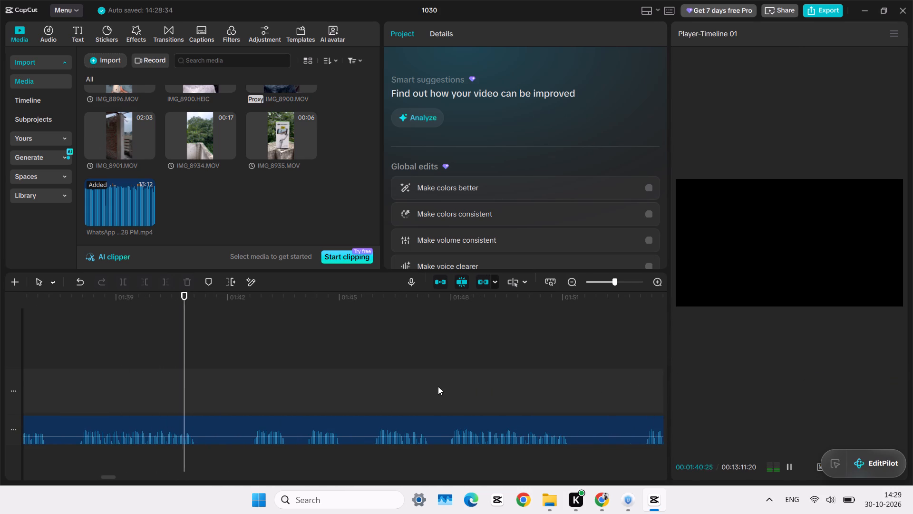
{"action": "left_click", "coordinate": [441, 390]}
{"action": "key", "text": "space"}
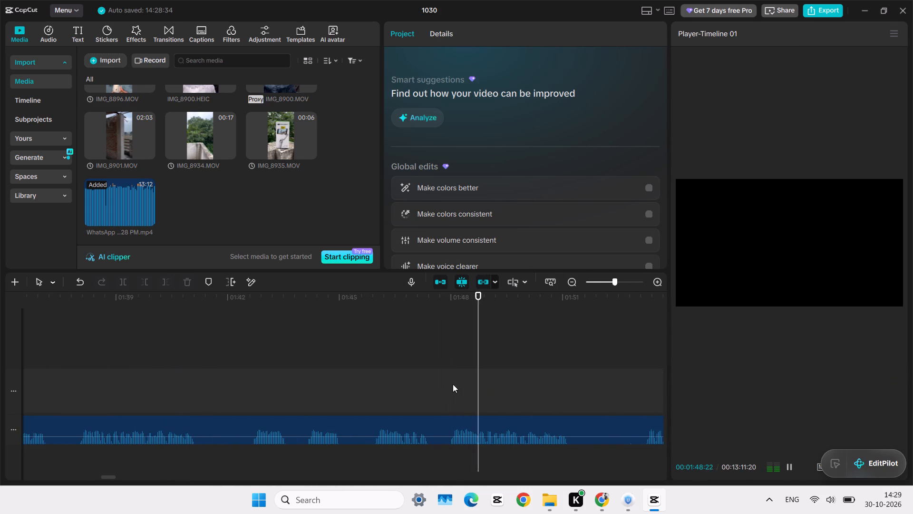
{"action": "scroll", "coordinate": [458, 395], "scroll_direction": "up", "scroll_amount": 7}
{"action": "left_click_drag", "start_coordinate": [490, 377], "coordinate": [540, 370]}
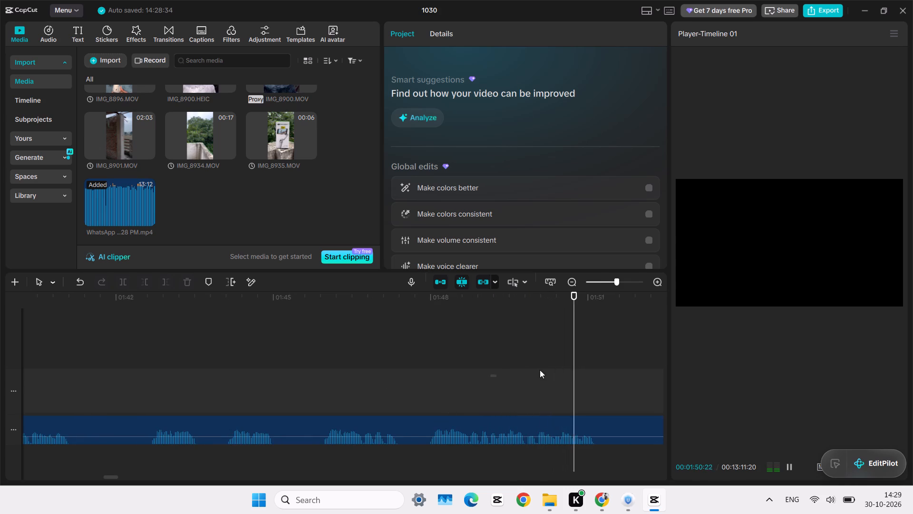
{"action": "left_click_drag", "start_coordinate": [540, 370], "coordinate": [884, 370]}
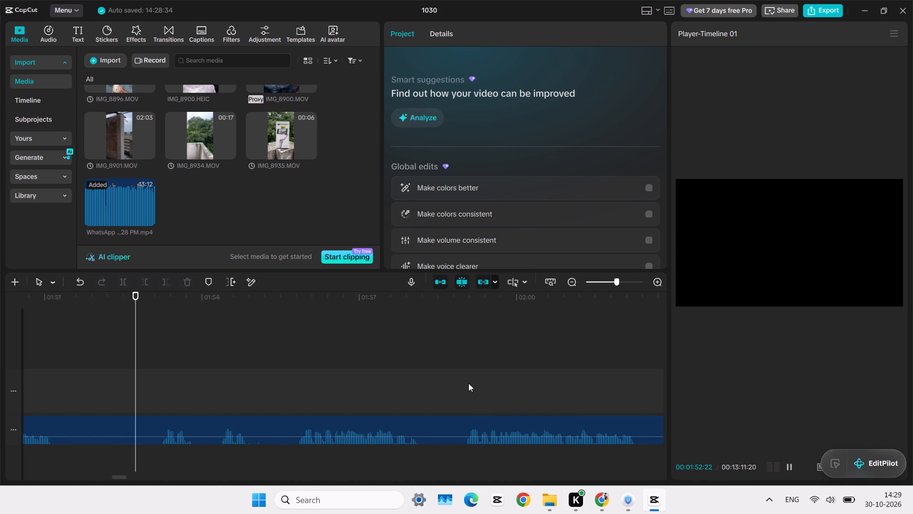
{"action": "left_click", "coordinate": [468, 383]}
{"action": "key", "text": "space"}
{"action": "left_click_drag", "start_coordinate": [464, 375], "coordinate": [457, 373]}
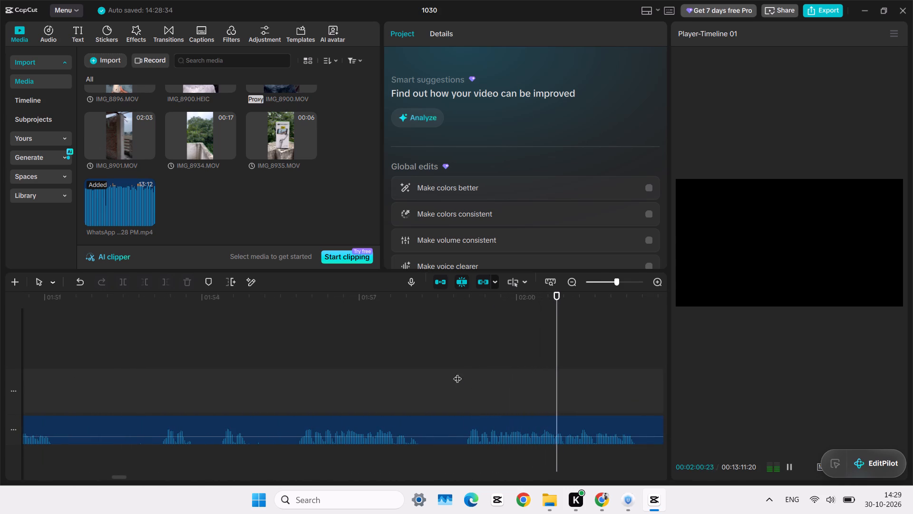
{"action": "left_click_drag", "start_coordinate": [457, 373], "coordinate": [458, 373]}
{"action": "left_click_drag", "start_coordinate": [457, 372], "coordinate": [0, 390]}
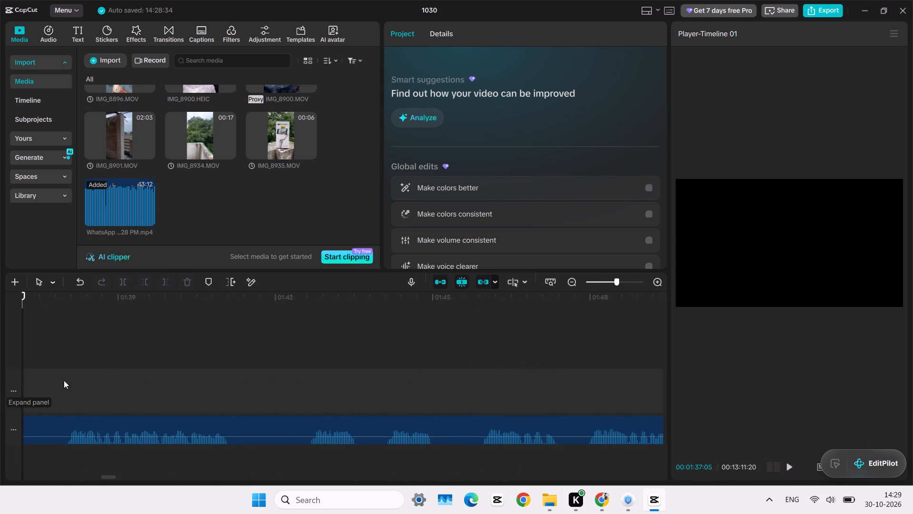
{"action": "left_click", "coordinate": [80, 378]}
{"action": "left_click", "coordinate": [70, 384]}
{"action": "left_click", "coordinate": [66, 386]}
{"action": "key", "text": "space"}
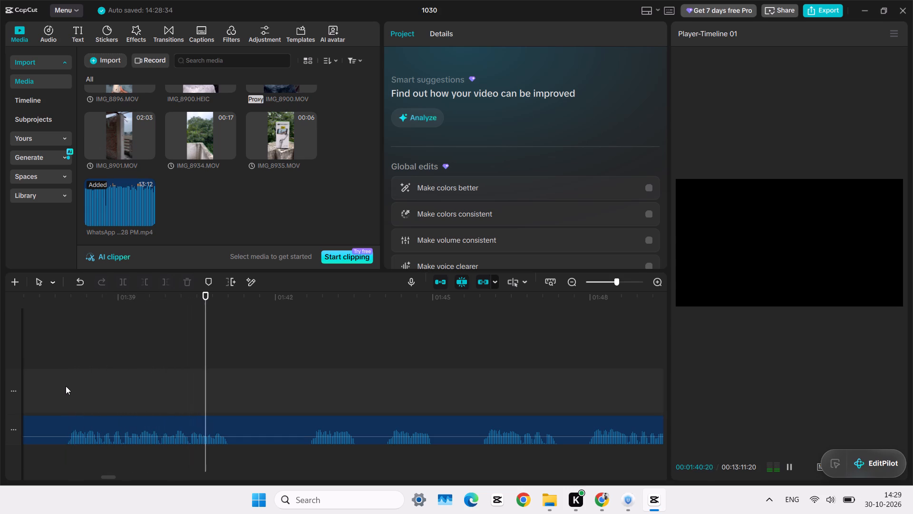
Trim away everything in the WhatsApp audio clip before the speech that starts at 01:38.
{"action": "left_click", "coordinate": [66, 386]}
{"action": "scroll", "coordinate": [71, 387], "scroll_direction": "up", "scroll_amount": 16, "text": "ctrl"}
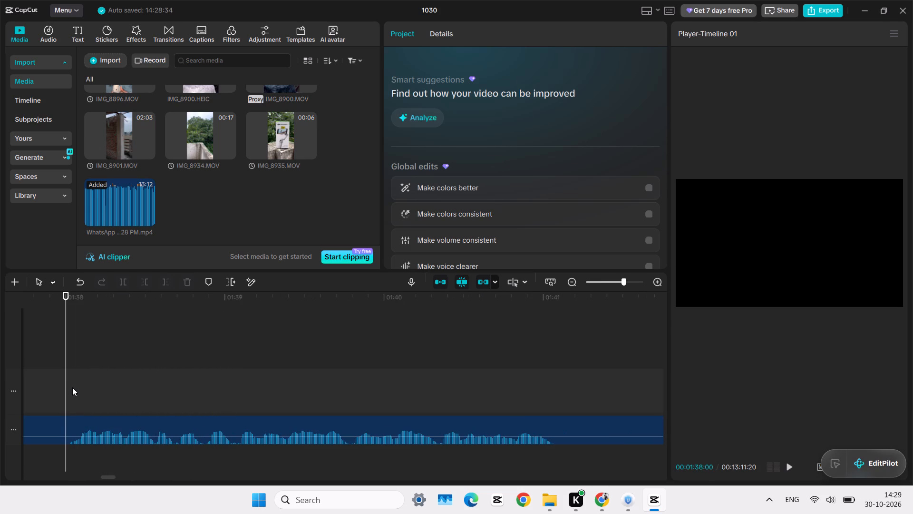
{"action": "left_click", "coordinate": [73, 387]}
{"action": "left_click", "coordinate": [72, 387]}
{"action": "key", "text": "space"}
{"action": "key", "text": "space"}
{"action": "left_click", "coordinate": [72, 387]}
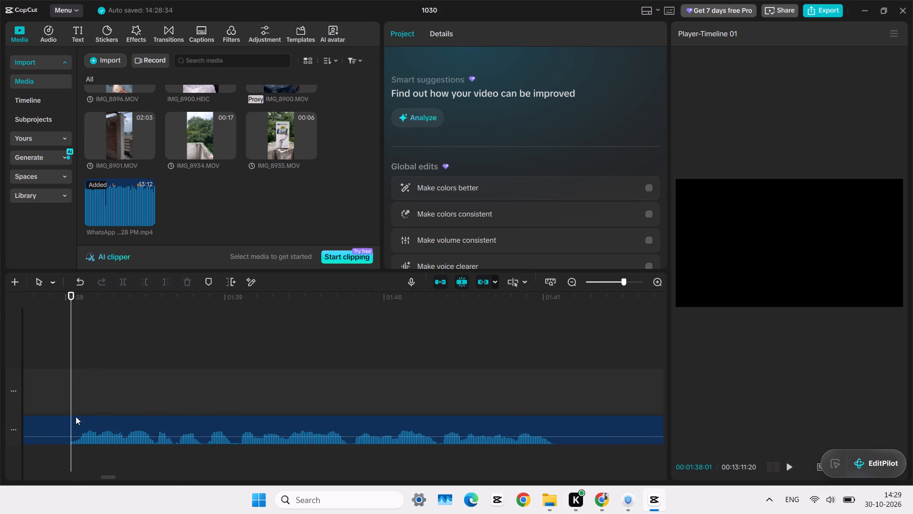
{"action": "left_click_drag", "start_coordinate": [70, 402], "coordinate": [65, 403]}
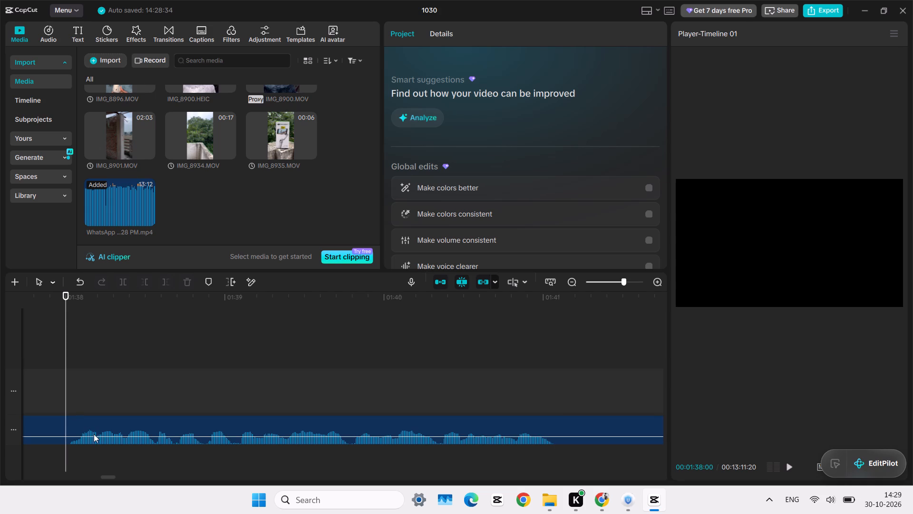
{"action": "left_click", "coordinate": [94, 428]}
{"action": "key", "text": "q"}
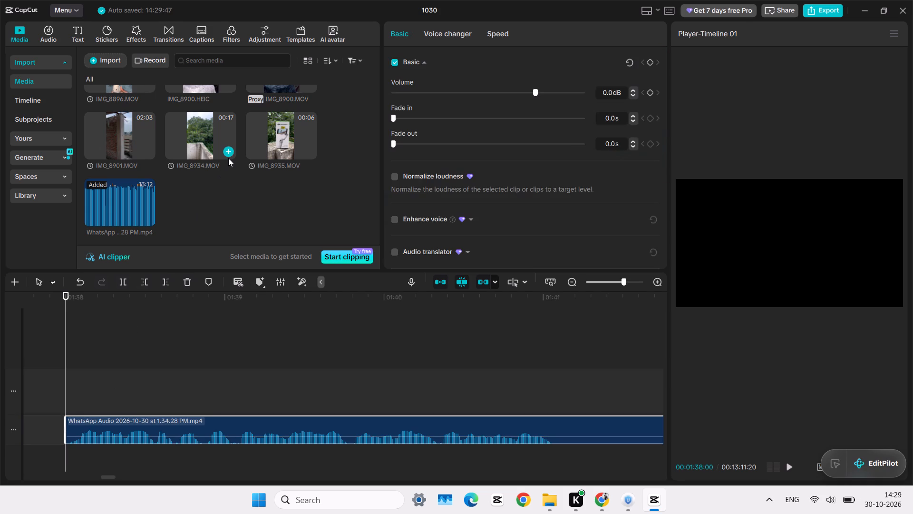
Move the trimmed WhatsApp audio clip back to the very start of the timeline at 00:00.
{"action": "scroll", "coordinate": [228, 158], "scroll_direction": "down", "scroll_amount": 8}
{"action": "scroll", "coordinate": [238, 316], "scroll_direction": "down", "scroll_amount": 17, "text": "ctrl"}
{"action": "left_click_drag", "start_coordinate": [220, 426], "coordinate": [0, 406]}
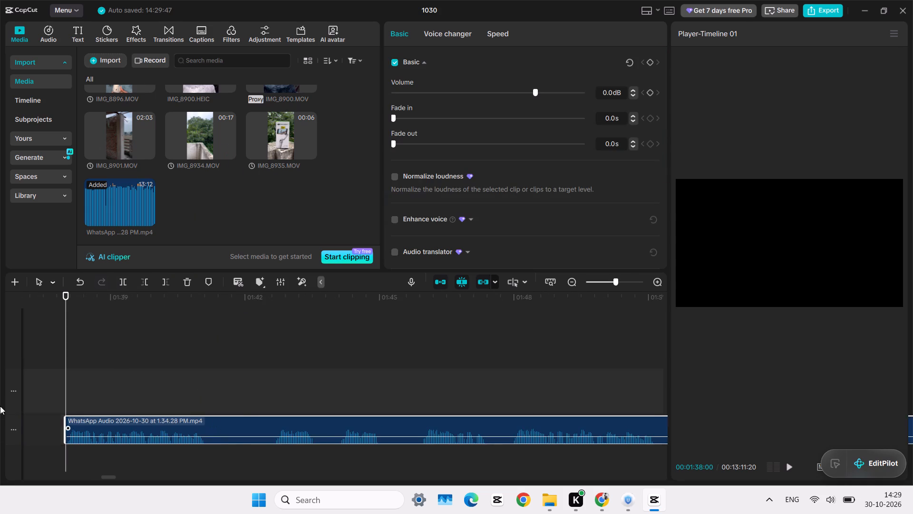
{"action": "left_click_drag", "start_coordinate": [0, 406], "coordinate": [0, 446]}
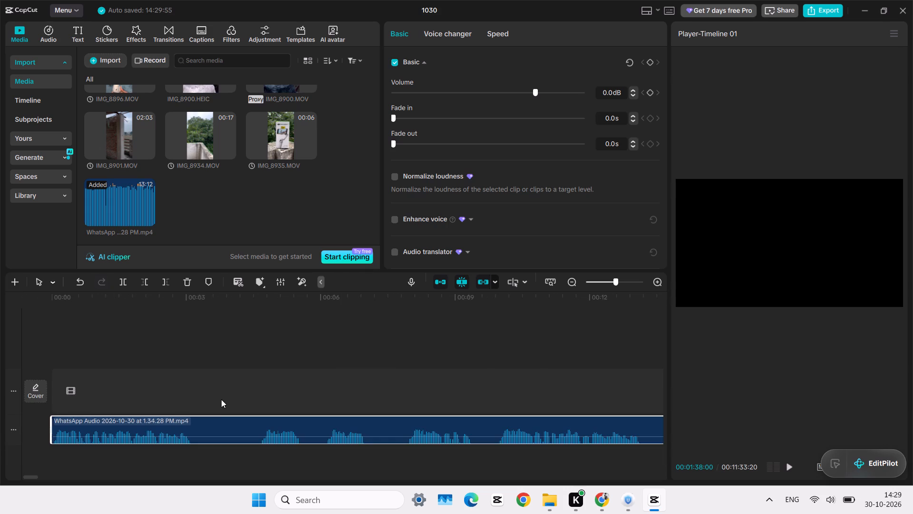
Play the voice recording from its start to about 00:03 to find where the first phrase ends.
{"action": "left_click", "coordinate": [221, 387]}
{"action": "left_click_drag", "start_coordinate": [221, 387], "coordinate": [0, 403]}
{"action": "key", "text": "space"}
{"action": "scroll", "coordinate": [246, 372], "scroll_direction": "up", "scroll_amount": 17}
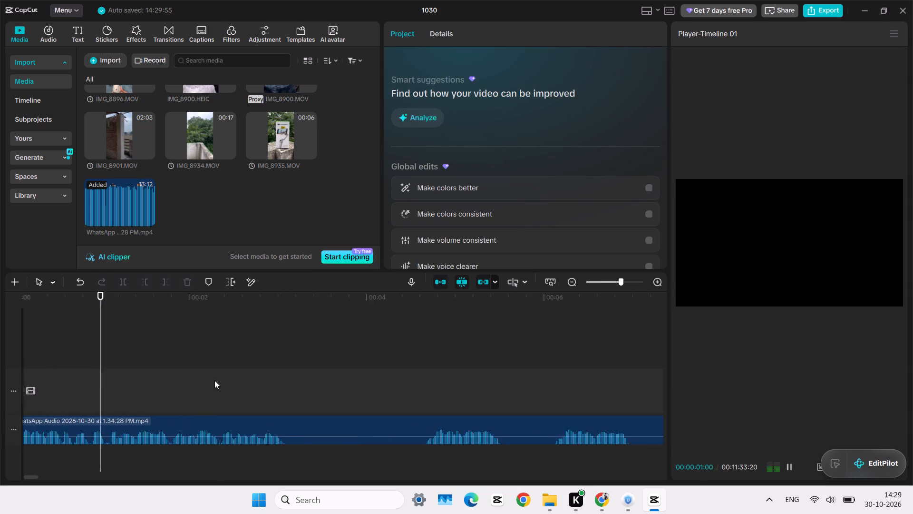
{"action": "scroll", "coordinate": [214, 380], "scroll_direction": "up", "scroll_amount": 9}
{"action": "scroll", "coordinate": [436, 316], "scroll_direction": "up", "scroll_amount": 1}
{"action": "scroll", "coordinate": [436, 316], "scroll_direction": "down", "scroll_amount": 5}
{"action": "left_click", "coordinate": [442, 308]}
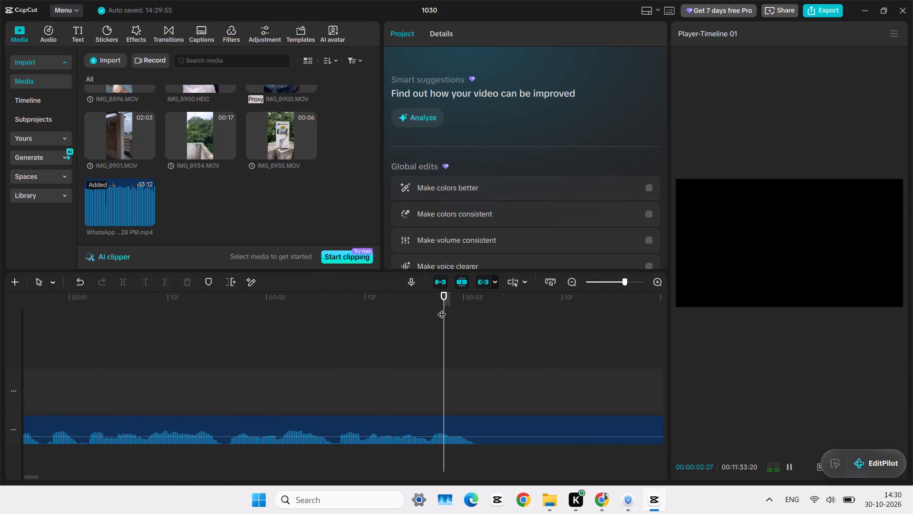
Switch the workspace layout from Vertical to Default.
{"action": "left_click", "coordinate": [652, 7]}
{"action": "left_click", "coordinate": [631, 31]}
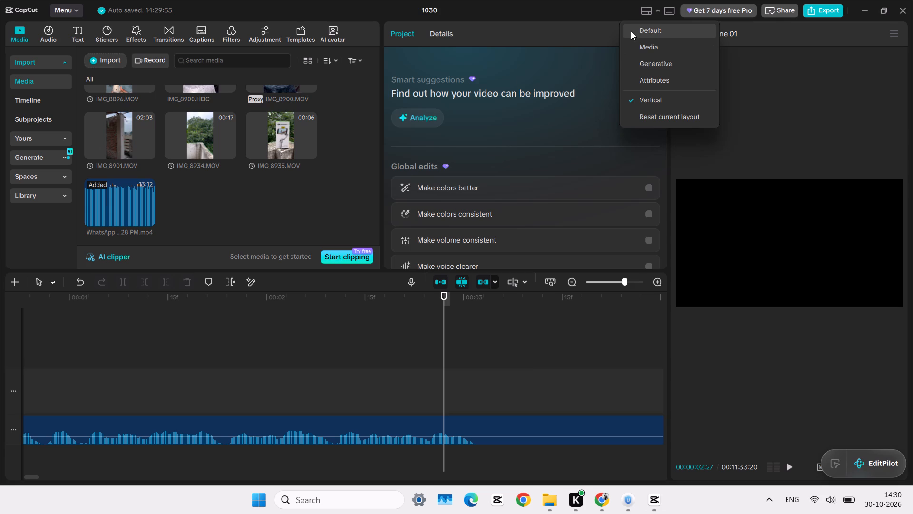
Split the WhatsApp audio at 00:00:03:01, where the first spoken phrase ends, and resume playback.
{"action": "scroll", "coordinate": [370, 387], "scroll_direction": "down", "scroll_amount": 1}
{"action": "scroll", "coordinate": [369, 382], "scroll_direction": "down", "scroll_amount": 7, "text": "ctrl"}
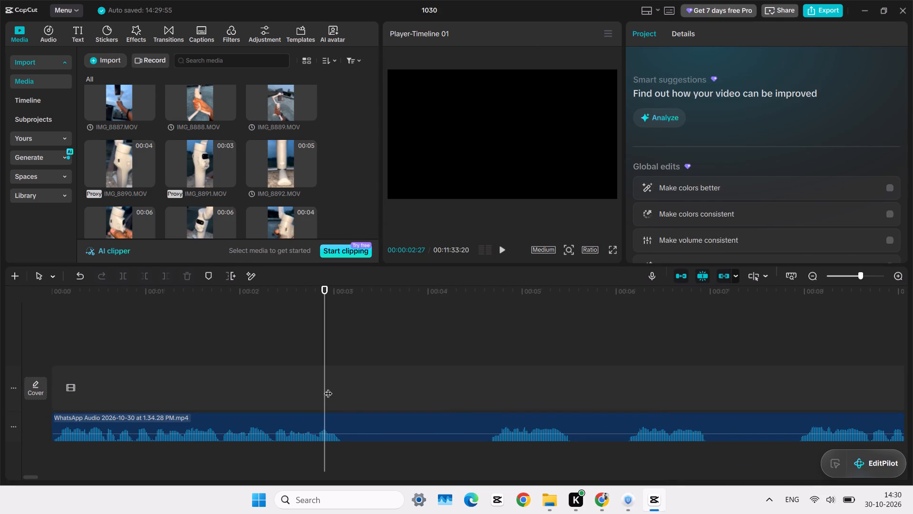
{"action": "left_click", "coordinate": [329, 387]}
{"action": "scroll", "coordinate": [329, 386], "scroll_direction": "up", "scroll_amount": 10, "text": "ctrl"}
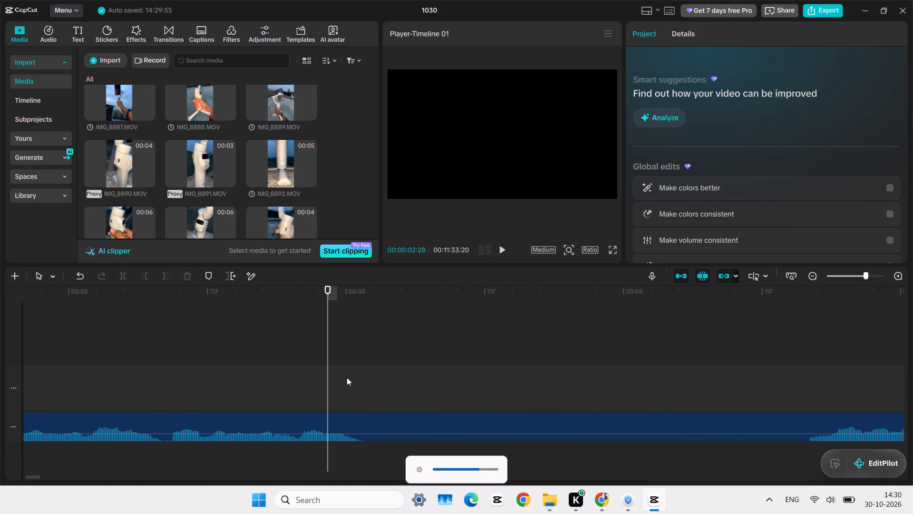
{"action": "left_click", "coordinate": [330, 365]}
{"action": "left_click_drag", "start_coordinate": [330, 365], "coordinate": [358, 354]}
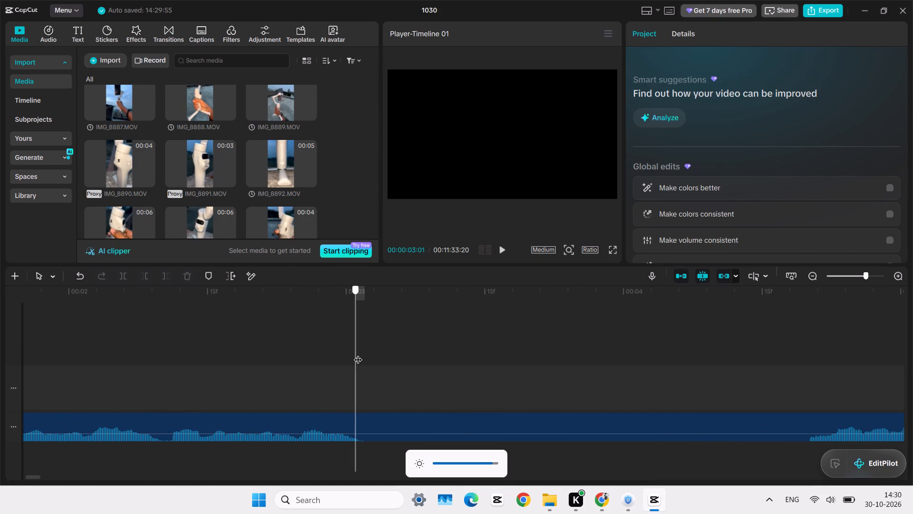
{"action": "left_click_drag", "start_coordinate": [358, 354], "coordinate": [358, 353]}
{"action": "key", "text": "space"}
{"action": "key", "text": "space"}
{"action": "left_click", "coordinate": [358, 353]}
{"action": "left_click_drag", "start_coordinate": [359, 432], "coordinate": [362, 414]}
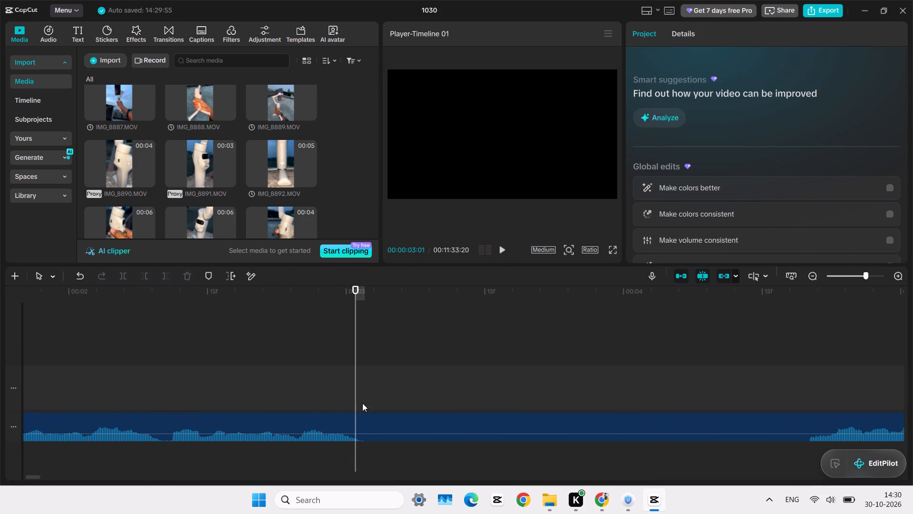
{"action": "key", "text": "ctrl+b"}
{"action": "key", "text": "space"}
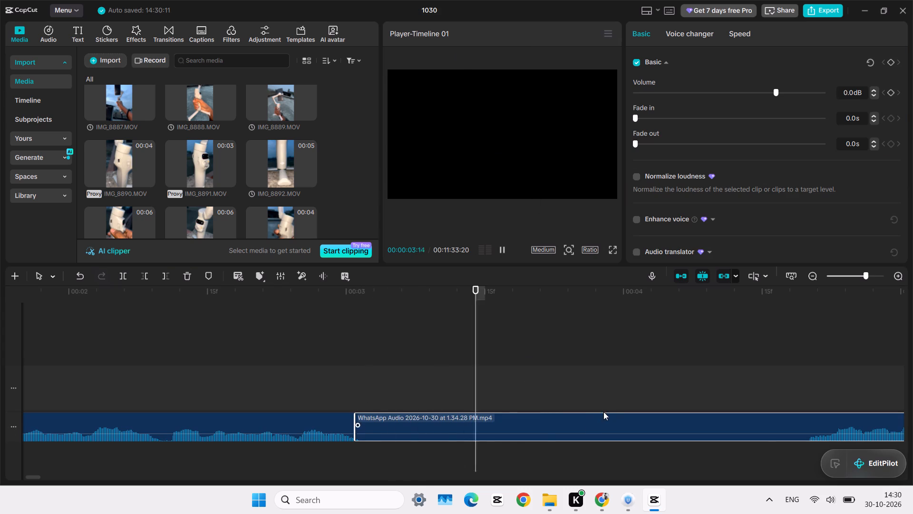
Listen through the remaining voice recording after the first cut, sampling its phrases from about 00:03 to 00:47.
{"action": "scroll", "coordinate": [605, 410], "scroll_direction": "down", "scroll_amount": 13, "text": "ctrl"}
{"action": "left_click", "coordinate": [658, 379]}
{"action": "key", "text": "space"}
{"action": "left_click_drag", "start_coordinate": [677, 372], "coordinate": [814, 387]}
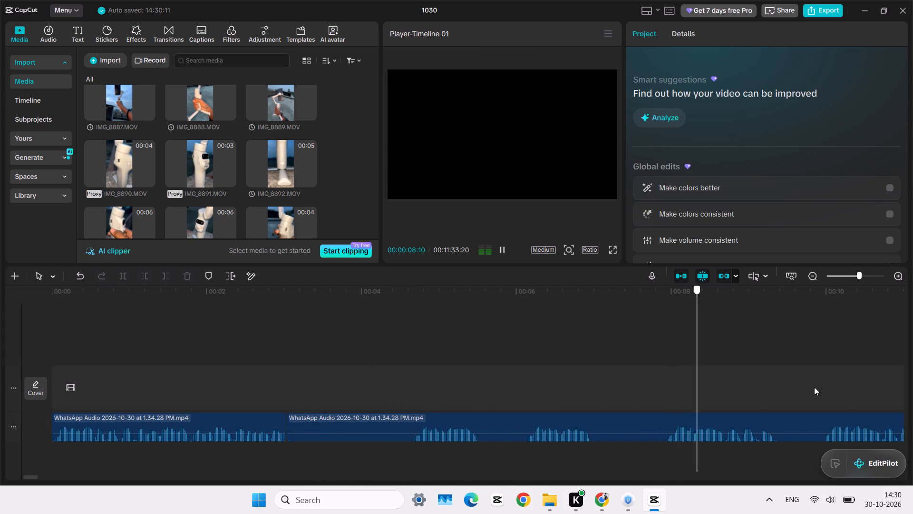
{"action": "left_click_drag", "start_coordinate": [814, 387], "coordinate": [912, 409]}
{"action": "left_click", "coordinate": [669, 406]}
{"action": "key", "text": "space"}
{"action": "left_click_drag", "start_coordinate": [601, 379], "coordinate": [912, 388]}
{"action": "left_click_drag", "start_coordinate": [782, 389], "coordinate": [912, 353]}
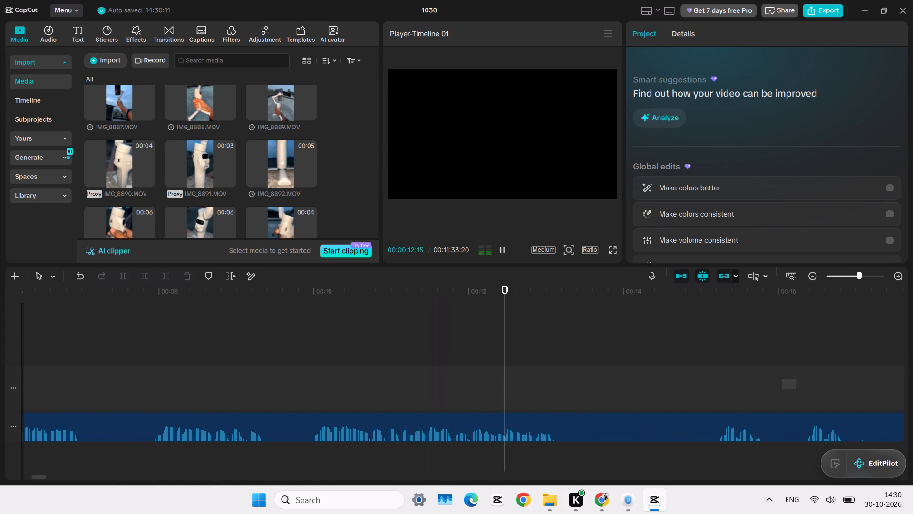
{"action": "left_click_drag", "start_coordinate": [912, 353], "coordinate": [912, 374]}
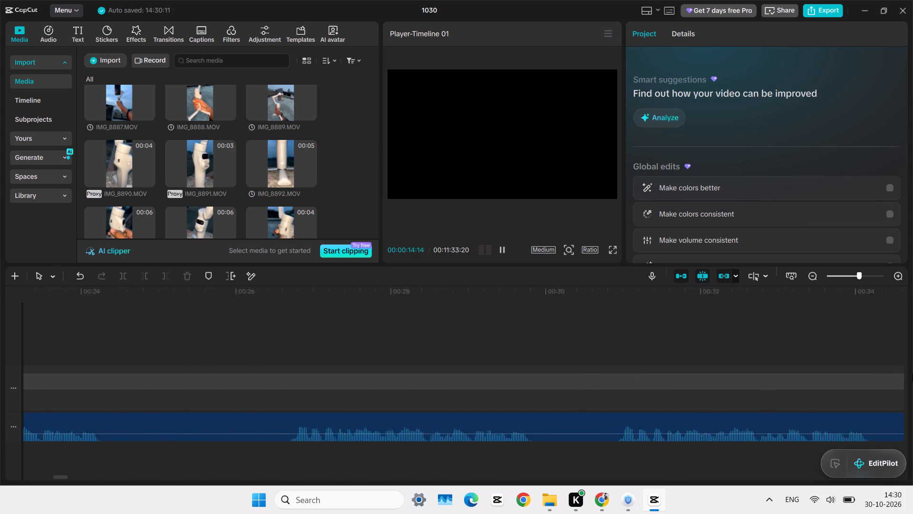
{"action": "scroll", "coordinate": [766, 429], "scroll_direction": "down", "scroll_amount": 7, "text": "ctrl"}
{"action": "left_click", "coordinate": [435, 386]}
{"action": "key", "text": "space"}
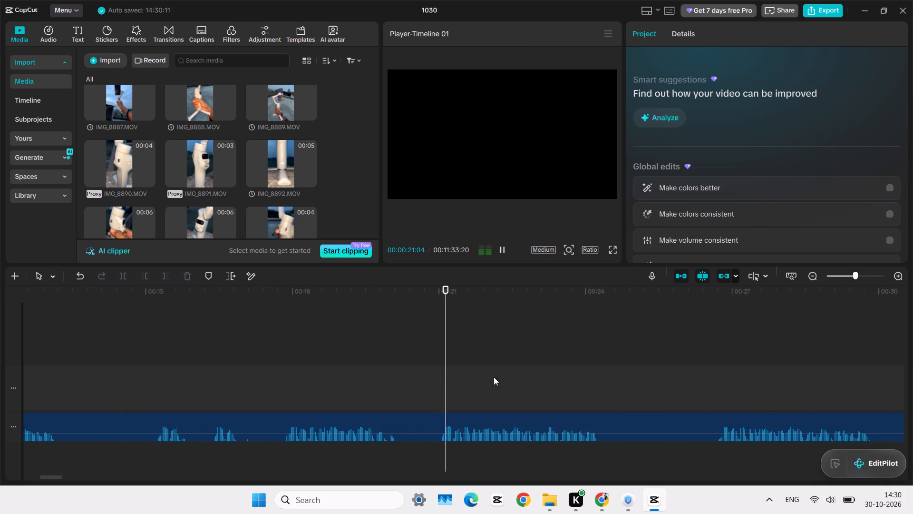
{"action": "left_click_drag", "start_coordinate": [589, 381], "coordinate": [912, 395]}
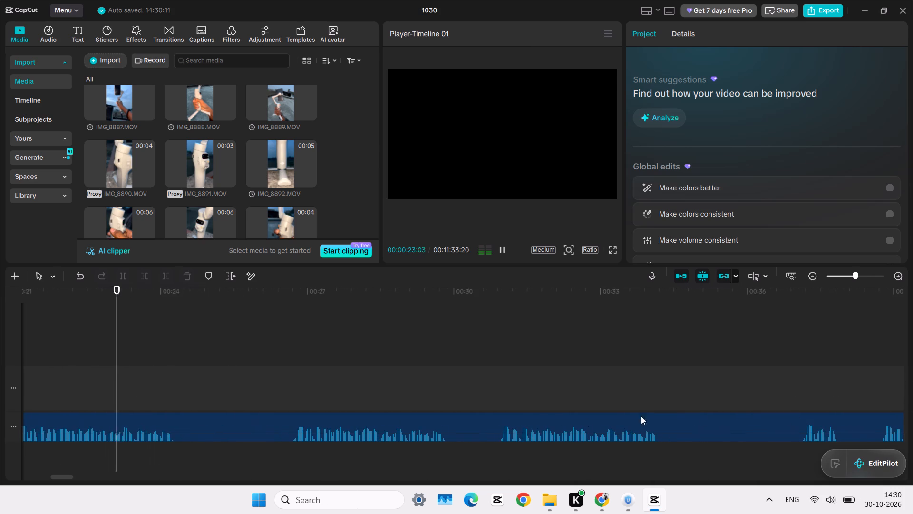
{"action": "left_click", "coordinate": [503, 381]}
{"action": "key", "text": "space"}
{"action": "left_click_drag", "start_coordinate": [602, 380], "coordinate": [912, 397]}
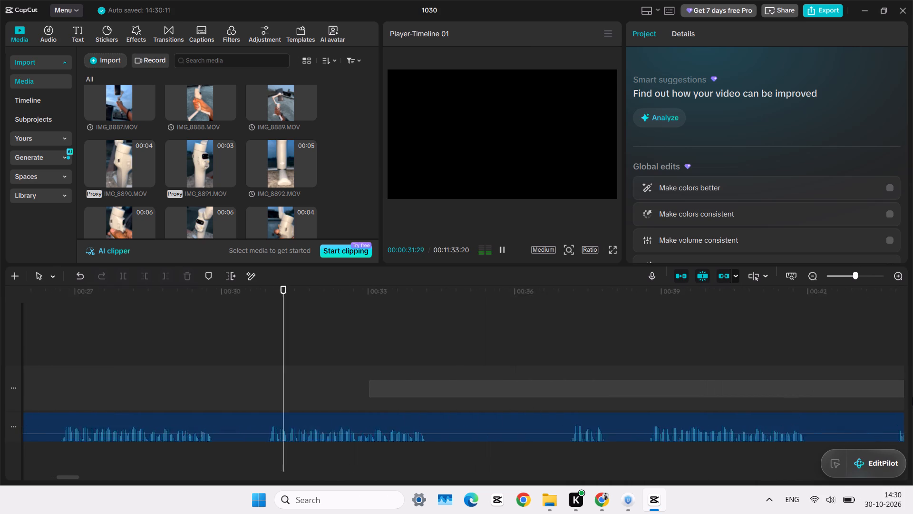
{"action": "left_click_drag", "start_coordinate": [912, 397], "coordinate": [897, 406]}
{"action": "left_click", "coordinate": [529, 395]}
{"action": "key", "text": "space"}
{"action": "left_click_drag", "start_coordinate": [673, 385], "coordinate": [912, 416]}
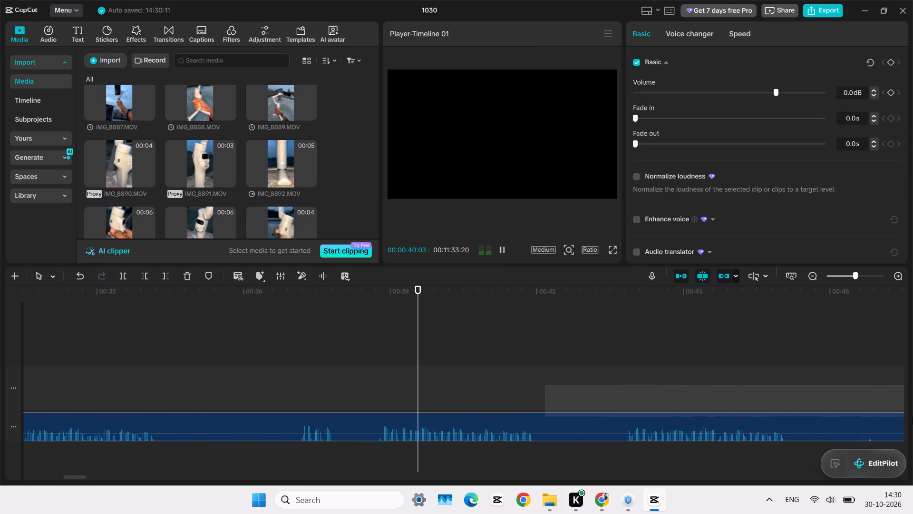
{"action": "left_click_drag", "start_coordinate": [912, 416], "coordinate": [891, 423]}
{"action": "left_click", "coordinate": [522, 394]}
{"action": "key", "text": "space"}
{"action": "left_click_drag", "start_coordinate": [653, 372], "coordinate": [912, 435]}
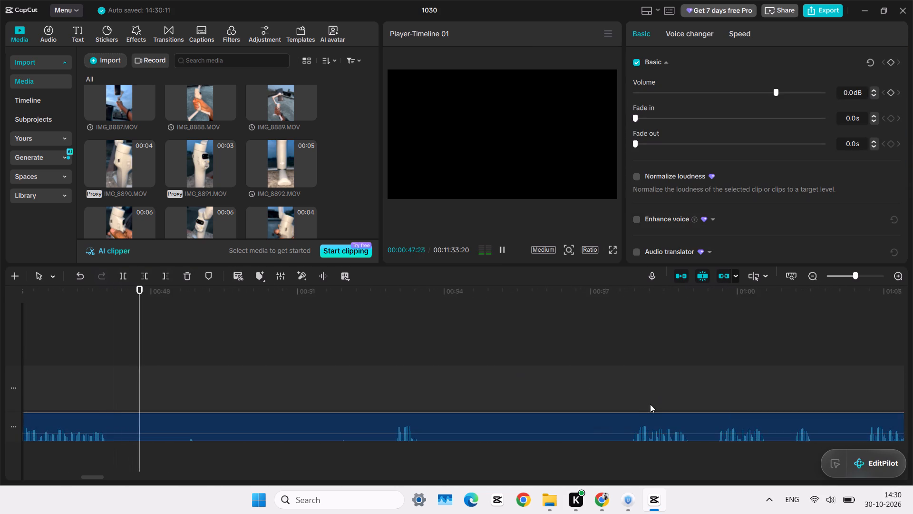
Continue sampling the spoken phrases in the voice recording from about 00:57 to 01:16.
{"action": "left_click", "coordinate": [631, 407]}
{"action": "key", "text": "space"}
{"action": "left_click_drag", "start_coordinate": [712, 372], "coordinate": [911, 376]}
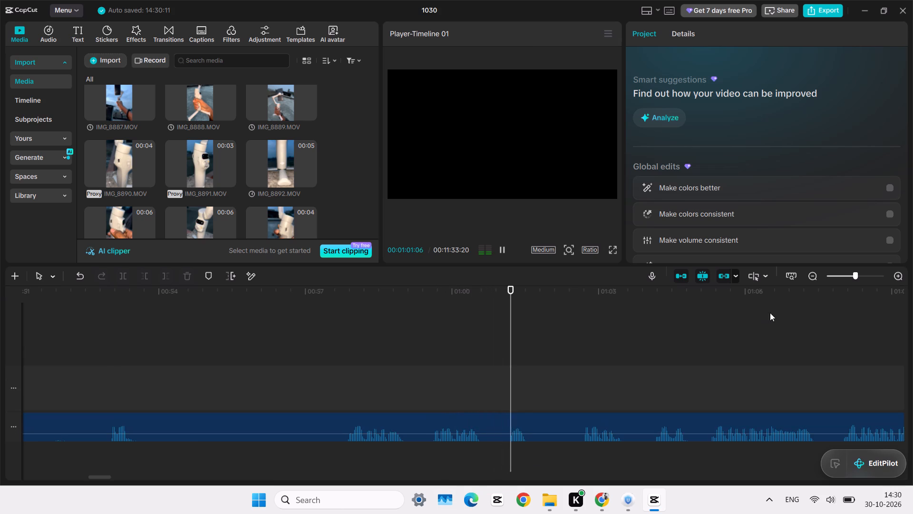
{"action": "left_click", "coordinate": [709, 356]}
{"action": "key", "text": "space"}
{"action": "left_click_drag", "start_coordinate": [703, 376], "coordinate": [912, 296]}
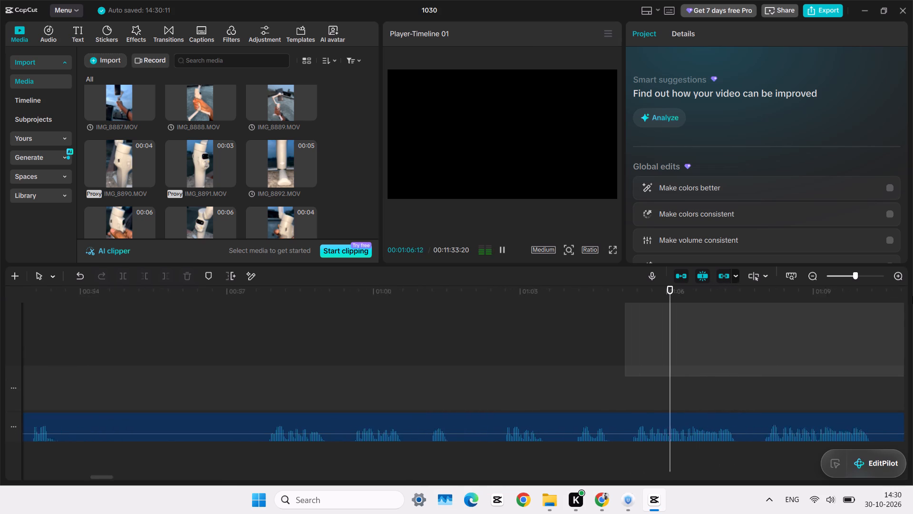
{"action": "left_click_drag", "start_coordinate": [912, 296], "coordinate": [836, 342]}
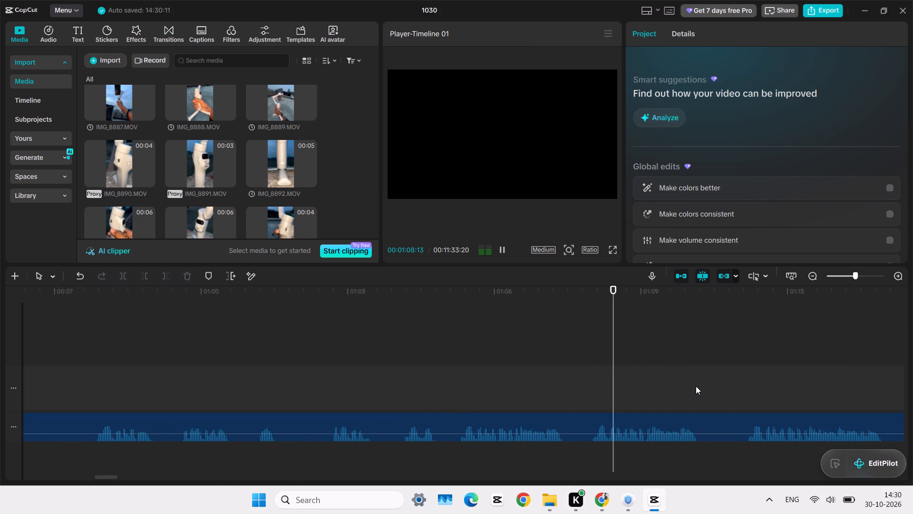
{"action": "left_click", "coordinate": [761, 389]}
{"action": "key", "text": "space"}
{"action": "left_click_drag", "start_coordinate": [665, 378], "coordinate": [912, 355]}
{"action": "left_click", "coordinate": [281, 366]}
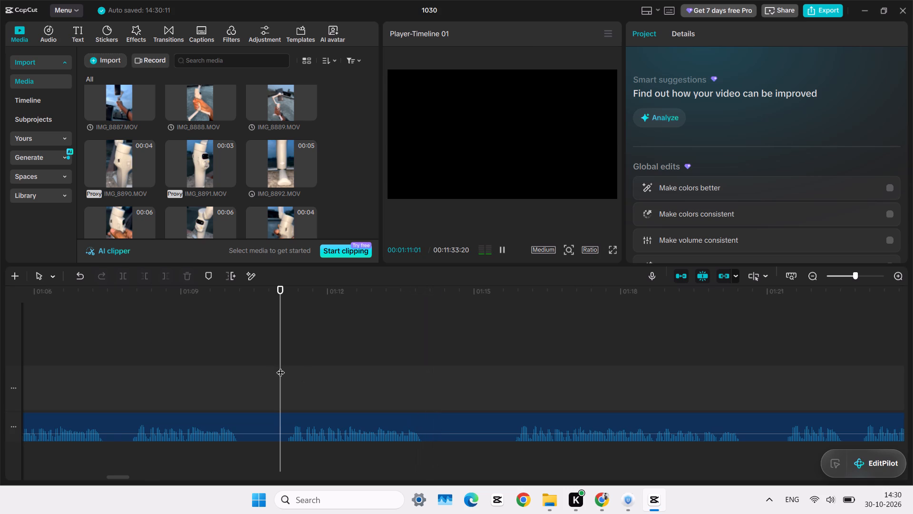
{"action": "left_click", "coordinate": [491, 388]}
{"action": "key", "text": "space"}
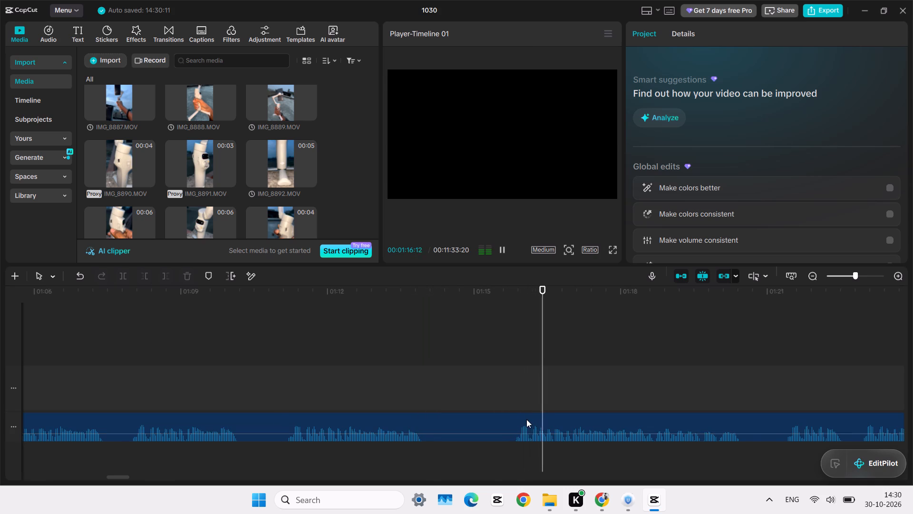
{"action": "scroll", "coordinate": [522, 421], "scroll_direction": "up", "scroll_amount": 6, "text": "ctrl"}
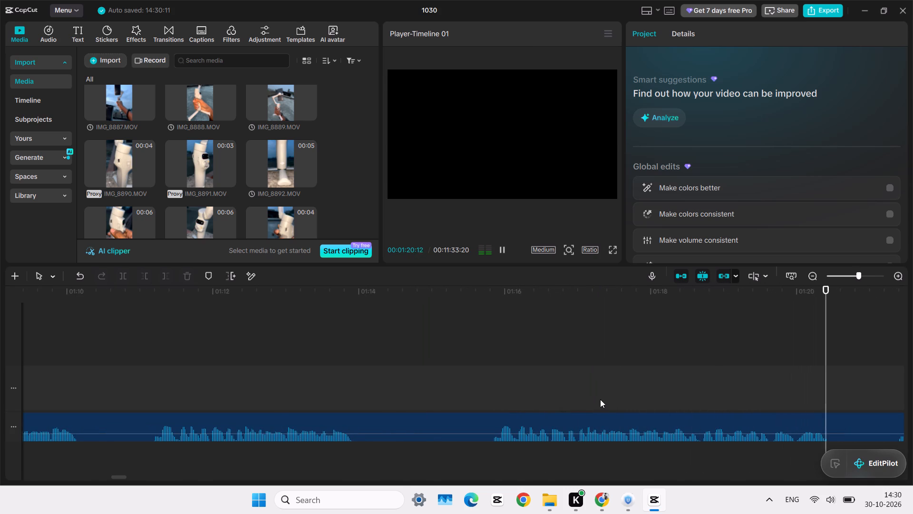
Find the start of the spoken phrase at about 01:23 and trim away the remaining recording before 00:01:22:29.
{"action": "left_click_drag", "start_coordinate": [604, 387], "coordinate": [912, 376]}
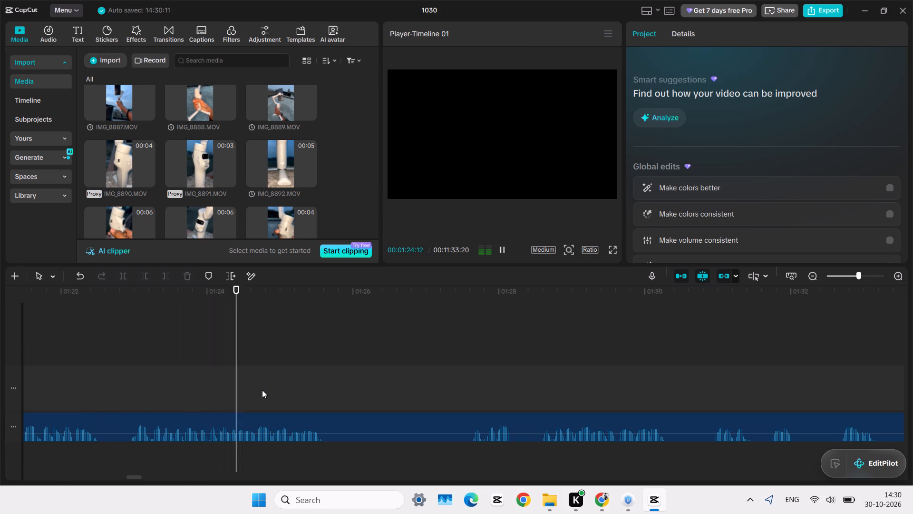
{"action": "left_click", "coordinate": [127, 385]}
{"action": "scroll", "coordinate": [110, 445], "scroll_direction": "up", "scroll_amount": 6}
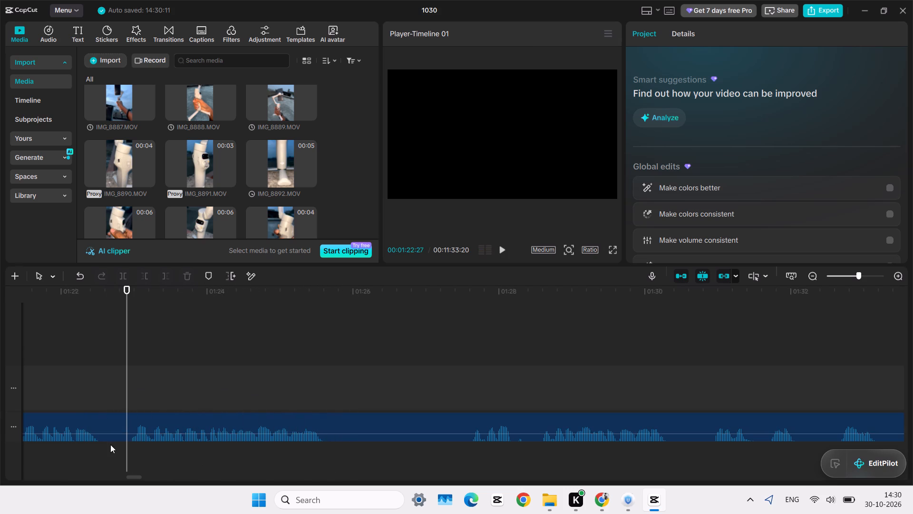
{"action": "scroll", "coordinate": [110, 445], "scroll_direction": "up", "scroll_amount": 2}
{"action": "scroll", "coordinate": [120, 420], "scroll_direction": "up", "scroll_amount": 7, "text": "ctrl"}
{"action": "left_click_drag", "start_coordinate": [129, 386], "coordinate": [136, 383]}
{"action": "left_click", "coordinate": [136, 383]}
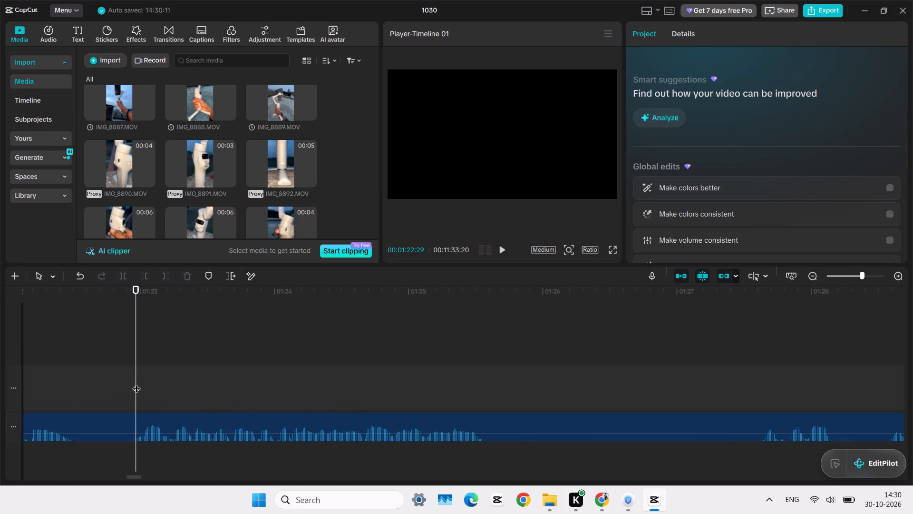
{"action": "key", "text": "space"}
{"action": "left_click", "coordinate": [136, 383]}
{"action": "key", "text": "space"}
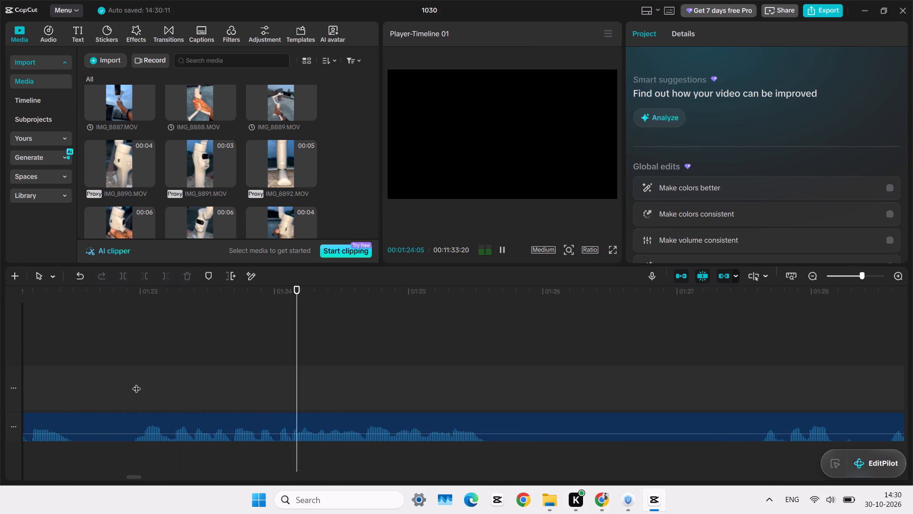
{"action": "left_click", "coordinate": [150, 422]}
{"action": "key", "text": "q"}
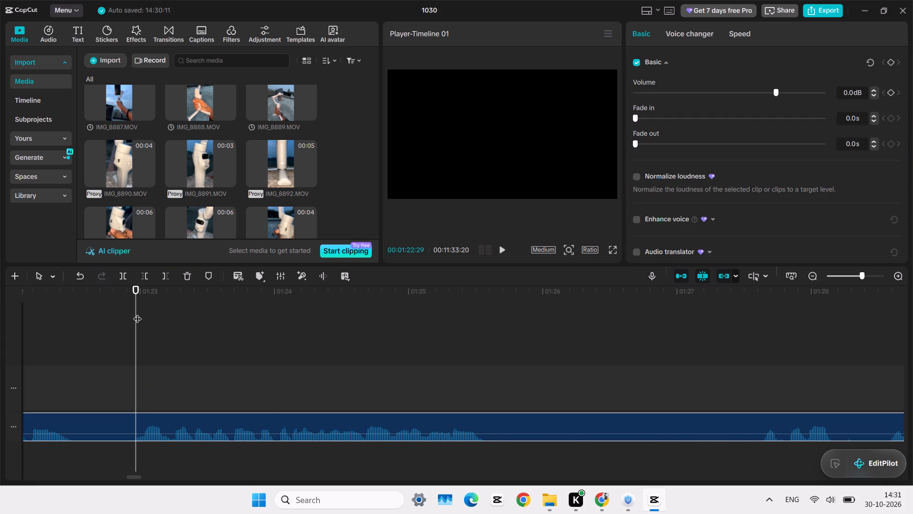
Move the trimmed recording back so it starts directly after the first voice clip, at about 00:03.
{"action": "scroll", "coordinate": [170, 387], "scroll_direction": "down", "scroll_amount": 20, "text": "ctrl"}
{"action": "scroll", "coordinate": [170, 387], "scroll_direction": "down", "scroll_amount": 16, "text": "ctrl"}
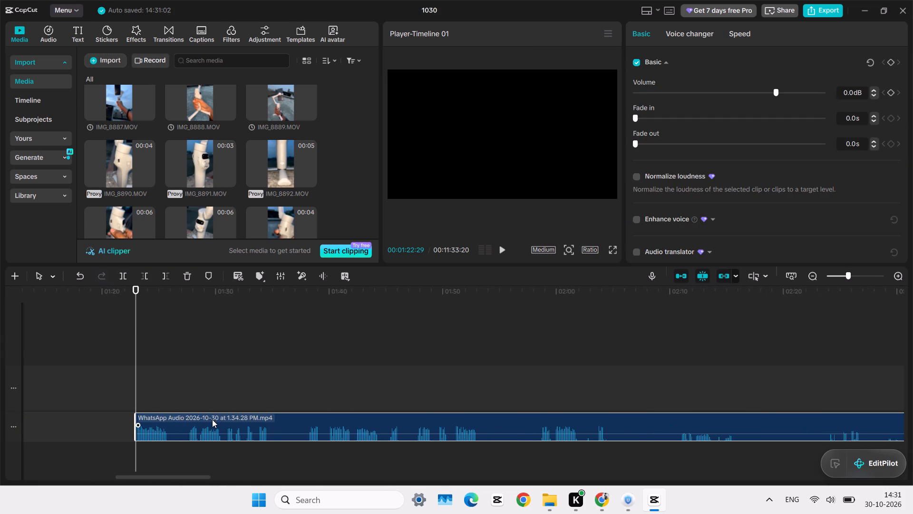
{"action": "left_click_drag", "start_coordinate": [212, 419], "coordinate": [0, 440]}
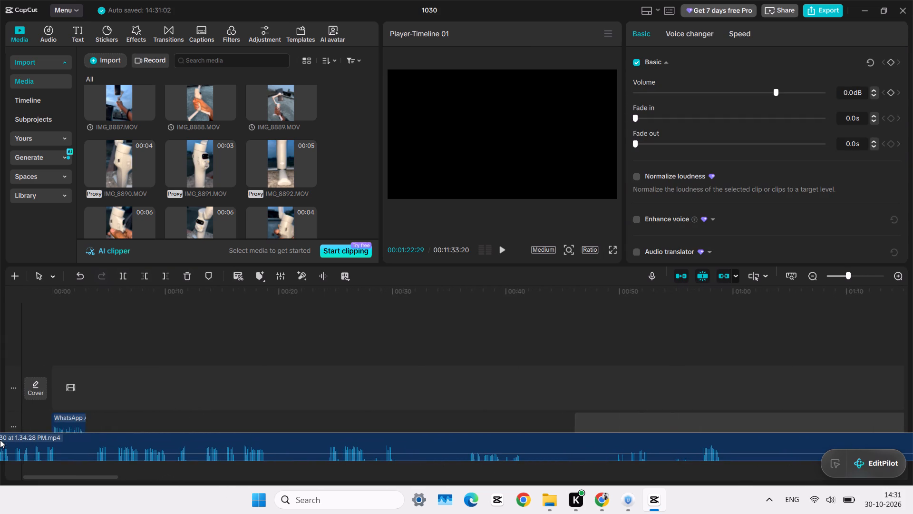
{"action": "left_click_drag", "start_coordinate": [0, 440], "coordinate": [165, 425]}
Play the join between the first two voice clips and split the recording where the second phrase ends, at 00:00:05:19.
{"action": "scroll", "coordinate": [125, 421], "scroll_direction": "up", "scroll_amount": 9, "text": "ctrl"}
{"action": "middle_click", "coordinate": [125, 421], "text": "ctrl"}
{"action": "scroll", "coordinate": [126, 421], "scroll_direction": "up", "scroll_amount": 8, "text": "ctrl"}
{"action": "left_click_drag", "start_coordinate": [136, 402], "coordinate": [0, 404]}
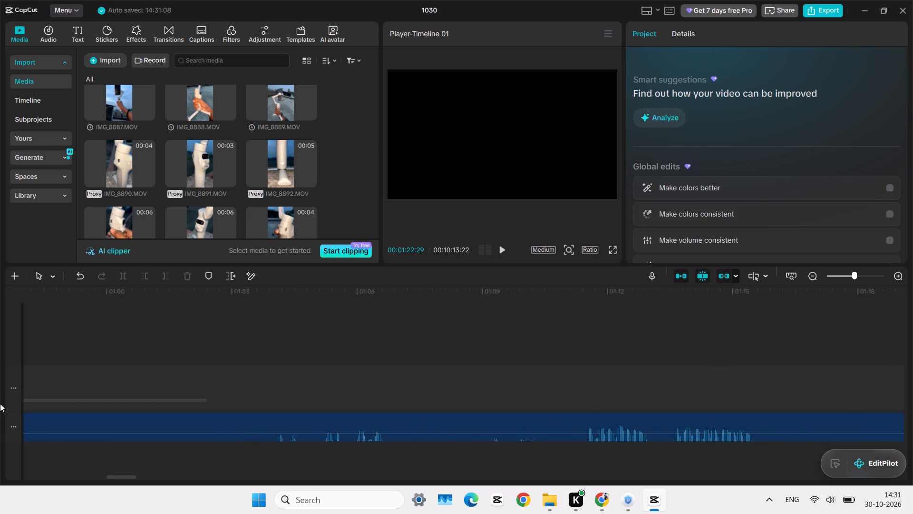
{"action": "left_click_drag", "start_coordinate": [0, 404], "coordinate": [0, 404]}
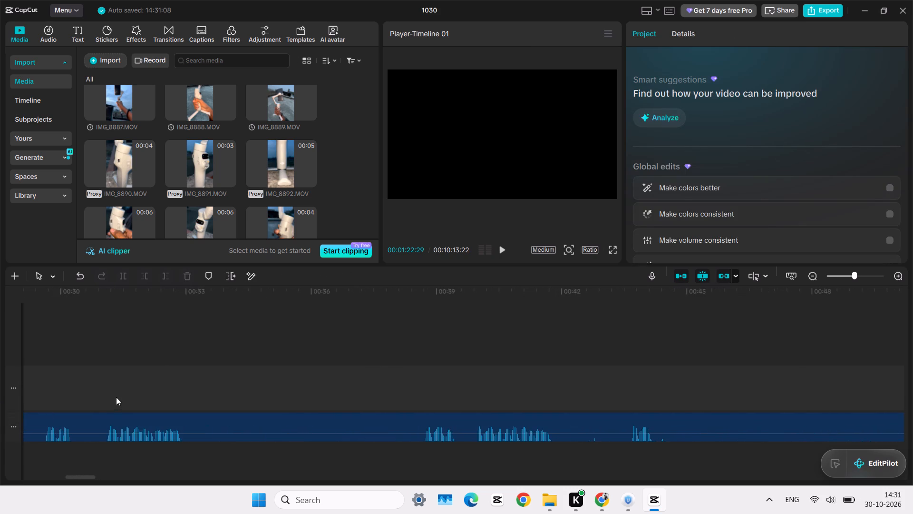
{"action": "left_click", "coordinate": [116, 397]}
{"action": "left_click_drag", "start_coordinate": [116, 397], "coordinate": [0, 417]}
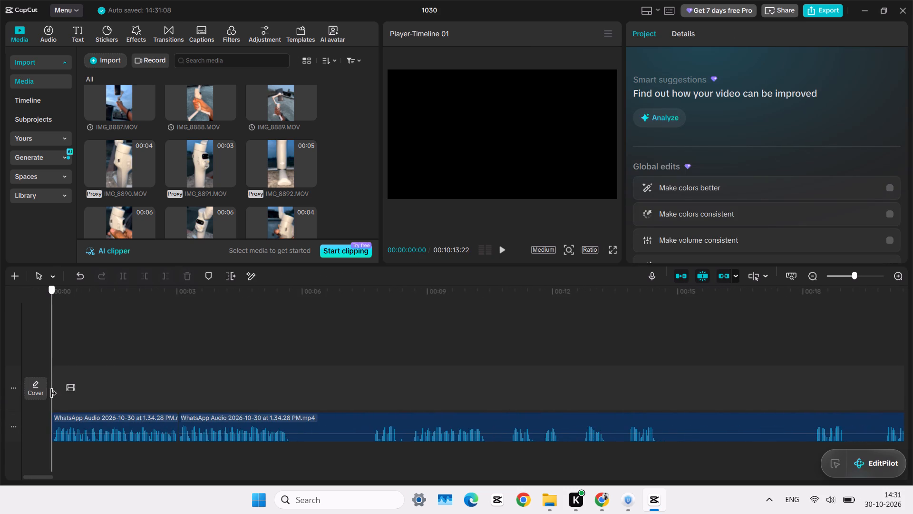
{"action": "scroll", "coordinate": [318, 404], "scroll_direction": "up", "scroll_amount": 16, "text": "ctrl"}
{"action": "left_click", "coordinate": [363, 380]}
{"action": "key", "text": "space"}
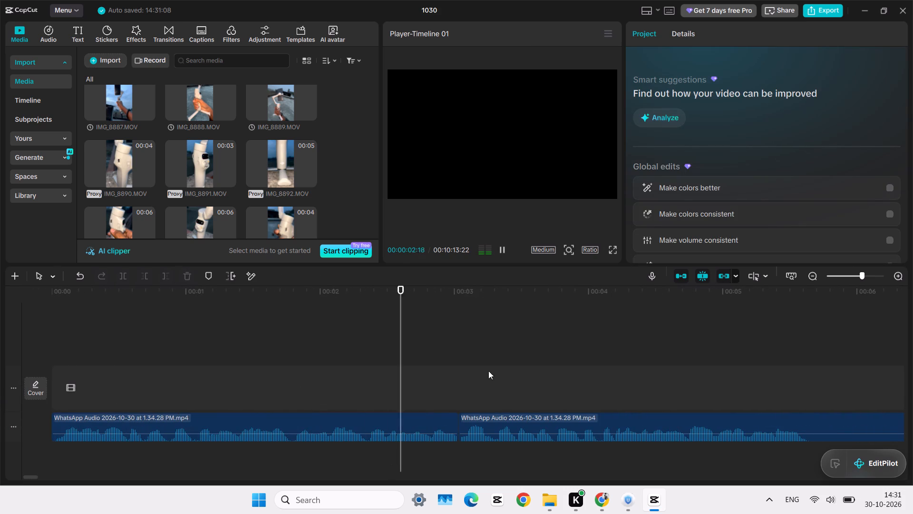
{"action": "left_click_drag", "start_coordinate": [618, 369], "coordinate": [912, 374]}
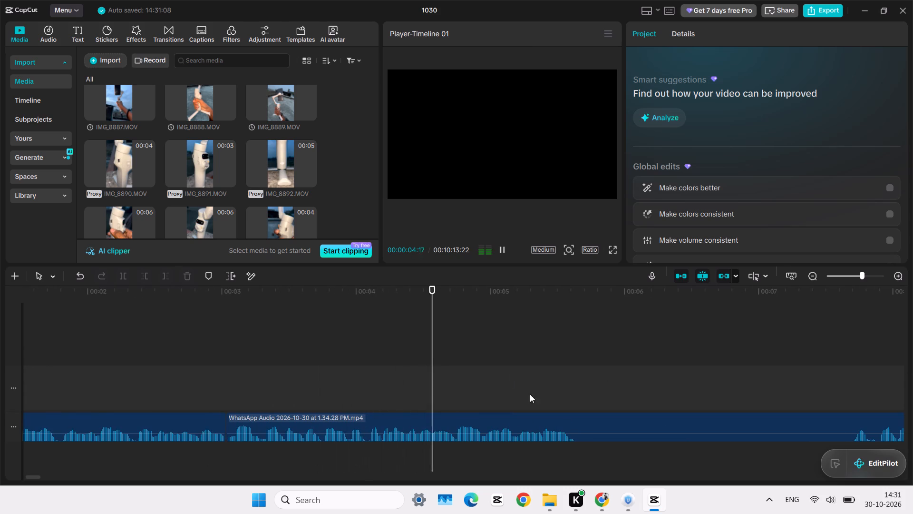
{"action": "left_click_drag", "start_coordinate": [737, 364], "coordinate": [908, 361]}
{"action": "left_click_drag", "start_coordinate": [567, 409], "coordinate": [553, 411]}
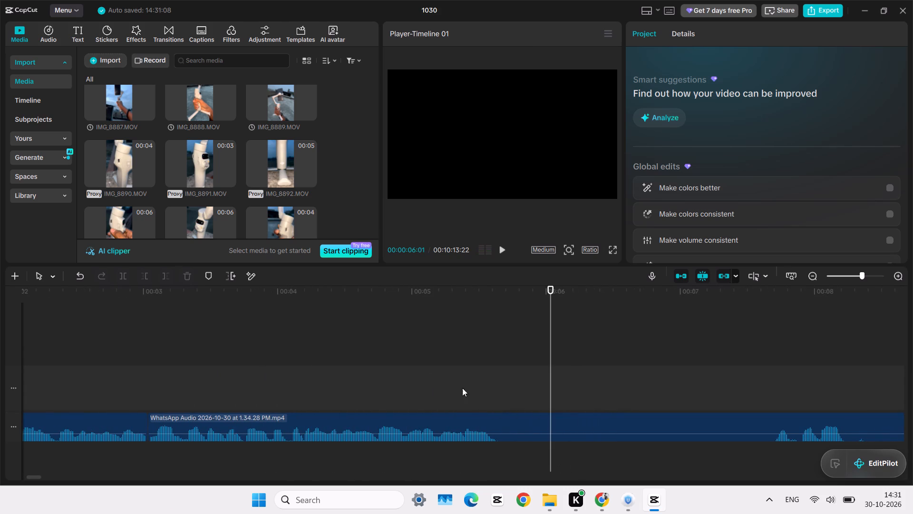
{"action": "left_click", "coordinate": [448, 382]}
{"action": "left_click_drag", "start_coordinate": [448, 382], "coordinate": [497, 380]}
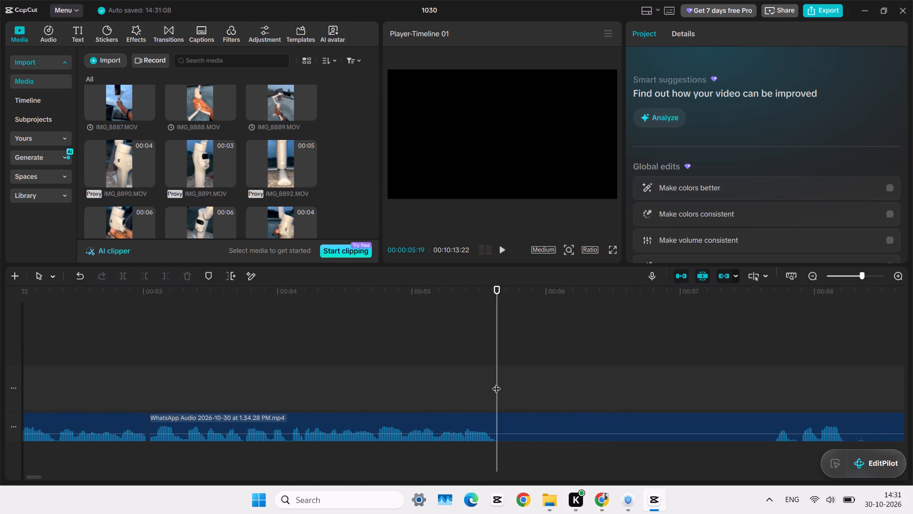
{"action": "left_click", "coordinate": [508, 436]}
{"action": "key", "text": "ctrl+b"}
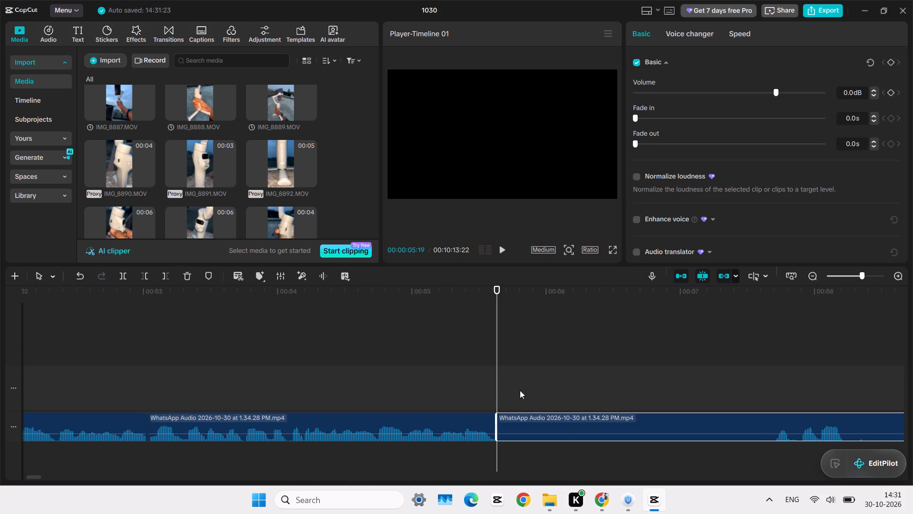
Sample the spoken phrases in the remaining recording from about 00:07 to 00:41.
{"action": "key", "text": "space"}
{"action": "scroll", "coordinate": [597, 385], "scroll_direction": "down", "scroll_amount": 7, "text": "ctrl"}
{"action": "left_click_drag", "start_coordinate": [683, 376], "coordinate": [912, 364]}
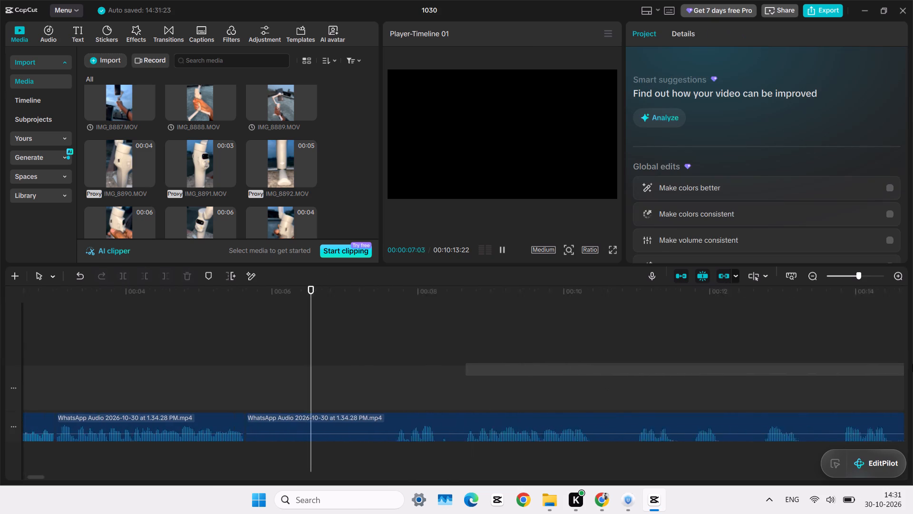
{"action": "left_click_drag", "start_coordinate": [912, 364], "coordinate": [912, 365]}
{"action": "scroll", "coordinate": [446, 330], "scroll_direction": "down", "scroll_amount": 5, "text": "ctrl"}
{"action": "scroll", "coordinate": [487, 355], "scroll_direction": "down", "scroll_amount": 5, "text": "ctrl"}
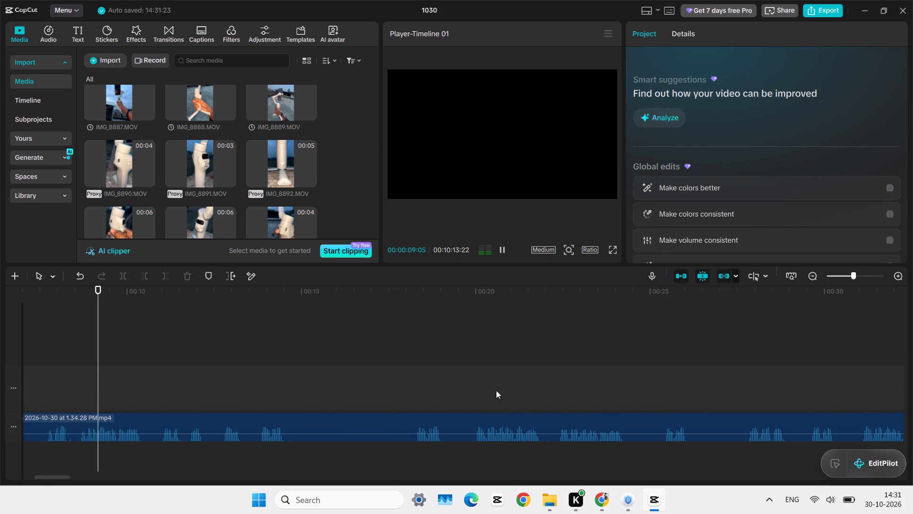
{"action": "left_click", "coordinate": [450, 385]}
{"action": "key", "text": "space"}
{"action": "left_click_drag", "start_coordinate": [562, 384], "coordinate": [912, 411]}
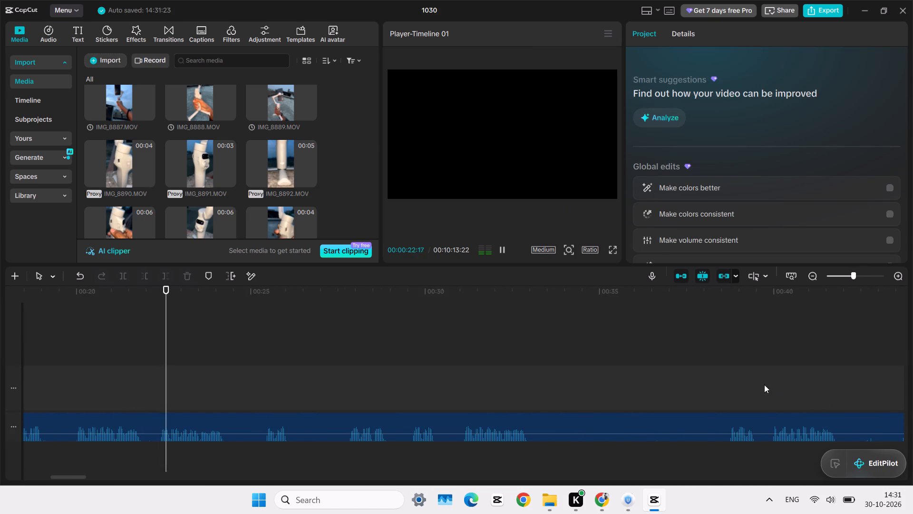
{"action": "left_click", "coordinate": [764, 385]}
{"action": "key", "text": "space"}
{"action": "left_click_drag", "start_coordinate": [728, 376], "coordinate": [912, 387]}
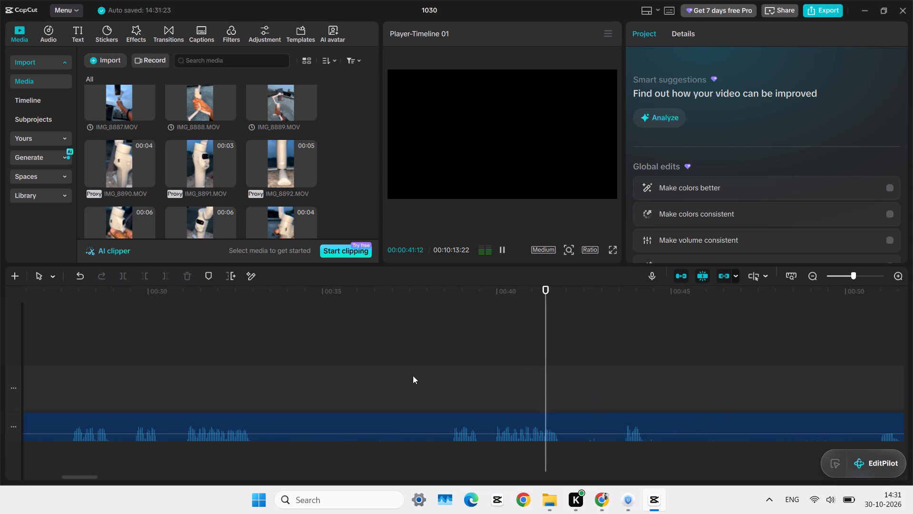
Replay the phrases from about 00:20 and trim away the remaining recording before the phrase starting at 00:00:22:12.
{"action": "left_click", "coordinate": [191, 373]}
{"action": "left_click_drag", "start_coordinate": [191, 373], "coordinate": [0, 384]}
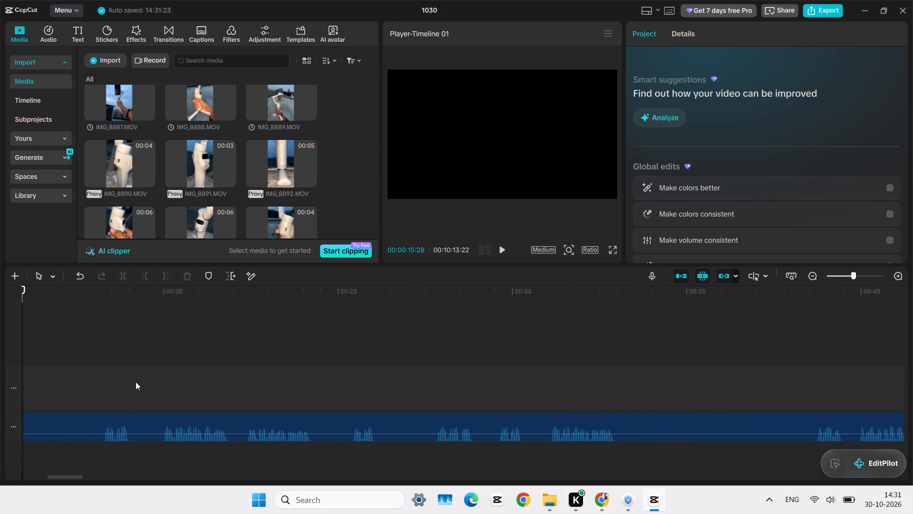
{"action": "left_click", "coordinate": [152, 375]}
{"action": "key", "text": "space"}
{"action": "scroll", "coordinate": [183, 414], "scroll_direction": "up", "scroll_amount": 8, "text": "ctrl"}
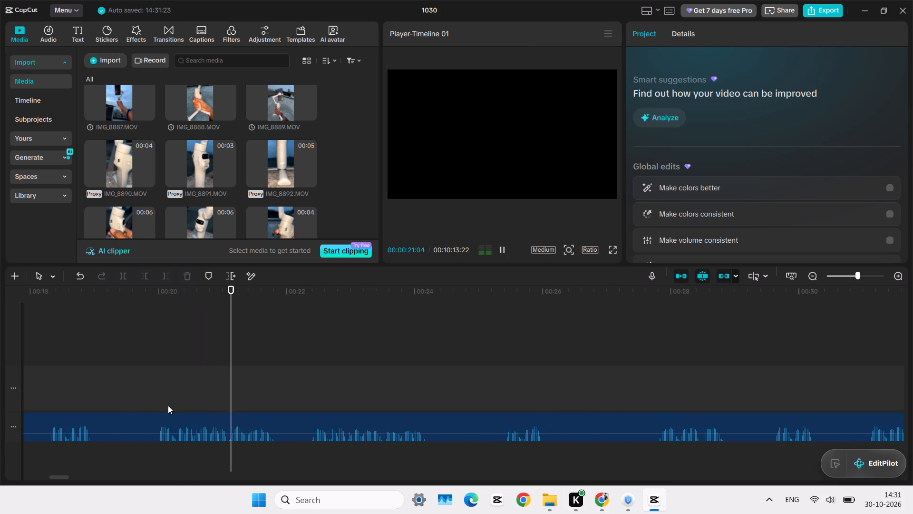
{"action": "left_click", "coordinate": [313, 399]}
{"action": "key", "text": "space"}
{"action": "scroll", "coordinate": [313, 402], "scroll_direction": "up", "scroll_amount": 8, "text": "ctrl"}
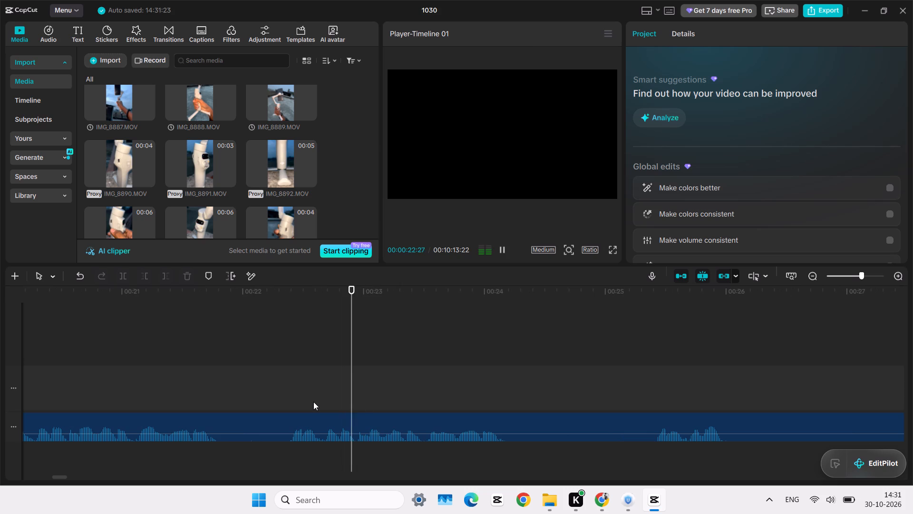
{"action": "left_click", "coordinate": [286, 384]}
{"action": "left_click_drag", "start_coordinate": [286, 384], "coordinate": [290, 392]}
{"action": "left_click", "coordinate": [298, 426]}
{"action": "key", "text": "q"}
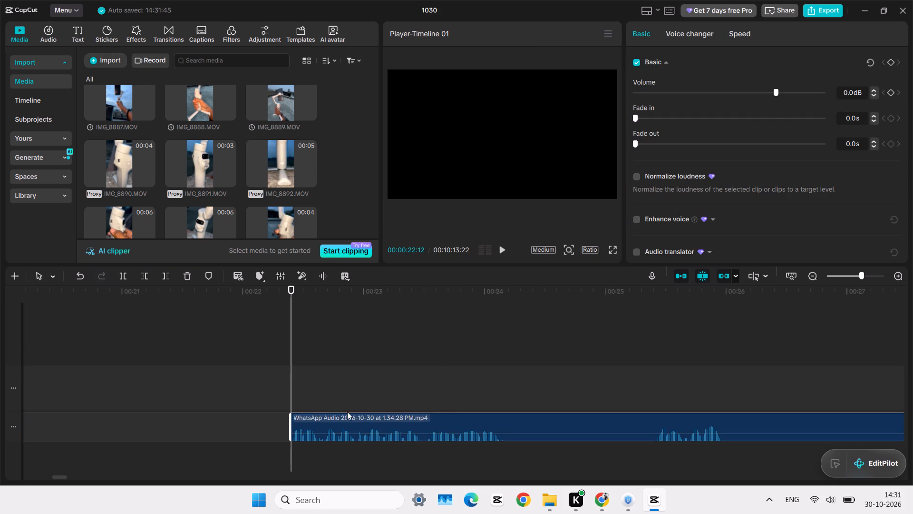
Move the trimmed recording back so it starts directly after the second voice clip, at about 00:05:19.
{"action": "left_click_drag", "start_coordinate": [345, 416], "coordinate": [0, 492]}
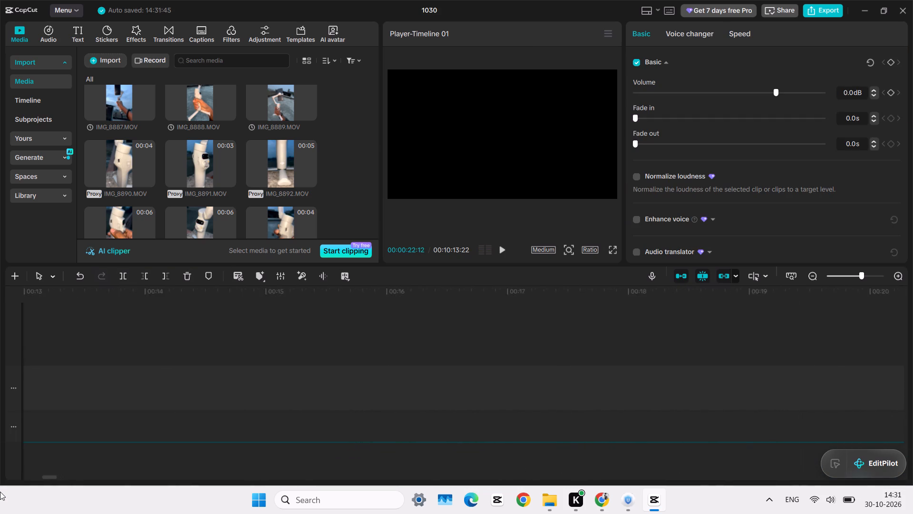
{"action": "left_click_drag", "start_coordinate": [0, 492], "coordinate": [681, 424]}
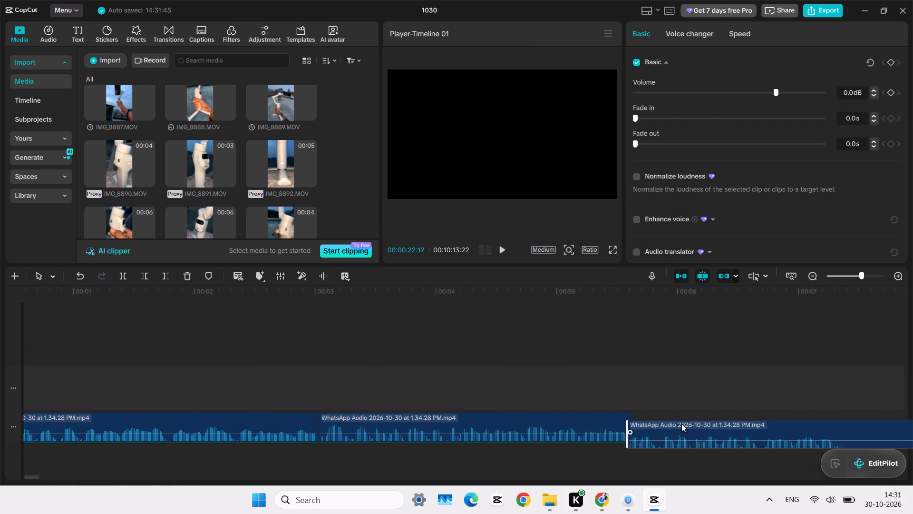
{"action": "left_click_drag", "start_coordinate": [681, 424], "coordinate": [684, 420]}
Play the join to the third voice clip and split the recording where its phrase ends, at 00:00:07:11.
{"action": "left_click", "coordinate": [594, 381]}
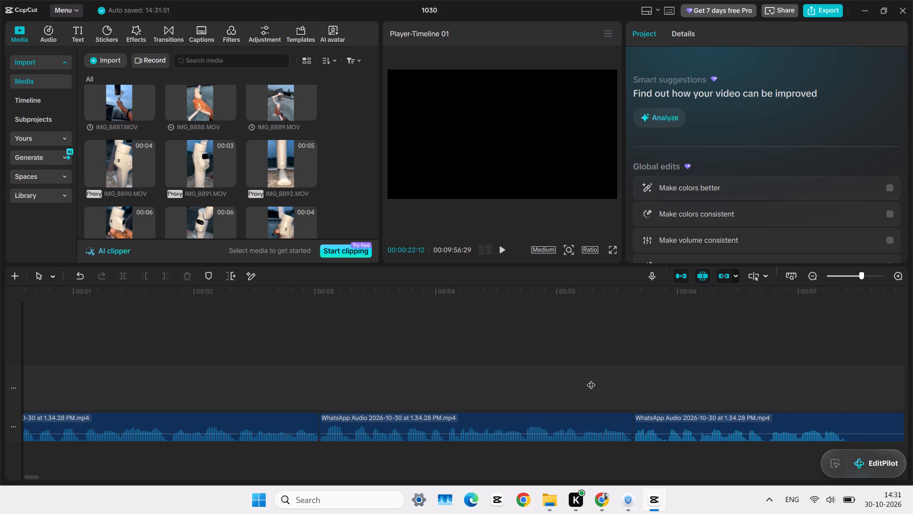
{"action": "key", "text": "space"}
{"action": "scroll", "coordinate": [593, 382], "scroll_direction": "down", "scroll_amount": 8}
{"action": "scroll", "coordinate": [622, 421], "scroll_direction": "up", "scroll_amount": 9}
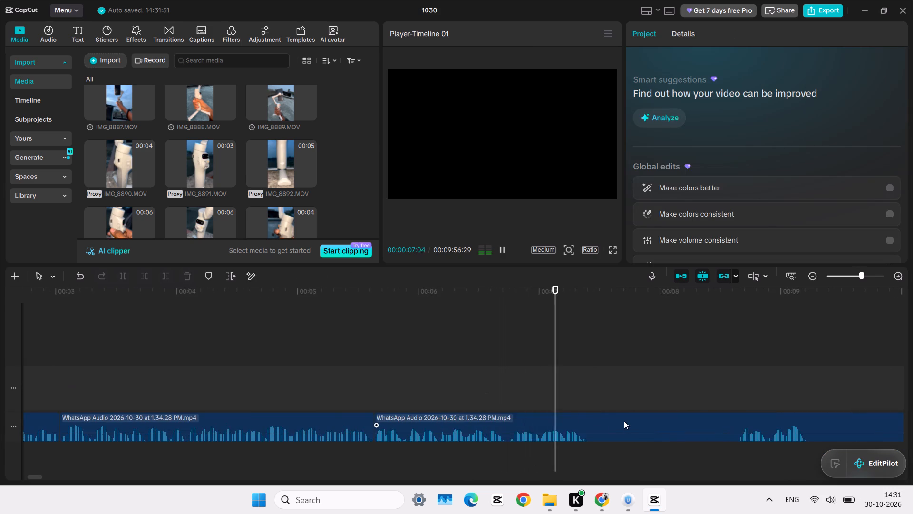
{"action": "scroll", "coordinate": [624, 421], "scroll_direction": "up", "scroll_amount": 7, "text": "ctrl"}
{"action": "left_click", "coordinate": [525, 379]}
{"action": "left_click_drag", "start_coordinate": [525, 379], "coordinate": [591, 384]}
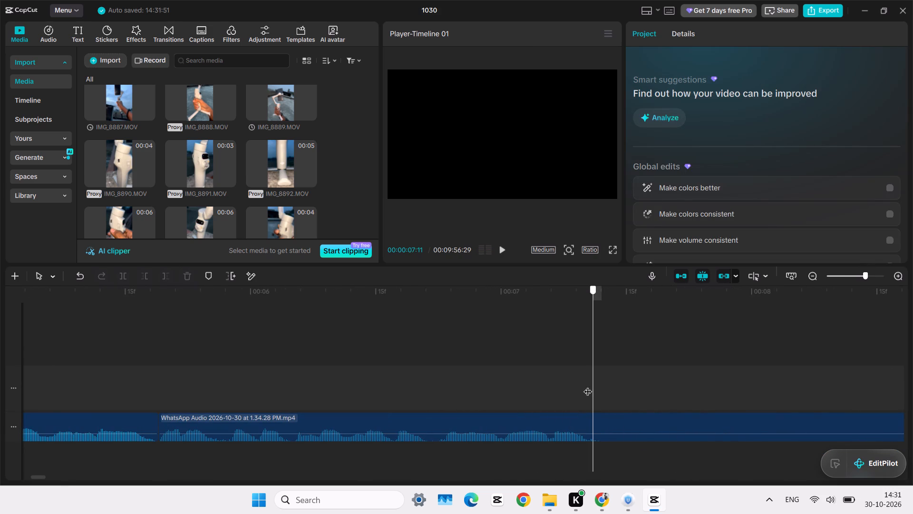
{"action": "left_click", "coordinate": [581, 413]}
{"action": "left_click_drag", "start_coordinate": [584, 356], "coordinate": [584, 357]}
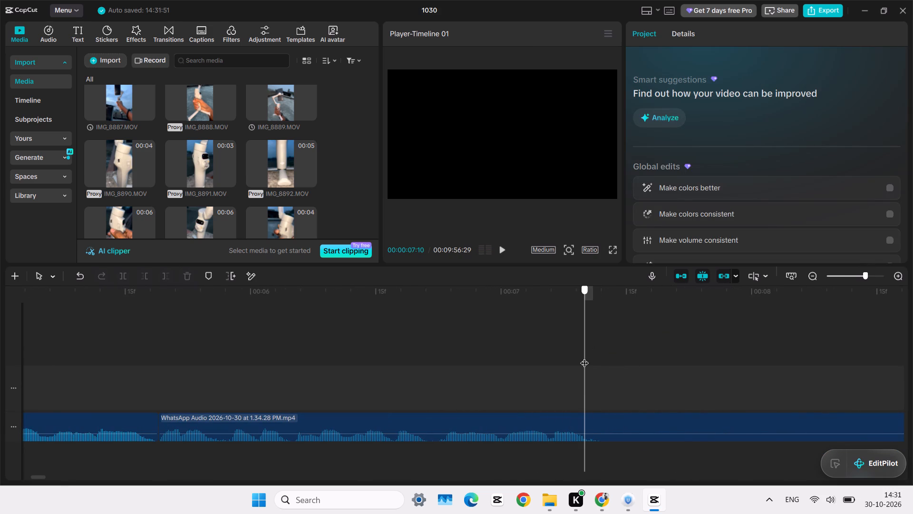
{"action": "left_click_drag", "start_coordinate": [584, 357], "coordinate": [598, 365]}
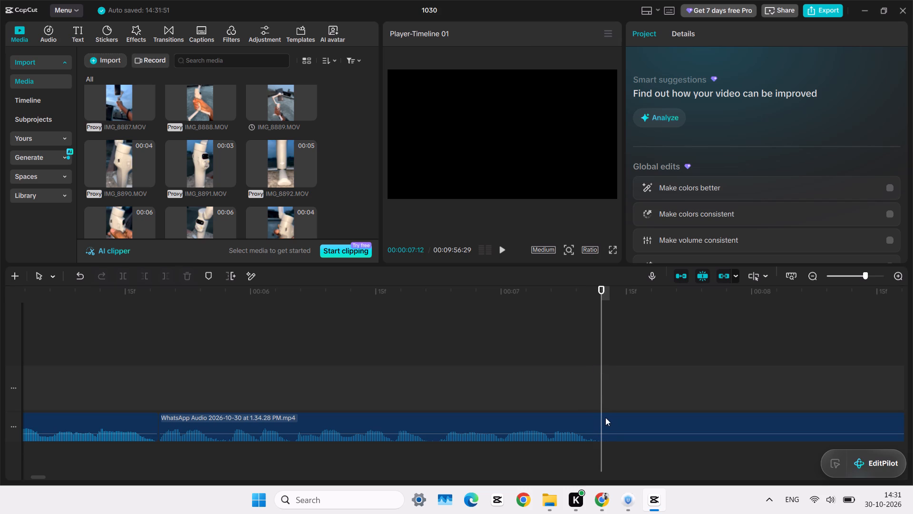
{"action": "left_click_drag", "start_coordinate": [605, 379], "coordinate": [593, 385]}
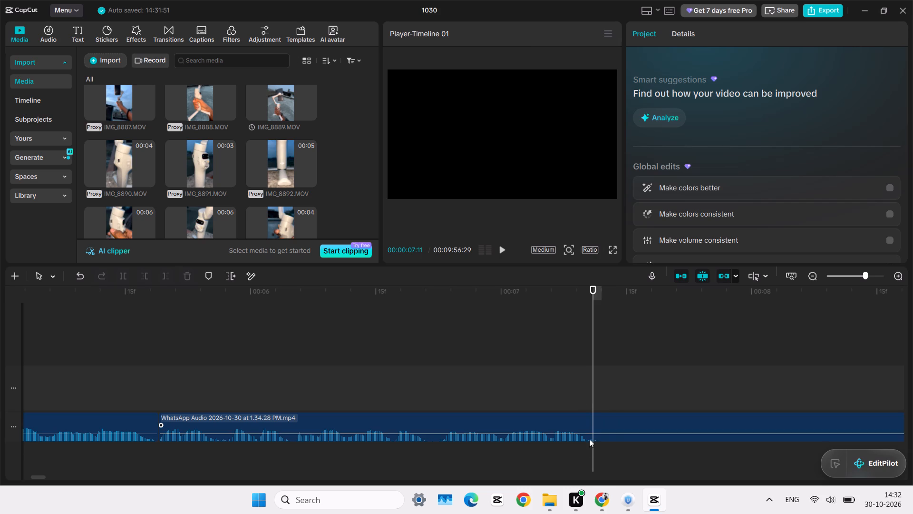
{"action": "left_click", "coordinate": [585, 416]}
{"action": "key", "text": "ctrl+b"}
Sample the spoken phrases in the remaining recording after the third clip, from about 00:07 to 00:14.
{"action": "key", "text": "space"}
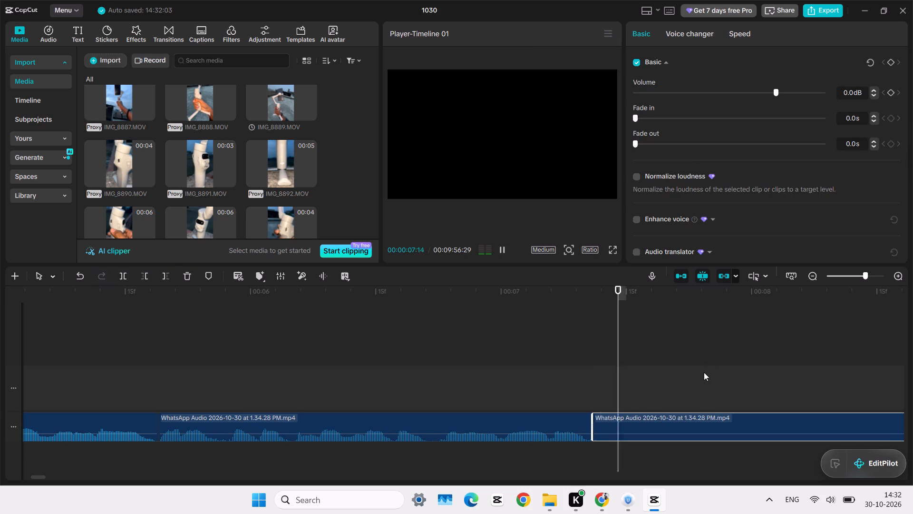
{"action": "scroll", "coordinate": [710, 379], "scroll_direction": "down", "scroll_amount": 16, "text": "ctrl"}
{"action": "left_click_drag", "start_coordinate": [912, 362], "coordinate": [912, 373]}
{"action": "left_click_drag", "start_coordinate": [753, 385], "coordinate": [912, 379]}
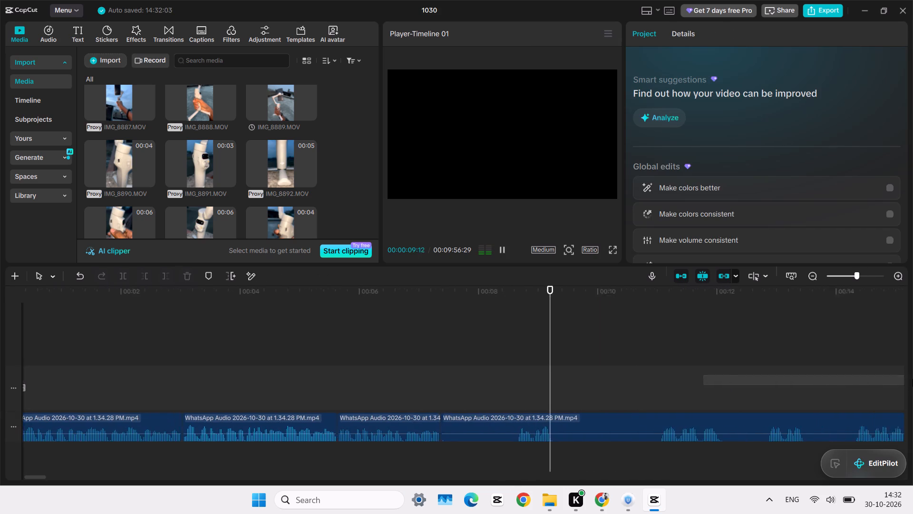
{"action": "left_click_drag", "start_coordinate": [912, 379], "coordinate": [892, 391]}
{"action": "left_click", "coordinate": [408, 392]}
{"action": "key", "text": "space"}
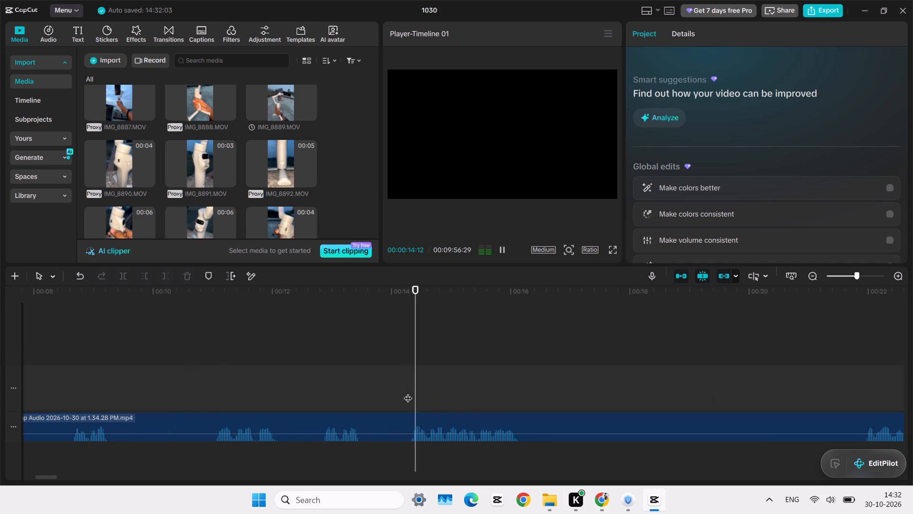
Listen on through the voice recording, sampling the phrases from about 00:14 to 00:25 and replaying from about 00:13.
{"action": "left_click_drag", "start_coordinate": [590, 385], "coordinate": [912, 408]}
{"action": "left_click", "coordinate": [647, 397]}
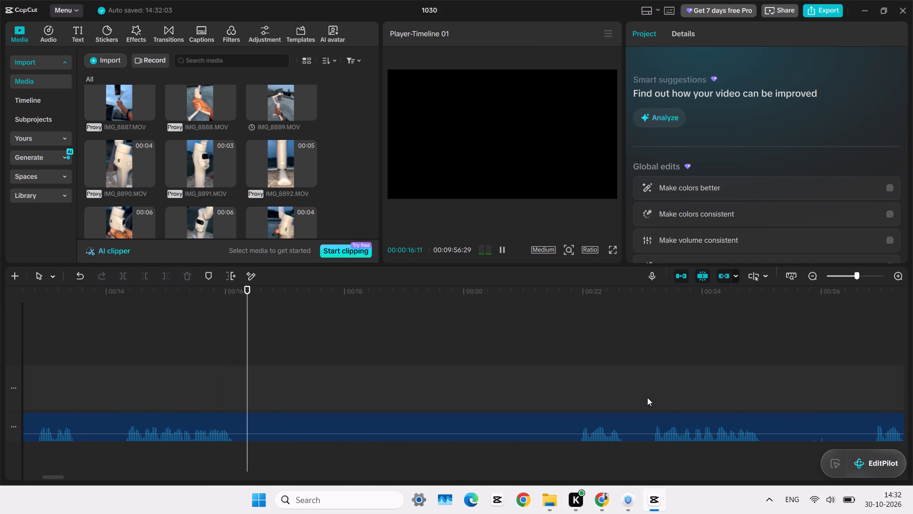
{"action": "key", "text": "space"}
{"action": "left_click_drag", "start_coordinate": [642, 392], "coordinate": [907, 389]}
{"action": "left_click", "coordinate": [356, 371]}
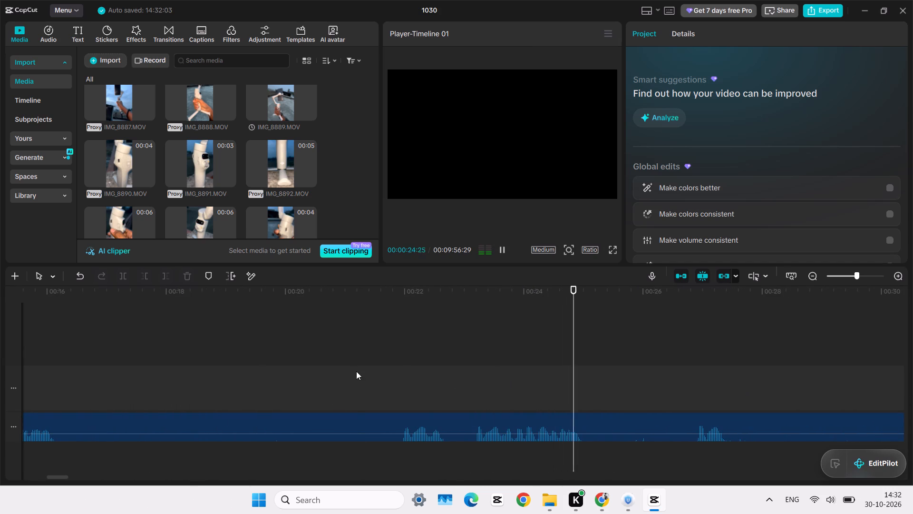
{"action": "left_click_drag", "start_coordinate": [356, 371], "coordinate": [0, 385]}
{"action": "left_click", "coordinate": [407, 383]}
{"action": "key", "text": "space"}
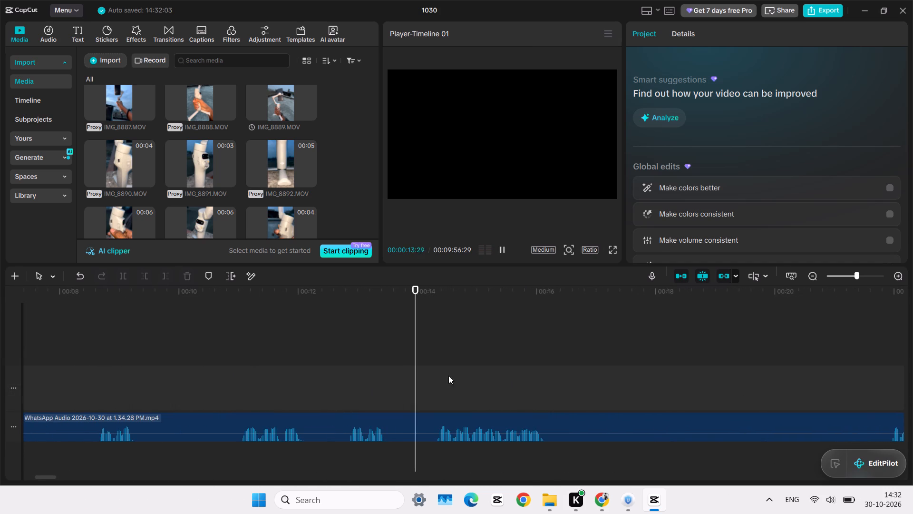
{"action": "left_click_drag", "start_coordinate": [586, 377], "coordinate": [619, 378]}
{"action": "left_click_drag", "start_coordinate": [619, 378], "coordinate": [912, 376]}
{"action": "left_click", "coordinate": [789, 381]}
{"action": "key", "text": "space"}
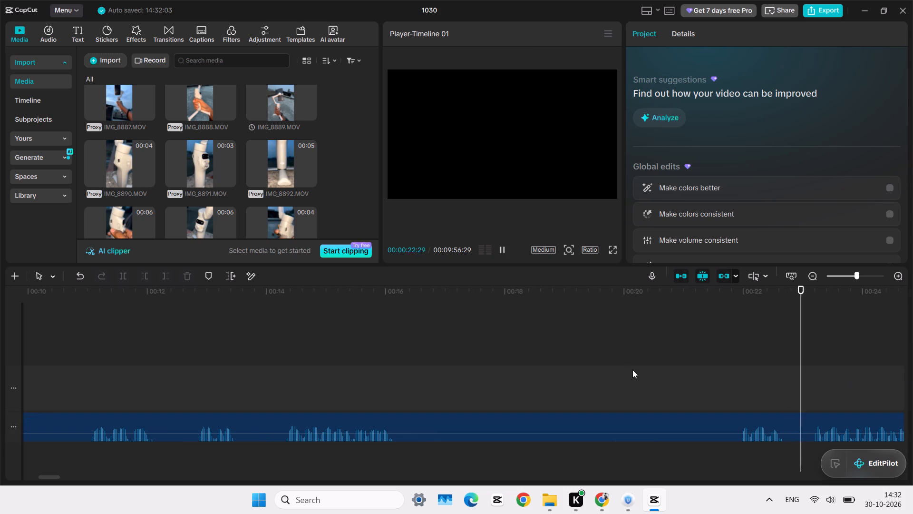
Continue sampling the voice recording's spoken phrases from about 00:24 to 00:58.
{"action": "left_click_drag", "start_coordinate": [582, 362], "coordinate": [871, 425]}
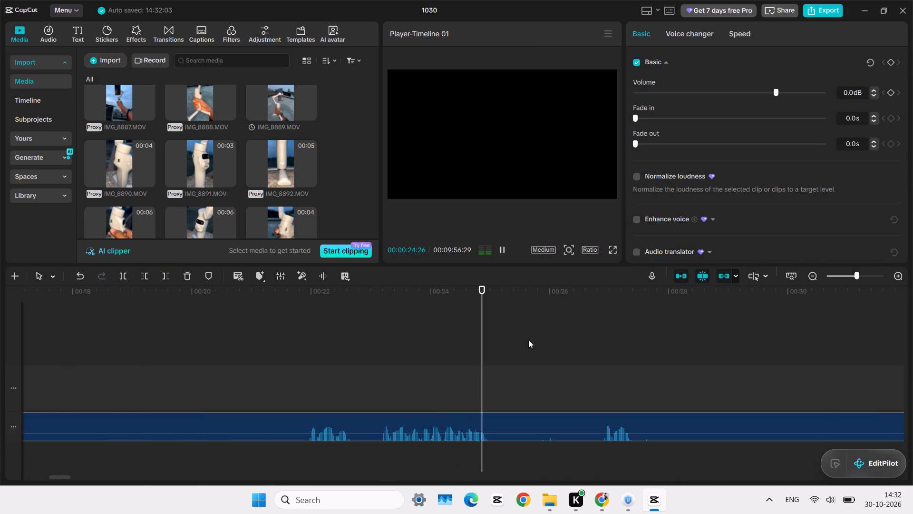
{"action": "left_click", "coordinate": [571, 373]}
{"action": "left_click_drag", "start_coordinate": [572, 374], "coordinate": [912, 375]}
{"action": "left_click", "coordinate": [707, 386]}
{"action": "left_click_drag", "start_coordinate": [707, 386], "coordinate": [912, 361]}
{"action": "double_click", "coordinate": [912, 361]}
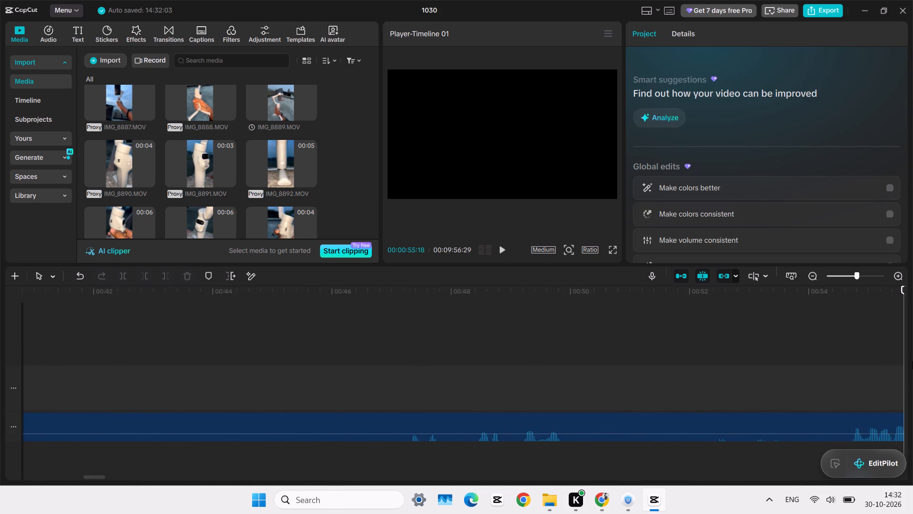
{"action": "left_click_drag", "start_coordinate": [816, 360], "coordinate": [912, 346]}
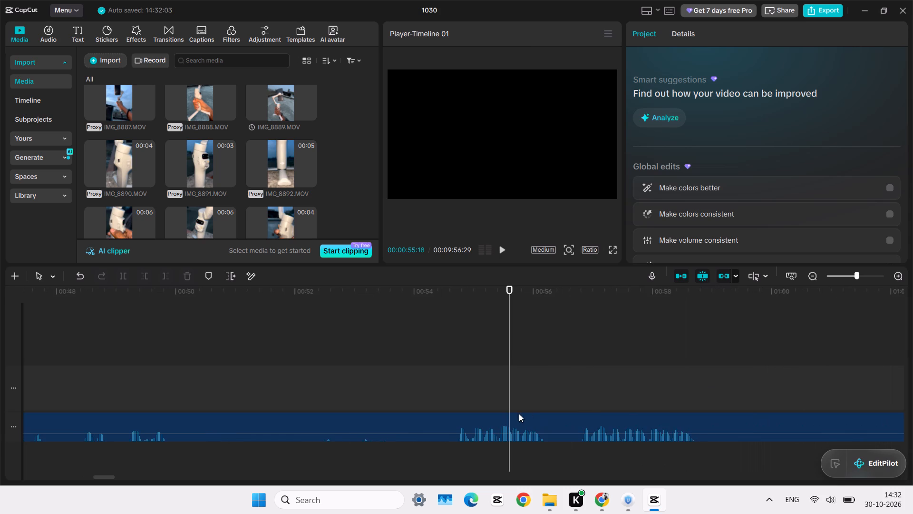
{"action": "left_click_drag", "start_coordinate": [544, 405], "coordinate": [563, 395]}
{"action": "left_click_drag", "start_coordinate": [568, 392], "coordinate": [600, 379]}
{"action": "left_click", "coordinate": [611, 375]}
{"action": "left_click", "coordinate": [560, 380]}
{"action": "key", "text": "space"}
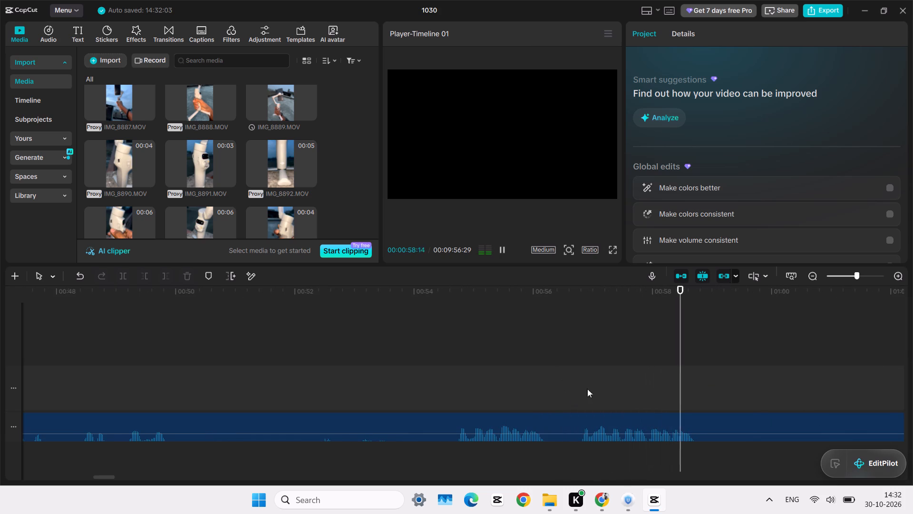
Trim the start of the remaining voice recording to 01:02:29, just before the phrase that begins at about 01:03.
{"action": "left_click", "coordinate": [607, 384]}
{"action": "left_click_drag", "start_coordinate": [607, 384], "coordinate": [912, 368]}
{"action": "left_click_drag", "start_coordinate": [568, 368], "coordinate": [583, 368]}
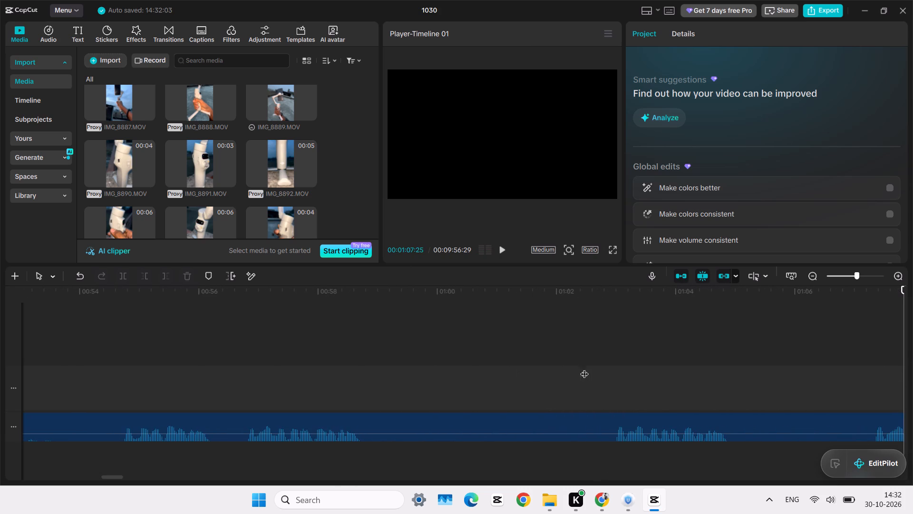
{"action": "left_click_drag", "start_coordinate": [600, 364], "coordinate": [615, 361]}
{"action": "left_click", "coordinate": [623, 360]}
{"action": "left_click", "coordinate": [583, 362]}
{"action": "key", "text": "space"}
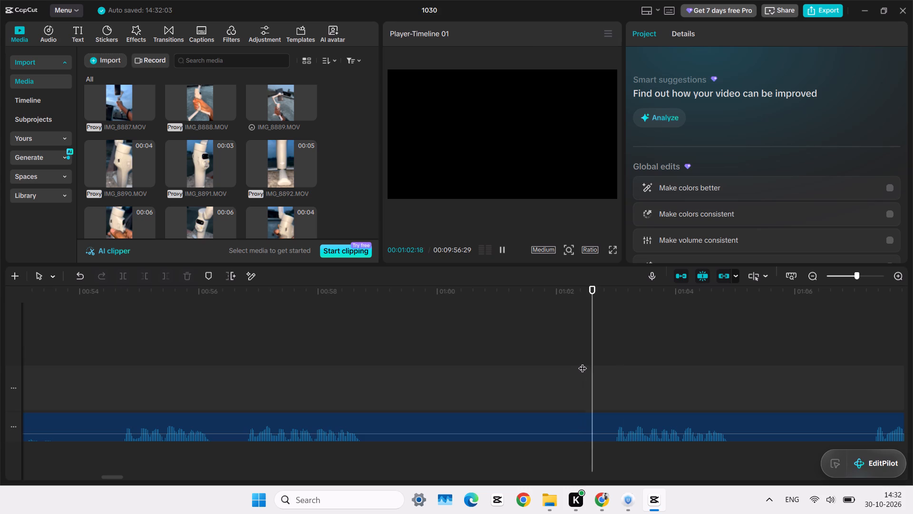
{"action": "scroll", "coordinate": [620, 448], "scroll_direction": "up", "scroll_amount": 9, "text": "ctrl"}
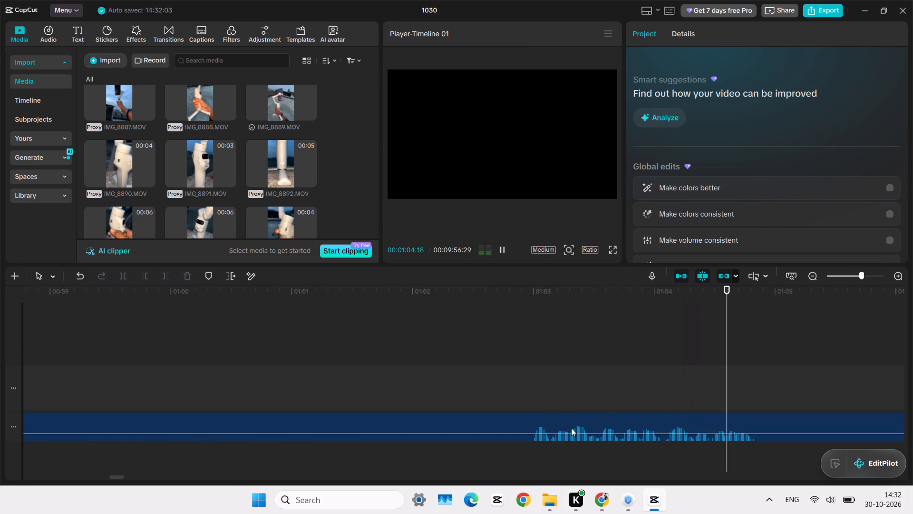
{"action": "double_click", "coordinate": [540, 410]}
{"action": "scroll", "coordinate": [540, 410], "scroll_direction": "up", "scroll_amount": 8, "text": "ctrl"}
{"action": "double_click", "coordinate": [515, 392]}
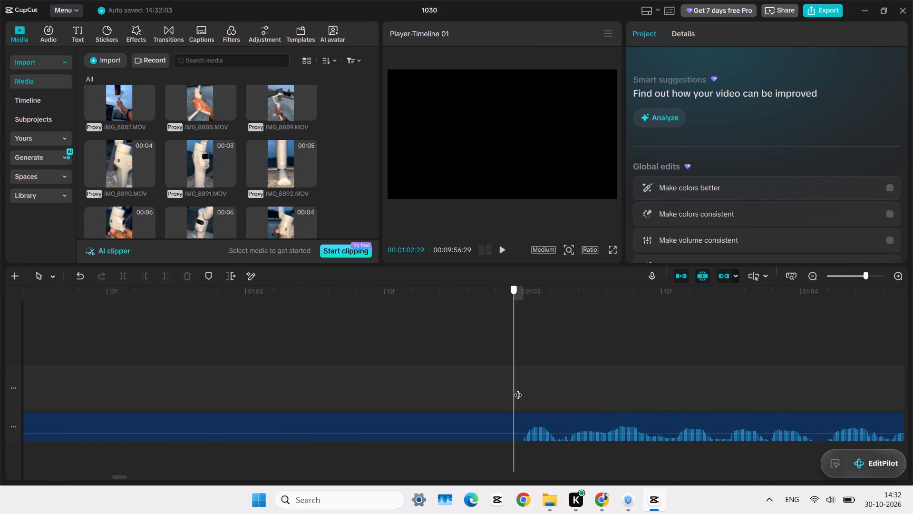
{"action": "scroll", "coordinate": [518, 389], "scroll_direction": "up", "scroll_amount": 16, "text": "ctrl"}
{"action": "left_click", "coordinate": [526, 385]}
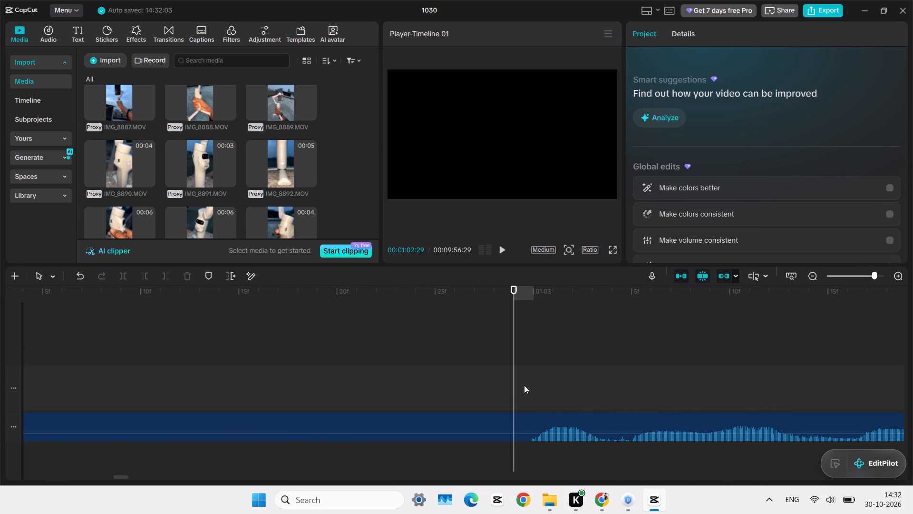
{"action": "left_click", "coordinate": [527, 433]}
{"action": "key", "text": "q"}
Move the remaining voice recording back along the audio track so it starts directly after the third voice clip, at about 00:07.
{"action": "scroll", "coordinate": [507, 358], "scroll_direction": "down", "scroll_amount": 2, "text": "ctrl"}
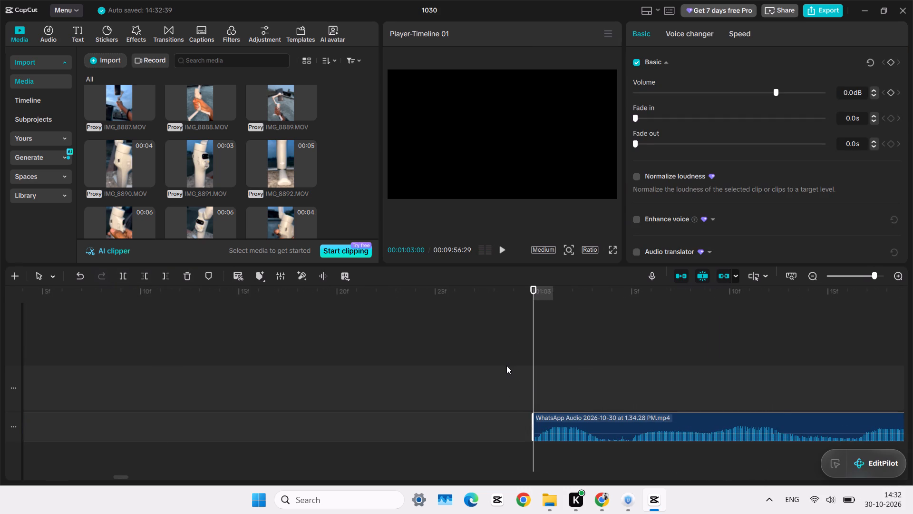
{"action": "scroll", "coordinate": [506, 366], "scroll_direction": "down", "scroll_amount": 20, "text": "ctrl"}
{"action": "scroll", "coordinate": [506, 366], "scroll_direction": "down", "scroll_amount": 19, "text": "ctrl"}
{"action": "left_click_drag", "start_coordinate": [542, 417], "coordinate": [0, 456]}
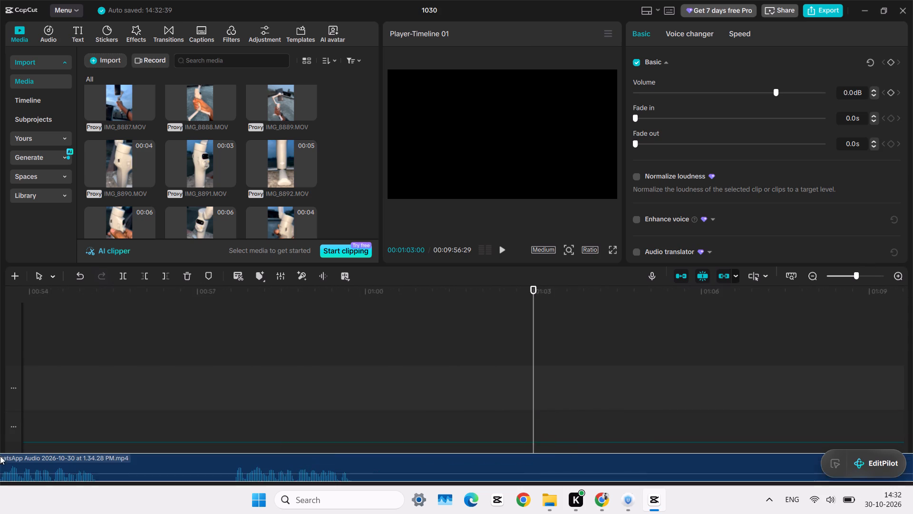
{"action": "left_click_drag", "start_coordinate": [0, 456], "coordinate": [208, 451]}
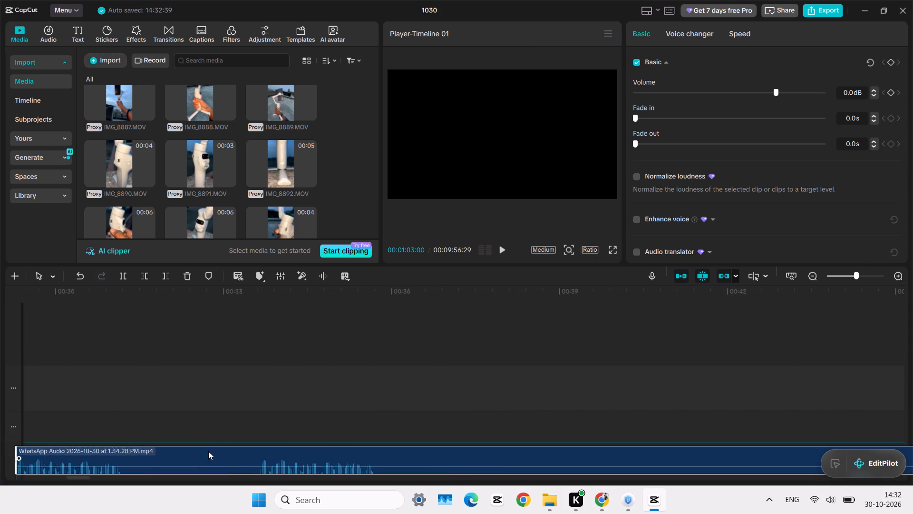
{"action": "left_click_drag", "start_coordinate": [208, 451], "coordinate": [0, 460]}
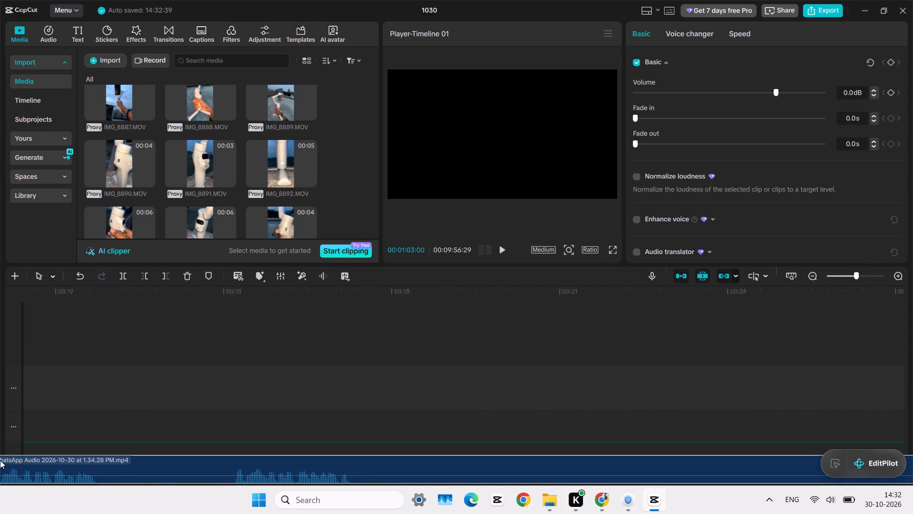
{"action": "left_click_drag", "start_coordinate": [0, 460], "coordinate": [473, 426]}
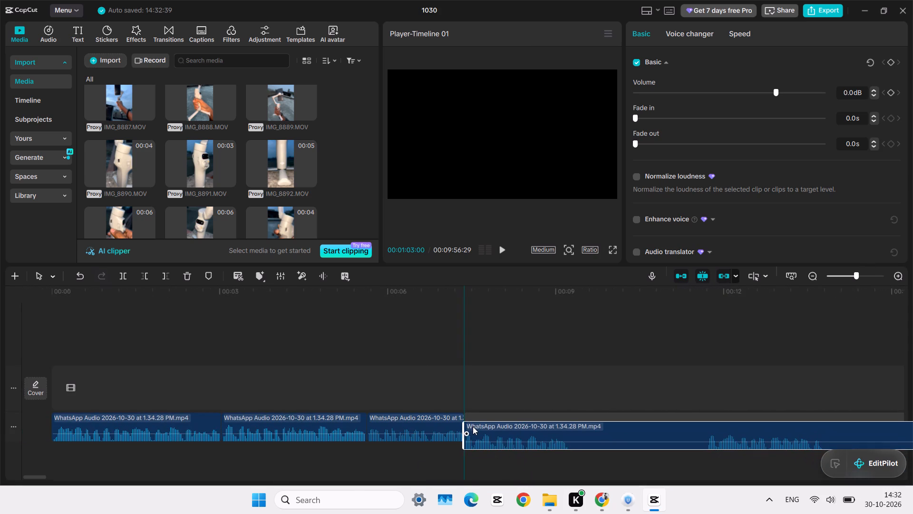
{"action": "left_click_drag", "start_coordinate": [473, 426], "coordinate": [472, 426]}
Play back the joined voice clips and check the transitions up to about 00:07.
{"action": "left_click", "coordinate": [418, 388]}
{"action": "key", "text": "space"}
{"action": "scroll", "coordinate": [418, 388], "scroll_direction": "down", "scroll_amount": 8, "text": "ctrl"}
{"action": "scroll", "coordinate": [418, 388], "scroll_direction": "up", "scroll_amount": 9, "text": "ctrl"}
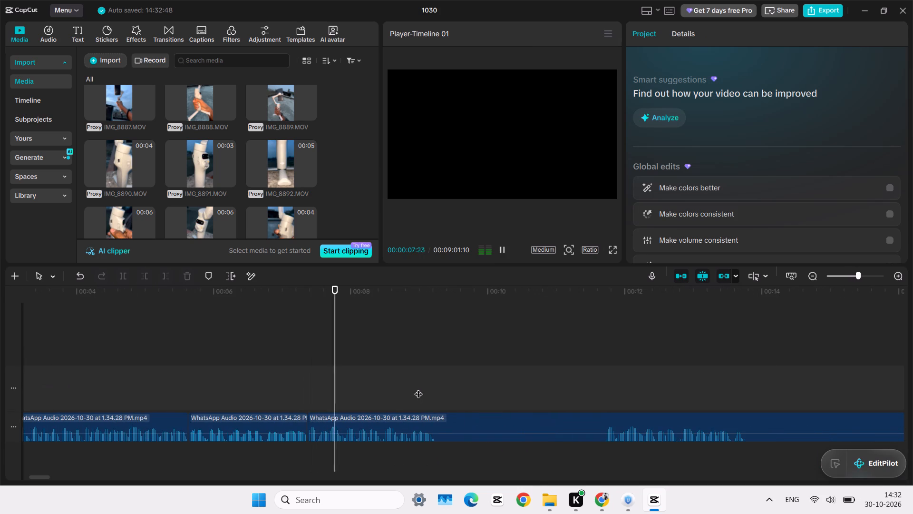
{"action": "left_click", "coordinate": [418, 385]}
{"action": "left_click_drag", "start_coordinate": [418, 384], "coordinate": [0, 489]}
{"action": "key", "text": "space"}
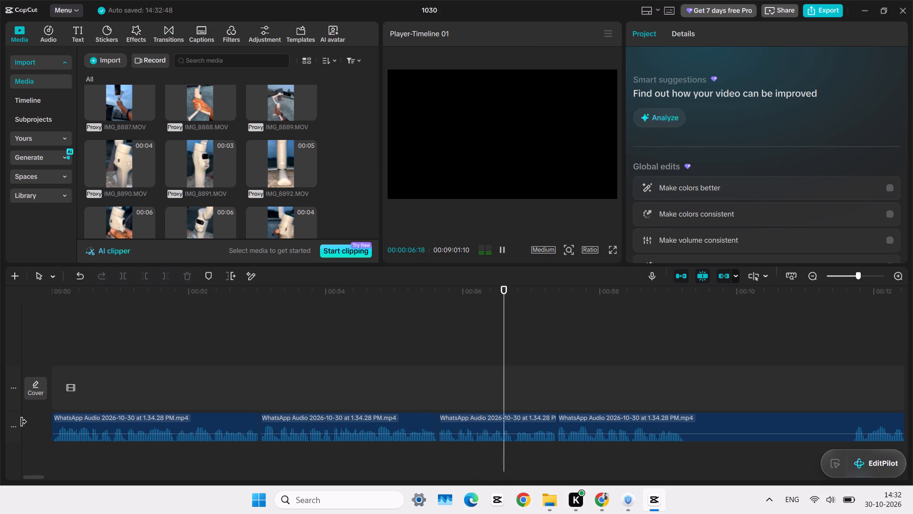
Trim the end of the second voice clip to 00:05:18, just before the third clip begins.
{"action": "left_click", "coordinate": [347, 387]}
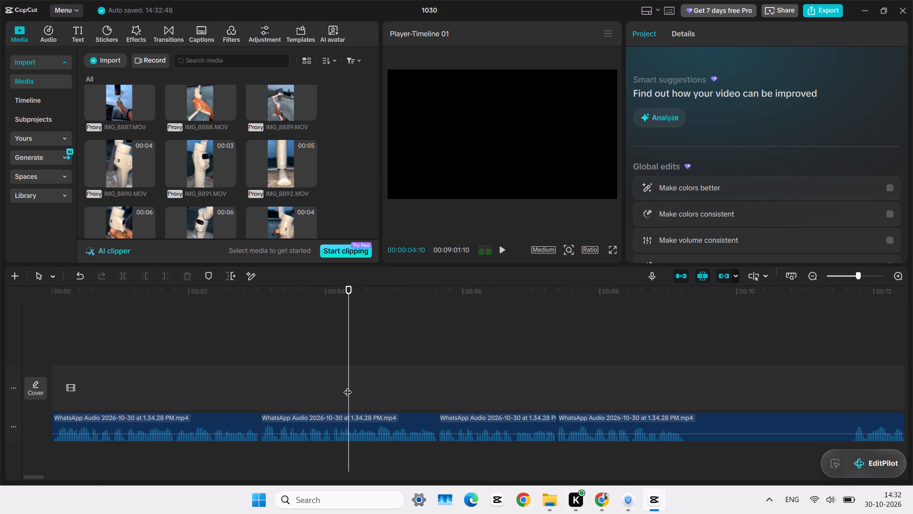
{"action": "scroll", "coordinate": [348, 386], "scroll_direction": "up", "scroll_amount": 18, "text": "ctrl"}
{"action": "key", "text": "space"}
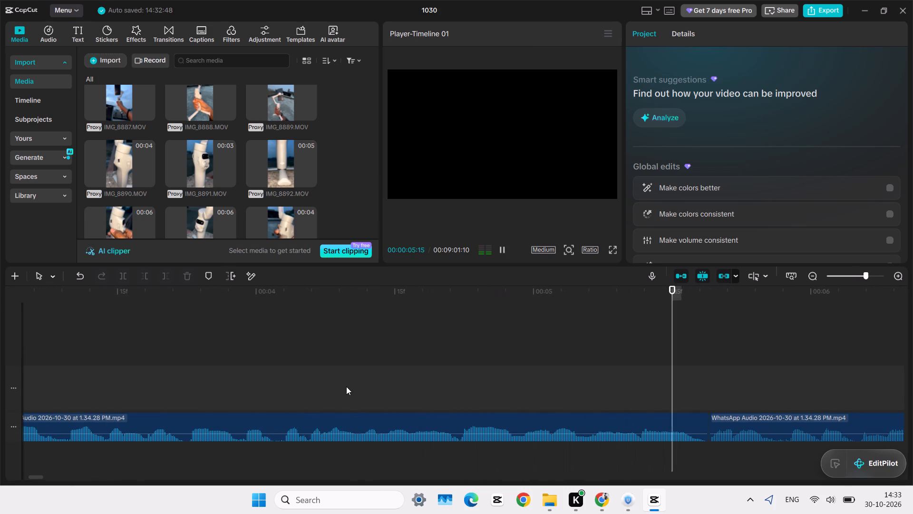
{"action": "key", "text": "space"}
{"action": "left_click", "coordinate": [490, 437]}
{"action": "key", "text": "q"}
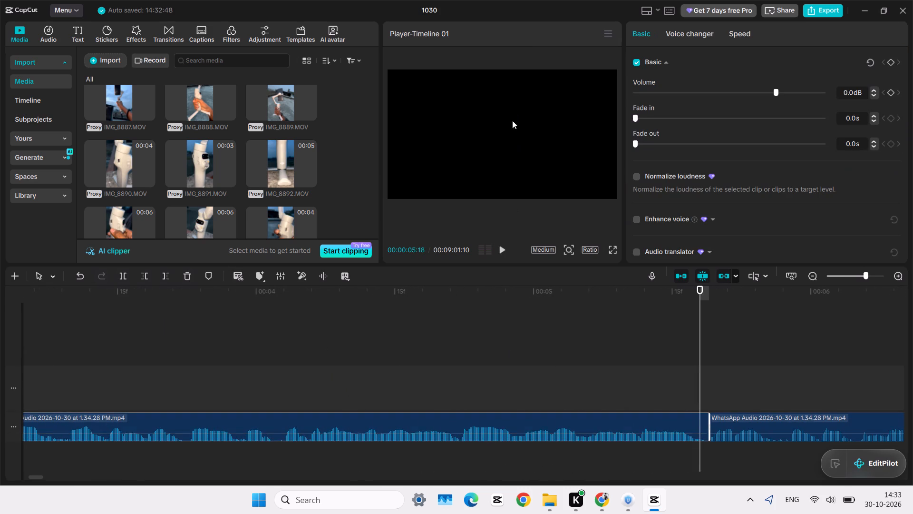
{"action": "key", "text": "ctrl+z"}
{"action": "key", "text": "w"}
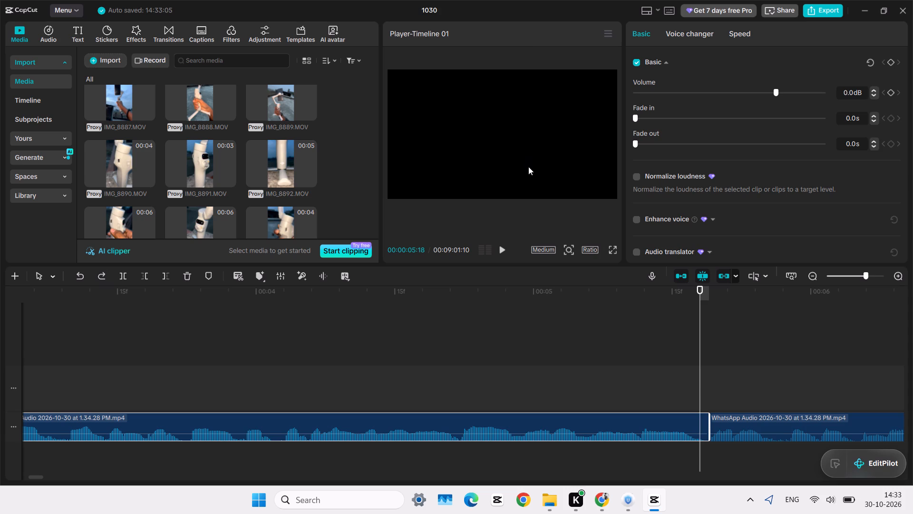
Close the gap after the trimmed second clip by shifting the third and fourth voice clips back against it together.
{"action": "scroll", "coordinate": [598, 340], "scroll_direction": "down", "scroll_amount": 9, "text": "ctrl"}
{"action": "left_click_drag", "start_coordinate": [610, 358], "coordinate": [911, 371], "text": "ctrl"}
{"action": "left_click_drag", "start_coordinate": [567, 394], "coordinate": [708, 431]}
{"action": "left_click_drag", "start_coordinate": [592, 429], "coordinate": [586, 432]}
Replay the joined voice clips from about 00:03, listening across the joins into the fourth clip.
{"action": "double_click", "coordinate": [510, 389]}
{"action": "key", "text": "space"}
{"action": "left_click", "coordinate": [449, 382]}
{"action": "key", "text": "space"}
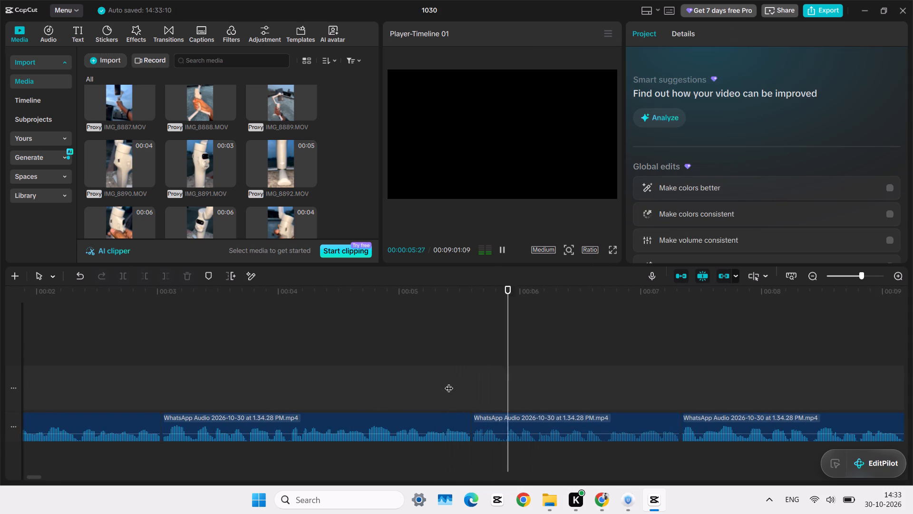
{"action": "left_click", "coordinate": [449, 382]}
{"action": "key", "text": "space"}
{"action": "left_click", "coordinate": [142, 352]}
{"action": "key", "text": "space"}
{"action": "left_click", "coordinate": [304, 384]}
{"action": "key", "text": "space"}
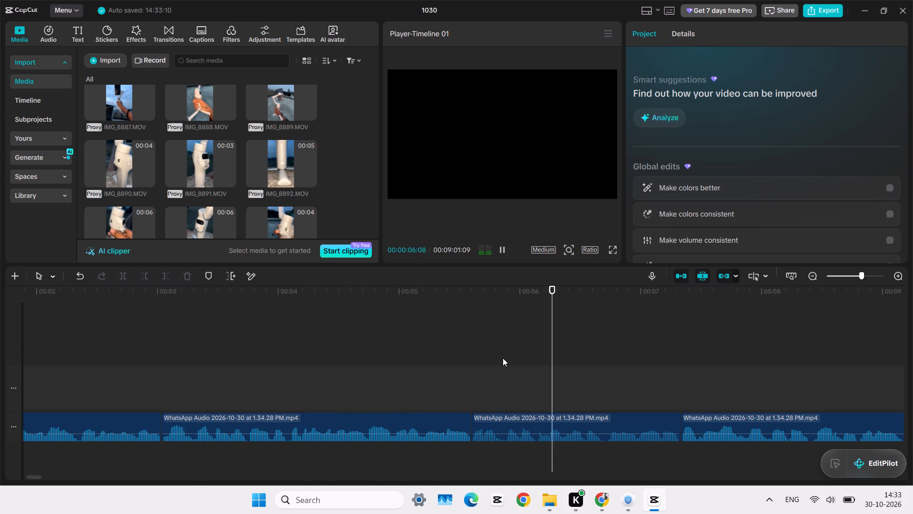
{"action": "scroll", "coordinate": [653, 398], "scroll_direction": "down", "scroll_amount": 9}
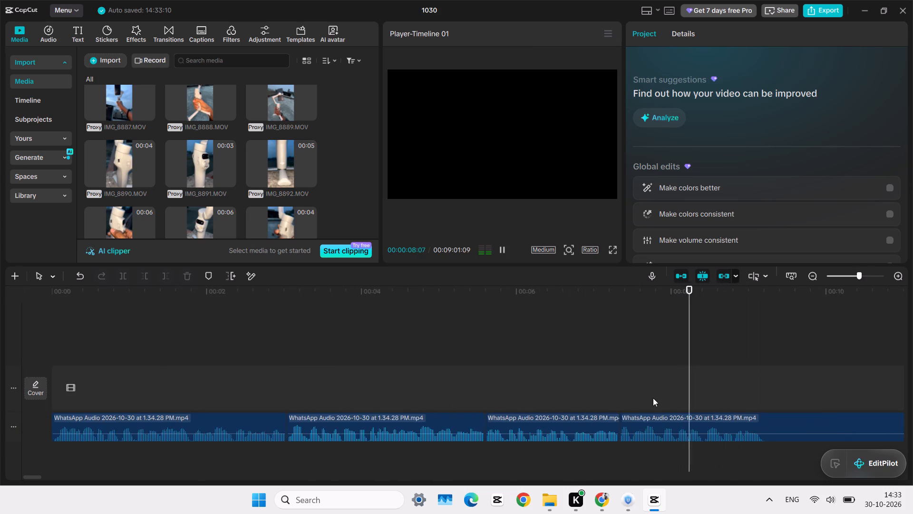
Split the fourth voice clip at 00:09:04, at the end of its first phrase.
{"action": "scroll", "coordinate": [653, 398], "scroll_direction": "down", "scroll_amount": 5}
{"action": "scroll", "coordinate": [536, 426], "scroll_direction": "up", "scroll_amount": 20}
{"action": "scroll", "coordinate": [536, 426], "scroll_direction": "up", "scroll_amount": 4}
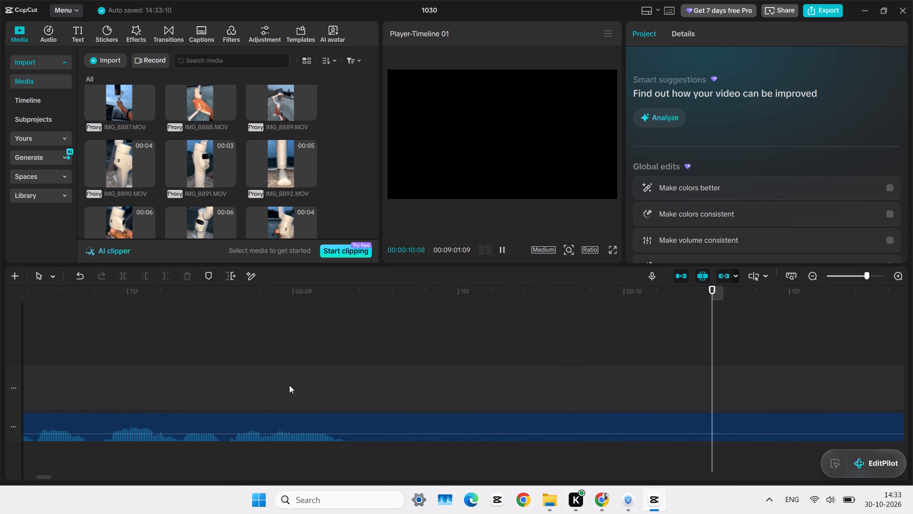
{"action": "left_click", "coordinate": [289, 385]}
{"action": "left_click_drag", "start_coordinate": [291, 384], "coordinate": [332, 377]}
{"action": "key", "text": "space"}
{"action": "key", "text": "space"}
{"action": "left_click", "coordinate": [331, 377]}
{"action": "left_click", "coordinate": [337, 425]}
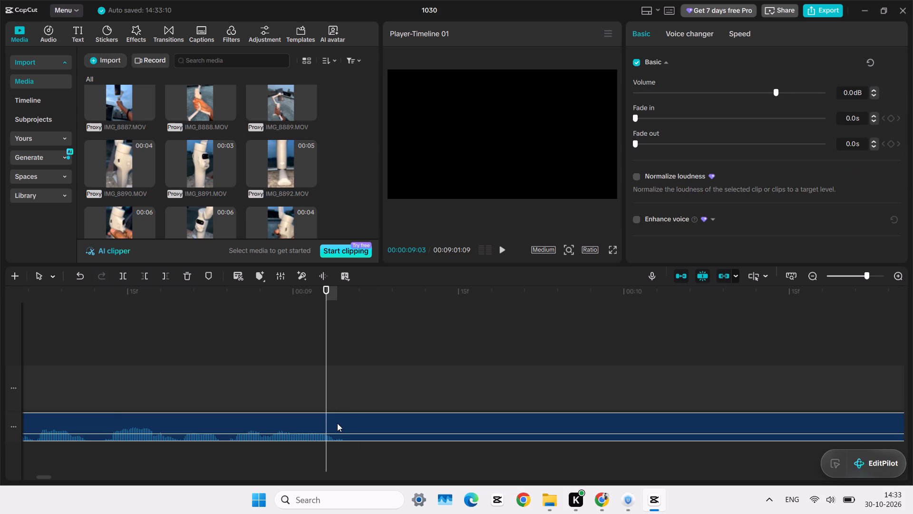
{"action": "left_click", "coordinate": [335, 405]}
{"action": "left_click", "coordinate": [335, 417]}
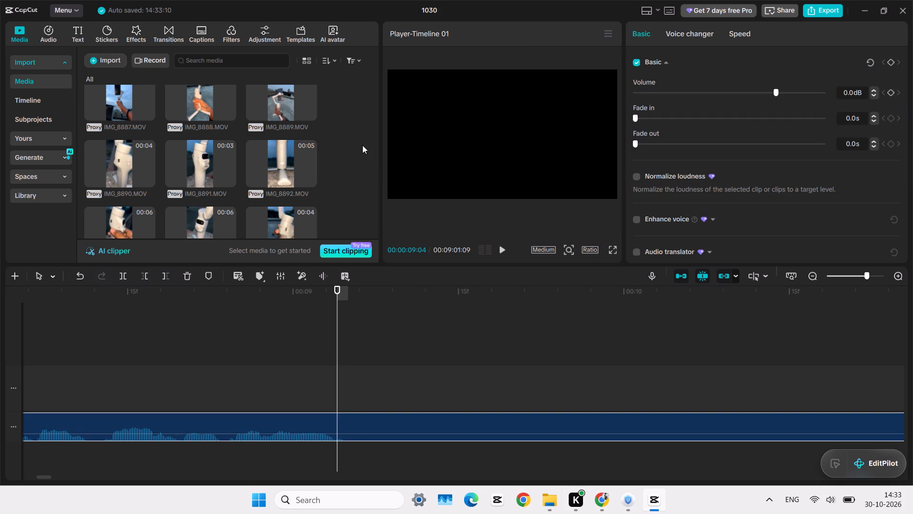
{"action": "key", "text": "ctrl+b"}
Sample the phrase after the split, from about 00:11 to 00:13, keeping the recording in its place on the audio track.
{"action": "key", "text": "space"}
{"action": "left_click", "coordinate": [616, 379]}
{"action": "left_click_drag", "start_coordinate": [616, 379], "coordinate": [912, 403]}
{"action": "left_click_drag", "start_coordinate": [804, 414], "coordinate": [820, 406]}
{"action": "left_click", "coordinate": [841, 395]}
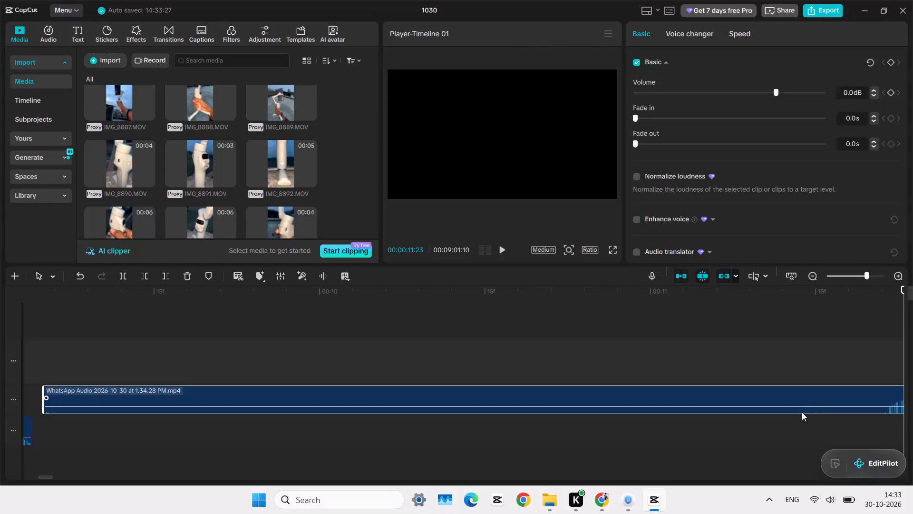
{"action": "key", "text": "ctrl+z"}
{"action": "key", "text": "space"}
{"action": "left_click", "coordinate": [845, 392]}
{"action": "left_click", "coordinate": [414, 399]}
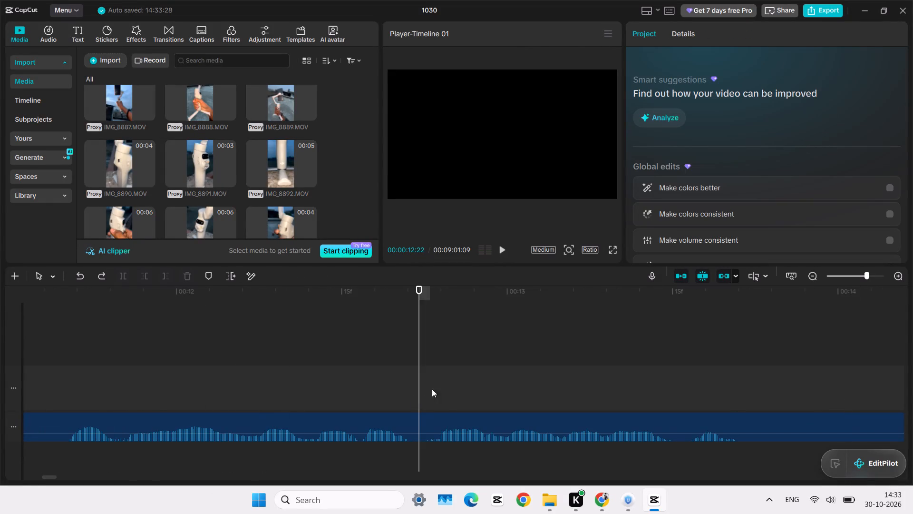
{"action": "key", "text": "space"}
{"action": "left_click", "coordinate": [693, 395]}
{"action": "left_click_drag", "start_coordinate": [696, 397], "coordinate": [905, 409]}
Replay the voice recording from about 00:08 across the split and sample the following phrases up to about 00:17.
{"action": "left_click", "coordinate": [268, 389]}
{"action": "left_click_drag", "start_coordinate": [268, 387], "coordinate": [0, 384]}
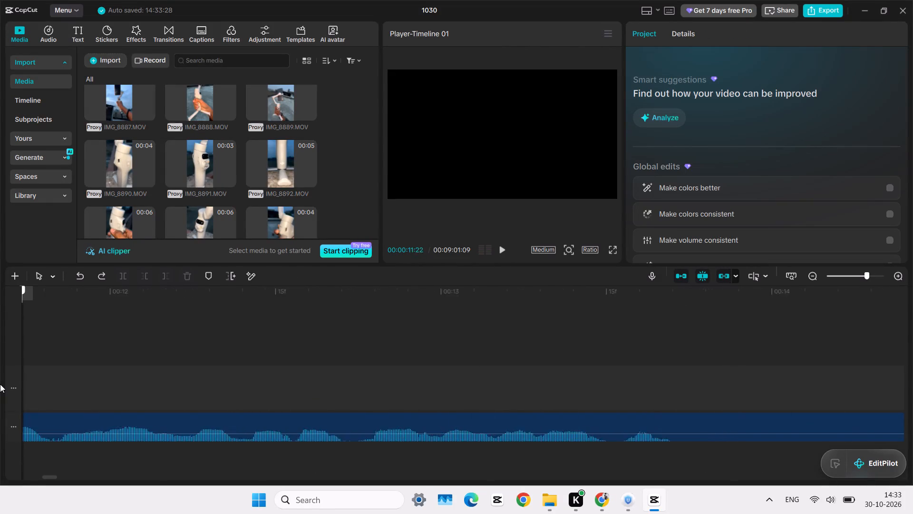
{"action": "left_click_drag", "start_coordinate": [0, 384], "coordinate": [0, 377]}
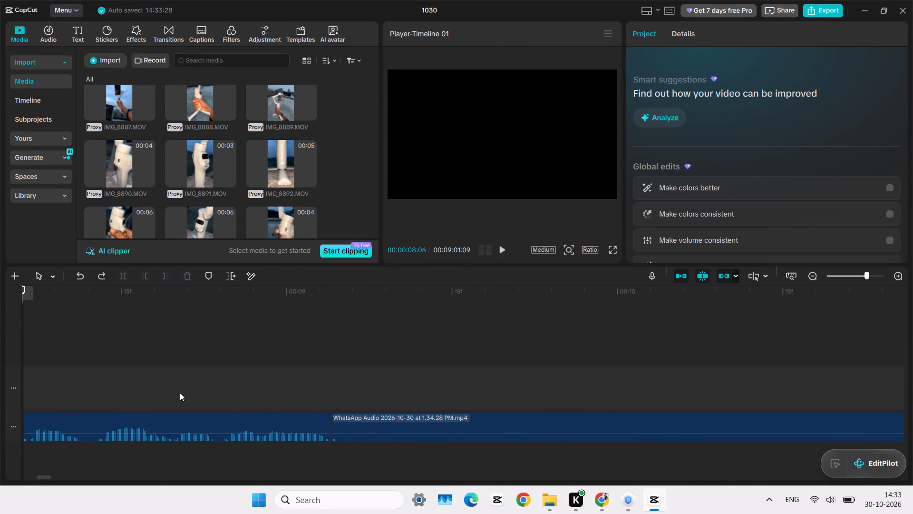
{"action": "left_click", "coordinate": [173, 390]}
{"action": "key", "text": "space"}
{"action": "left_click", "coordinate": [593, 397]}
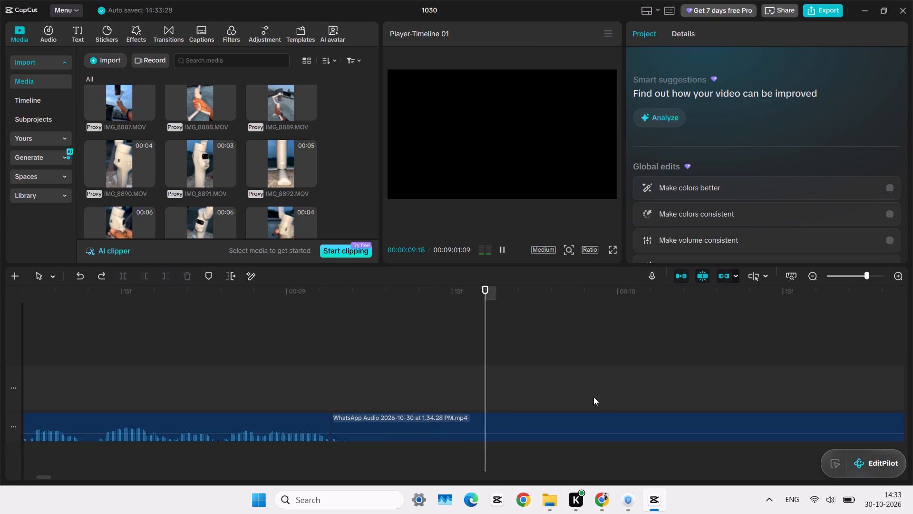
{"action": "left_click_drag", "start_coordinate": [594, 397], "coordinate": [900, 382]}
{"action": "scroll", "coordinate": [722, 408], "scroll_direction": "down", "scroll_amount": 18}
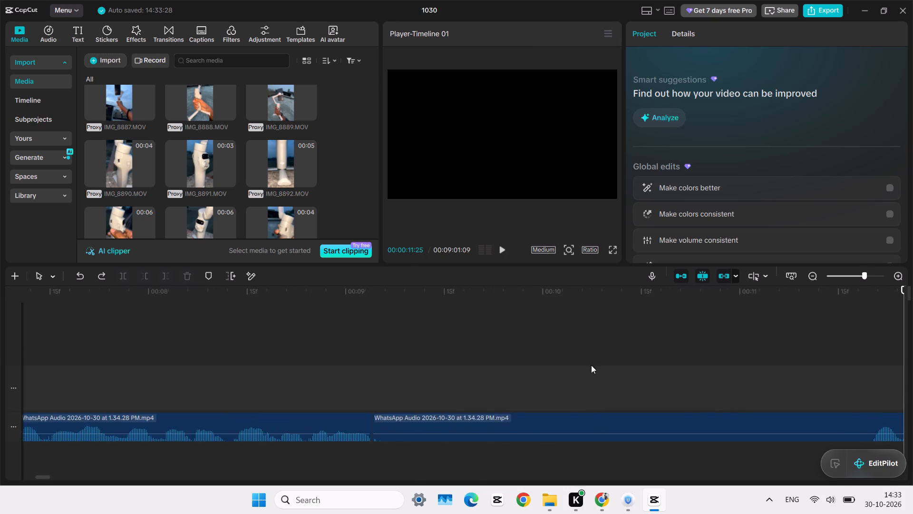
{"action": "scroll", "coordinate": [591, 365], "scroll_direction": "down", "scroll_amount": 5}
{"action": "left_click_drag", "start_coordinate": [591, 368], "coordinate": [904, 394]}
{"action": "left_click", "coordinate": [721, 404]}
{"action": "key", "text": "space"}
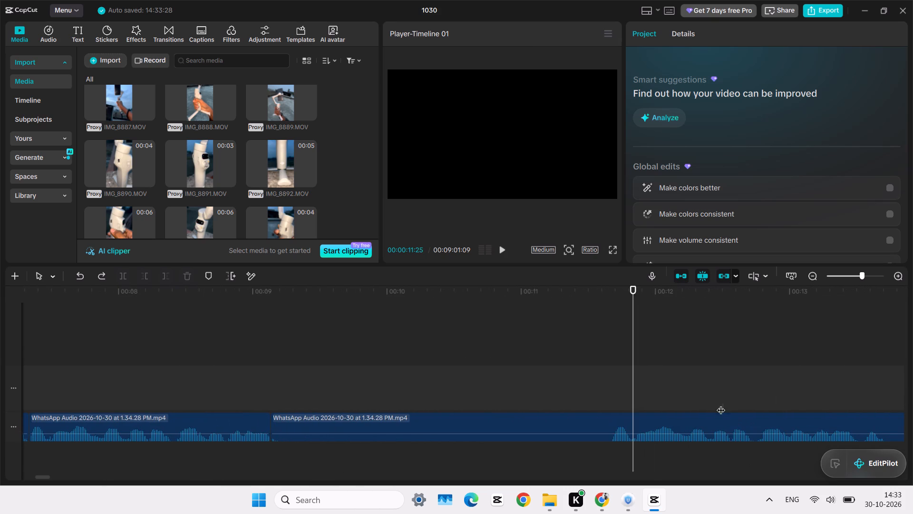
{"action": "left_click_drag", "start_coordinate": [741, 392], "coordinate": [909, 390]}
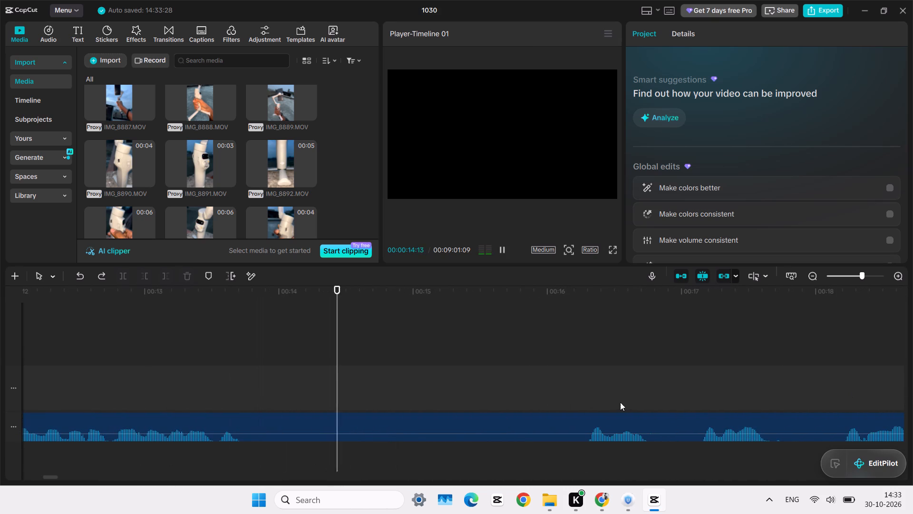
{"action": "left_click", "coordinate": [699, 392]}
{"action": "left_click", "coordinate": [700, 392]}
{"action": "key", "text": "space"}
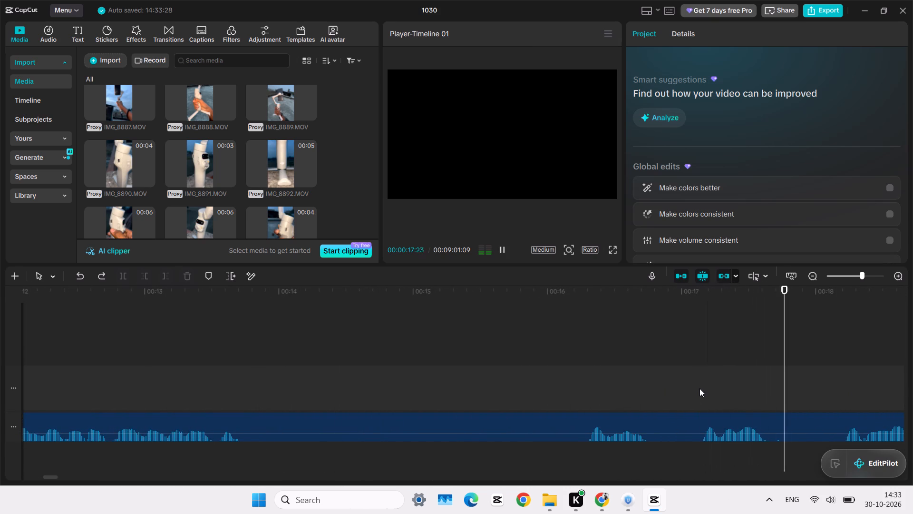
Continue sampling the voice recording from about 00:18 to 00:38, and go back to the phrases from about 00:34.
{"action": "scroll", "coordinate": [698, 388], "scroll_direction": "down", "scroll_amount": 12, "text": "ctrl"}
{"action": "left_click_drag", "start_coordinate": [684, 388], "coordinate": [899, 417]}
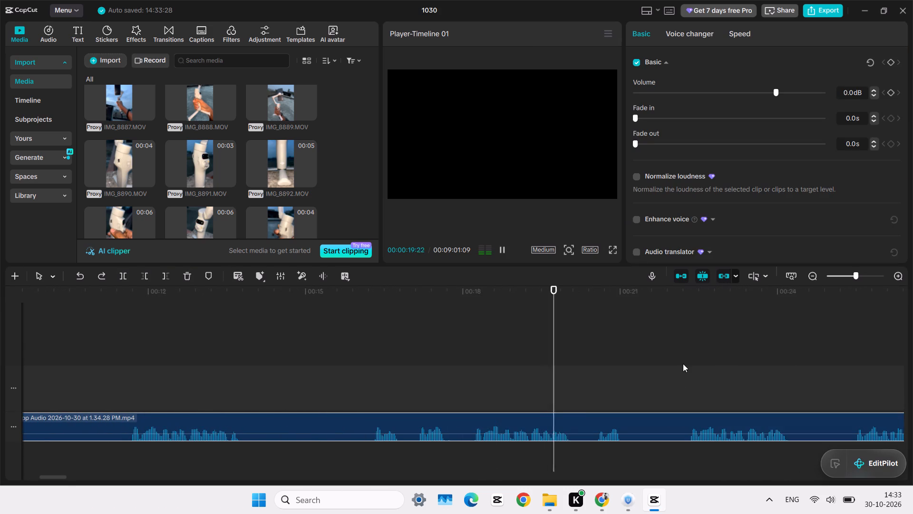
{"action": "left_click_drag", "start_coordinate": [698, 362], "coordinate": [912, 455]}
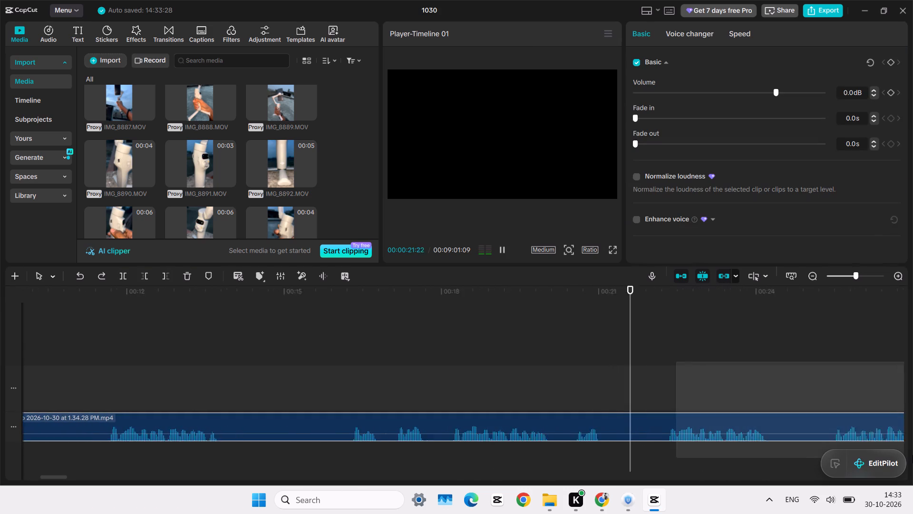
{"action": "left_click_drag", "start_coordinate": [912, 455], "coordinate": [899, 447]}
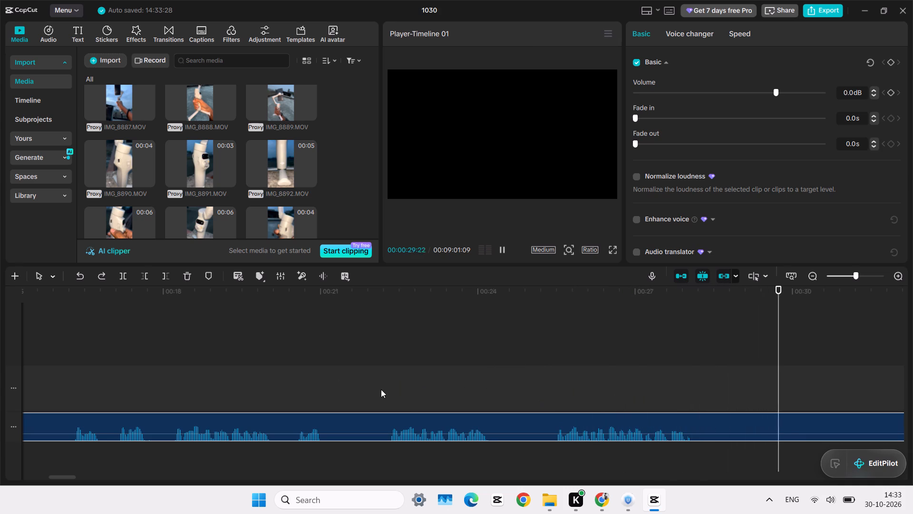
{"action": "left_click_drag", "start_coordinate": [560, 388], "coordinate": [912, 376]}
{"action": "left_click", "coordinate": [512, 394]}
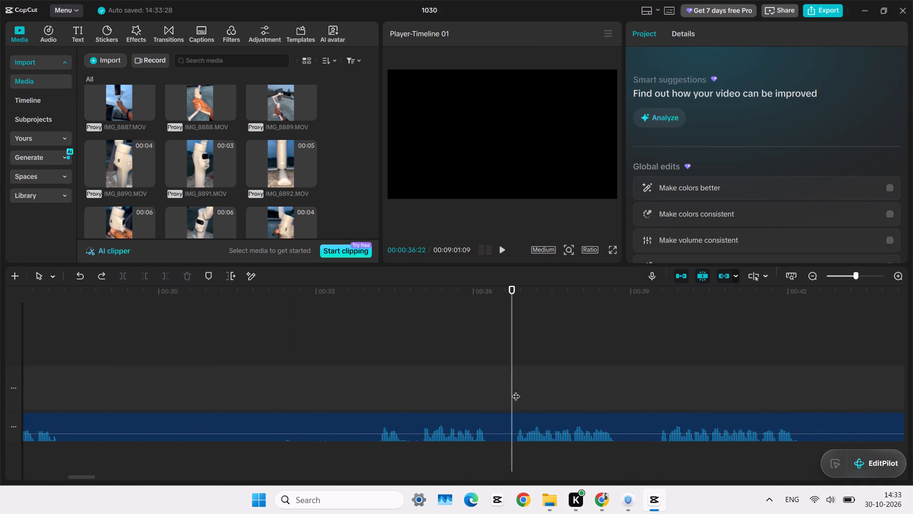
{"action": "key", "text": "space"}
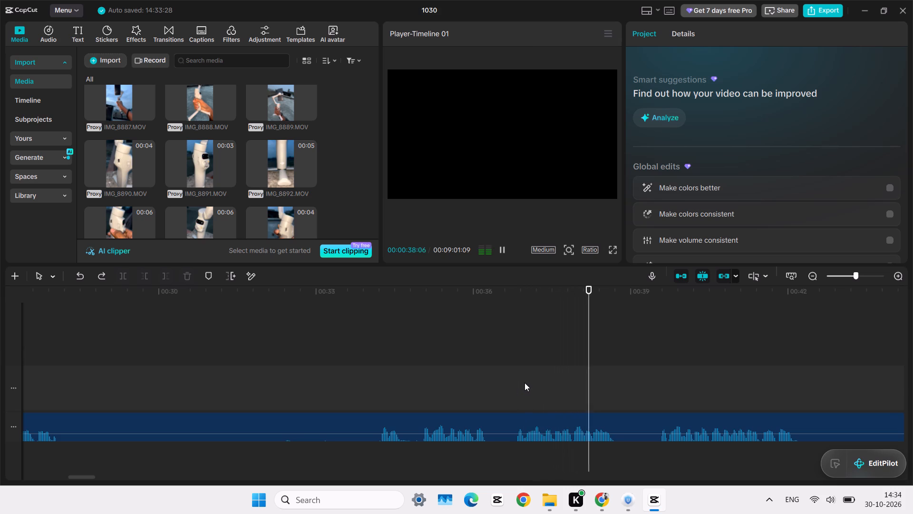
{"action": "left_click", "coordinate": [524, 383]}
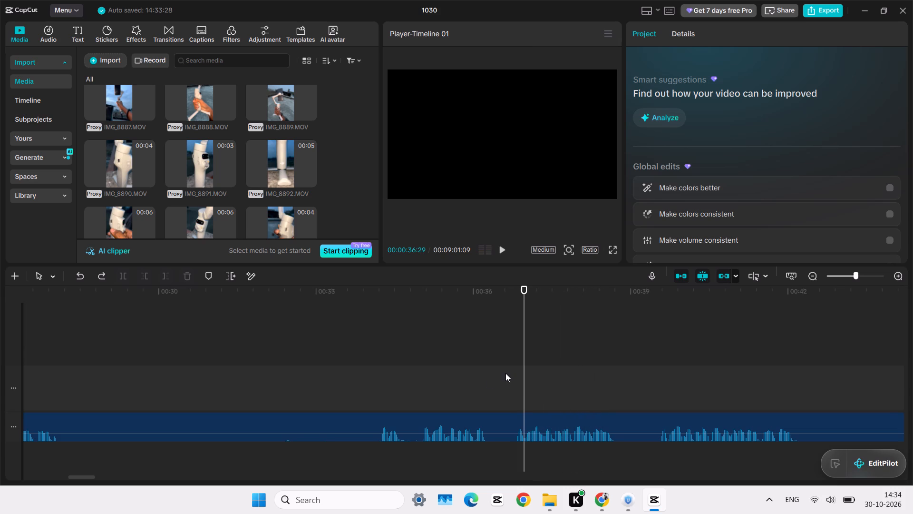
{"action": "left_click", "coordinate": [509, 375]}
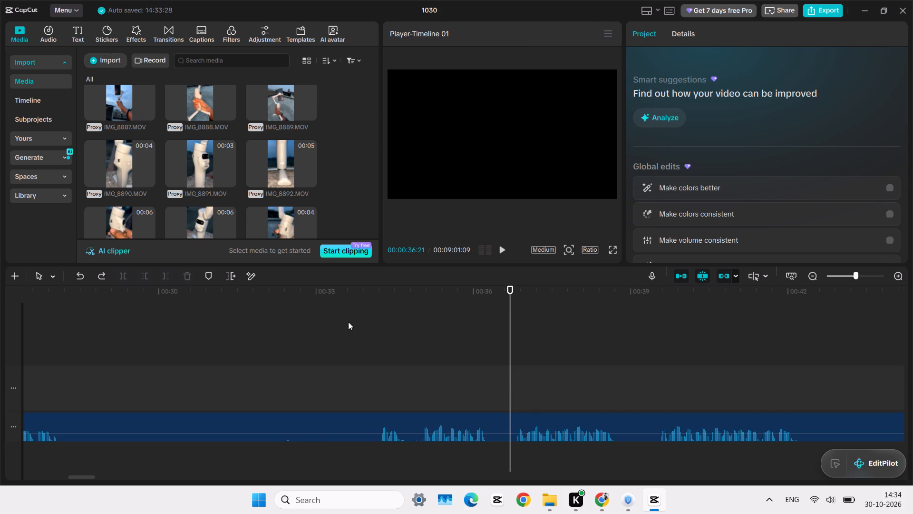
{"action": "left_click", "coordinate": [415, 366]}
{"action": "key", "text": "space"}
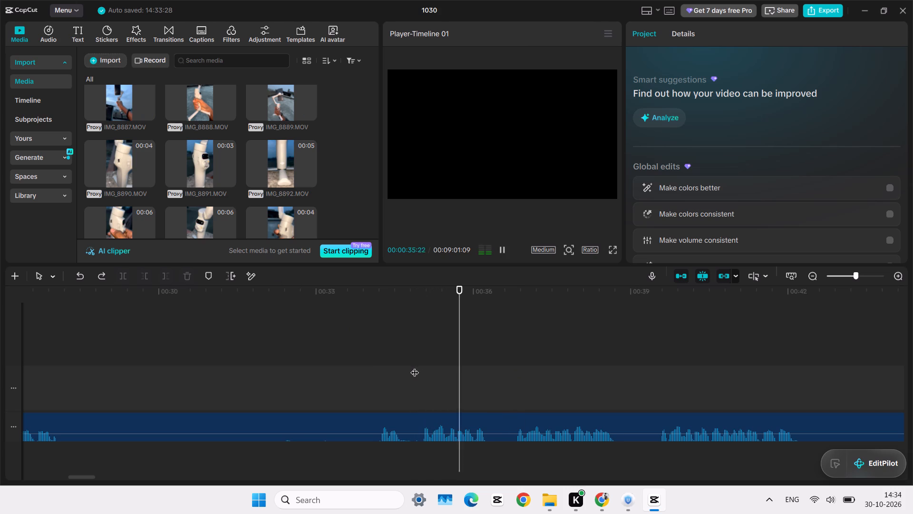
Trim the start of the remaining voice recording to 00:39:17, just before the phrase that begins at about 00:39.
{"action": "left_click_drag", "start_coordinate": [505, 380], "coordinate": [525, 380]}
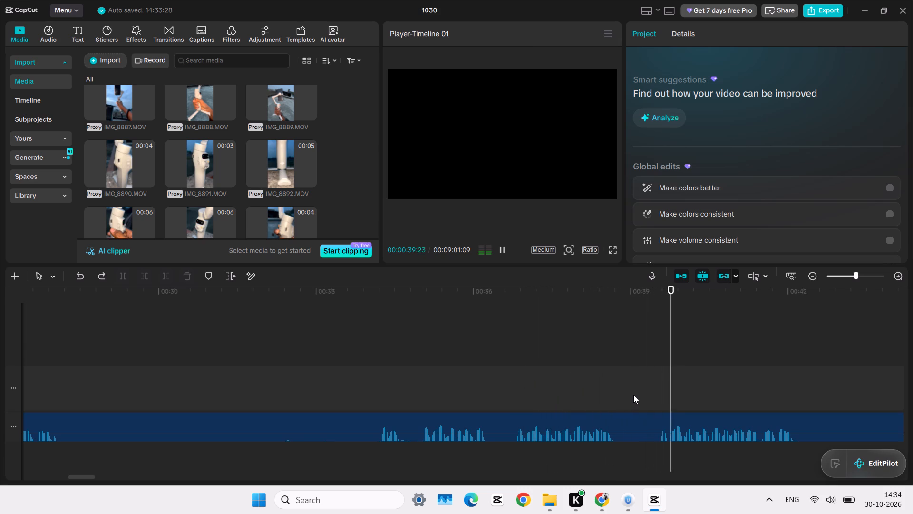
{"action": "scroll", "coordinate": [633, 395], "scroll_direction": "left", "scroll_amount": 1}
{"action": "scroll", "coordinate": [633, 395], "scroll_direction": "down", "scroll_amount": 4, "text": "ctrl"}
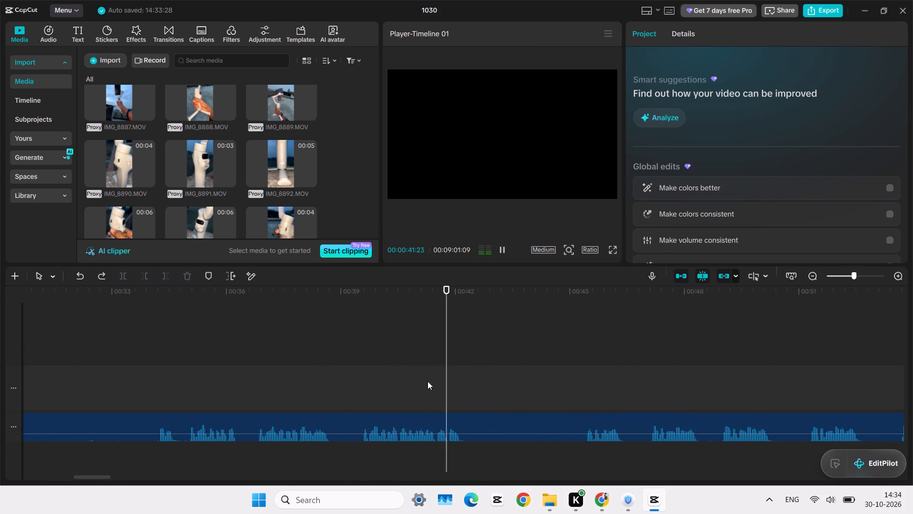
{"action": "left_click", "coordinate": [366, 399]}
{"action": "scroll", "coordinate": [366, 399], "scroll_direction": "up", "scroll_amount": 7, "text": "ctrl"}
{"action": "left_click", "coordinate": [353, 391]}
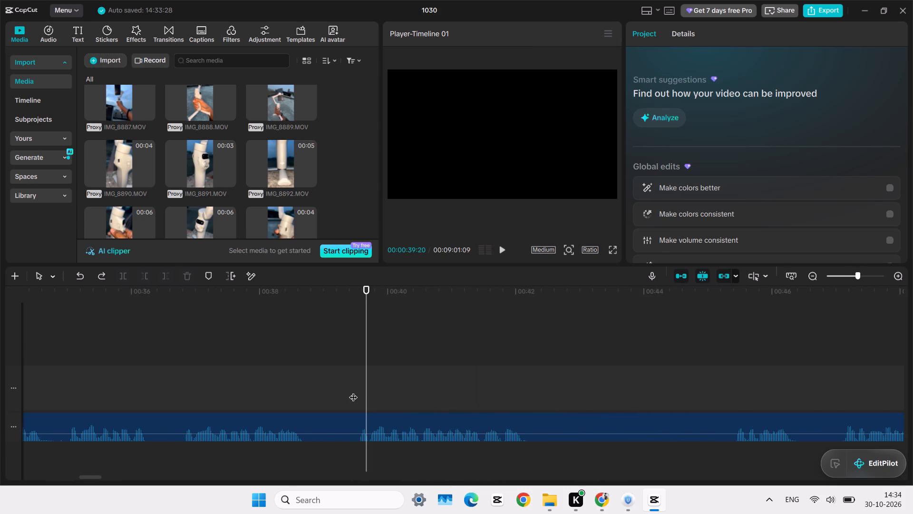
{"action": "scroll", "coordinate": [353, 391], "scroll_direction": "up", "scroll_amount": 9, "text": "ctrl"}
{"action": "triple_click", "coordinate": [368, 393]}
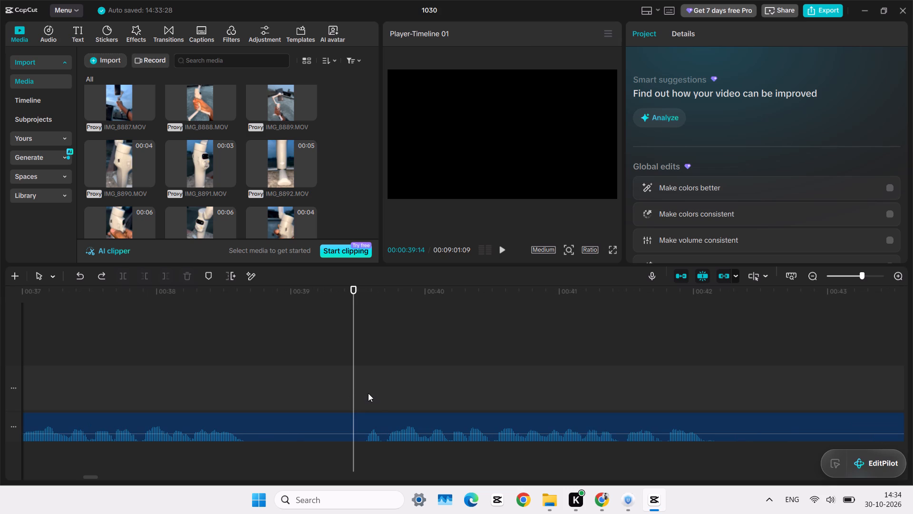
{"action": "left_click", "coordinate": [378, 427]}
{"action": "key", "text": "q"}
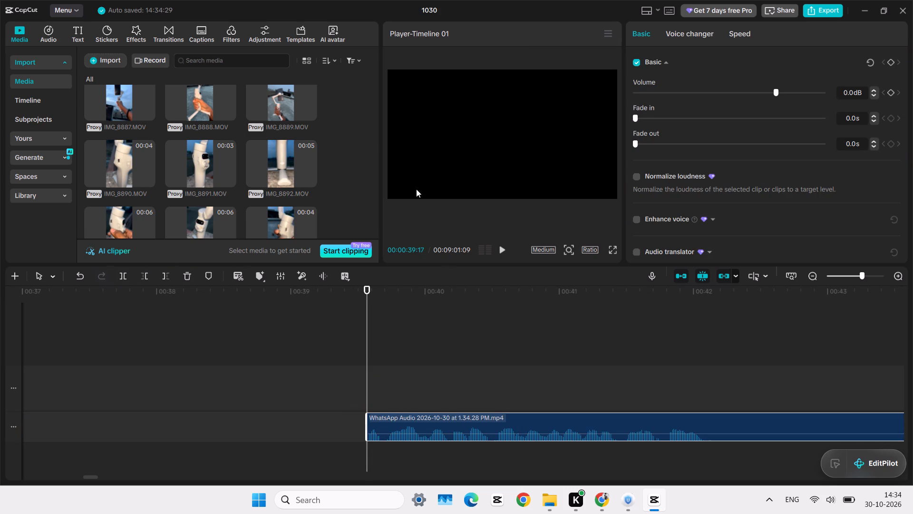
Move the trimmed voice recording back along the audio track to join the end of the previous take at about 00:09.
{"action": "left_click_drag", "start_coordinate": [427, 418], "coordinate": [92, 358]}
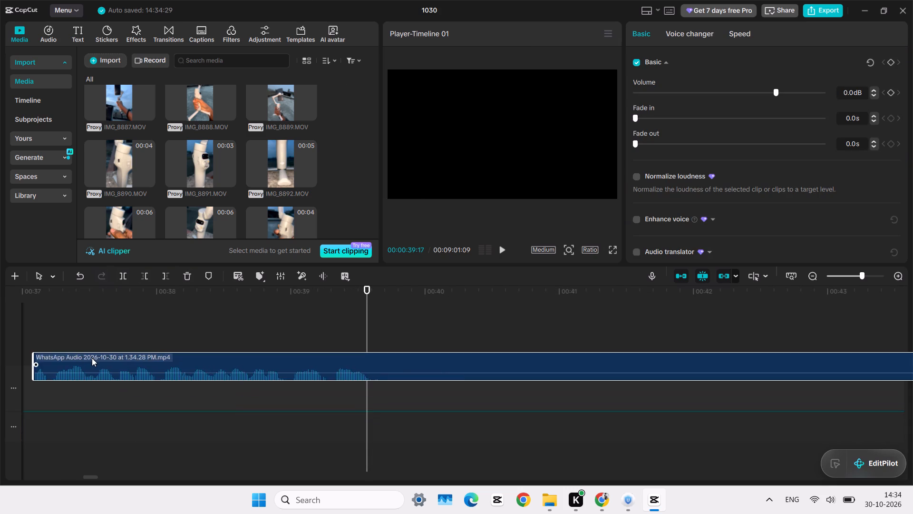
{"action": "left_click_drag", "start_coordinate": [92, 358], "coordinate": [0, 482]}
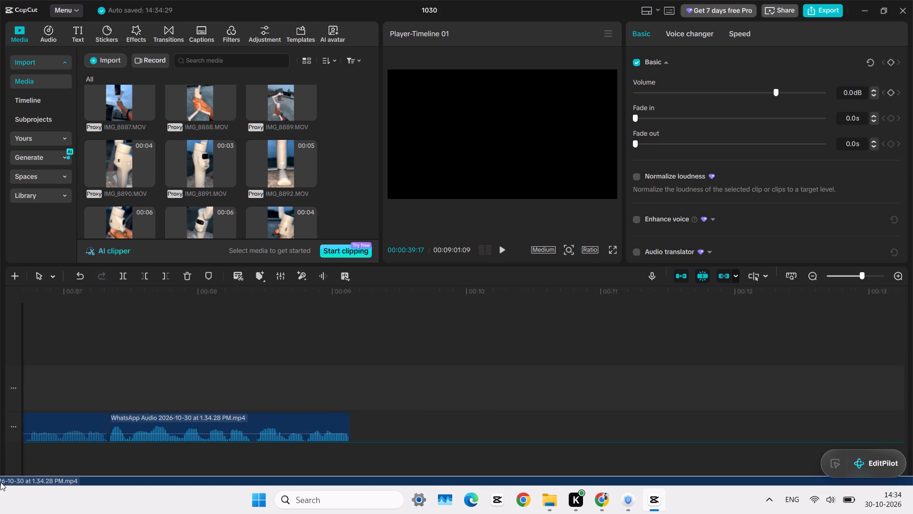
{"action": "left_click_drag", "start_coordinate": [0, 482], "coordinate": [666, 415]}
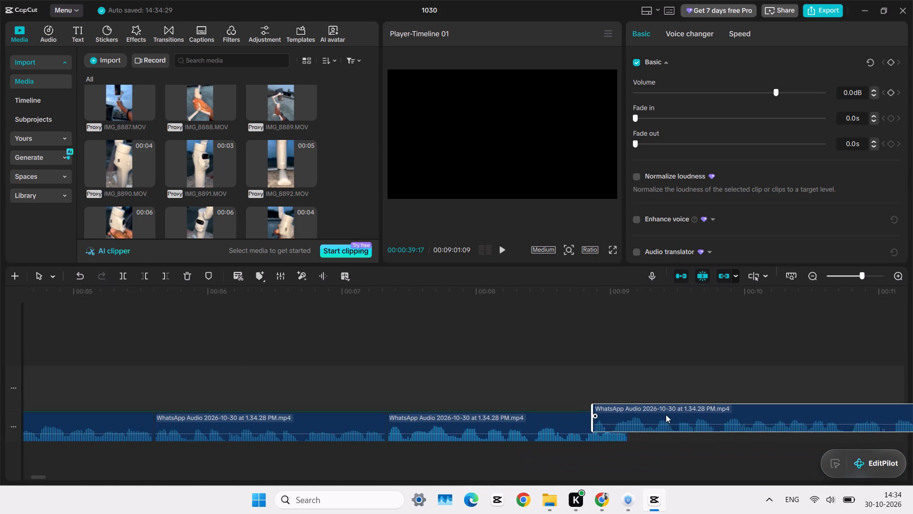
{"action": "left_click_drag", "start_coordinate": [666, 415], "coordinate": [688, 415]}
Play back across the join at about 00:09 and sample the joined phrase up to about 00:11.
{"action": "left_click", "coordinate": [451, 418]}
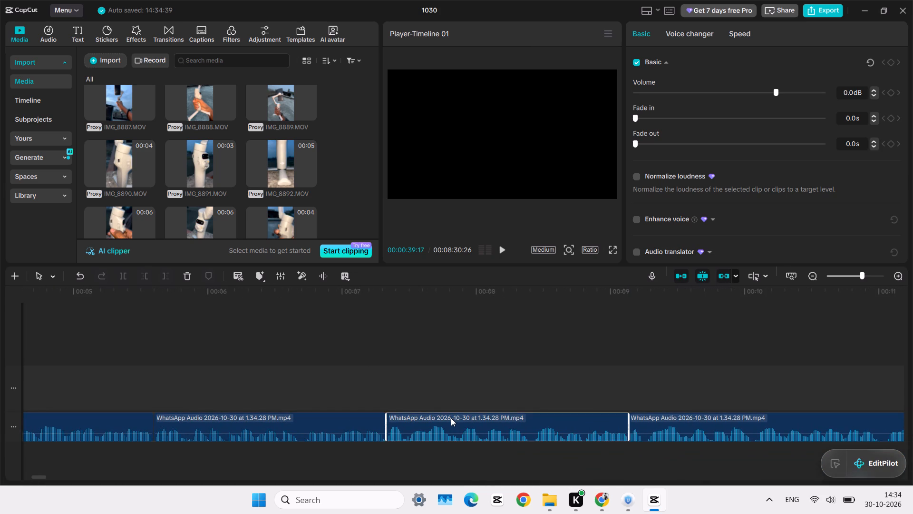
{"action": "left_click", "coordinate": [446, 398]}
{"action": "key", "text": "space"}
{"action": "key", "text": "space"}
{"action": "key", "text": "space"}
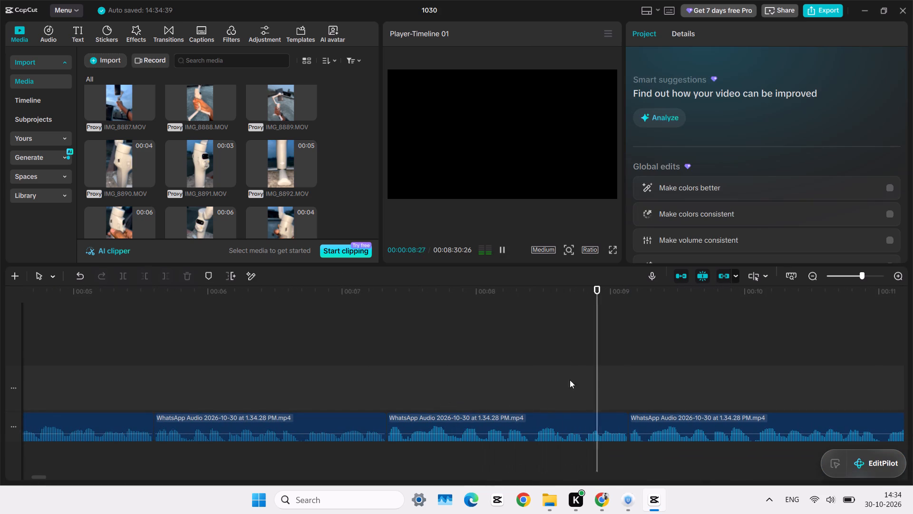
{"action": "scroll", "coordinate": [578, 380], "scroll_direction": "left", "scroll_amount": 1}
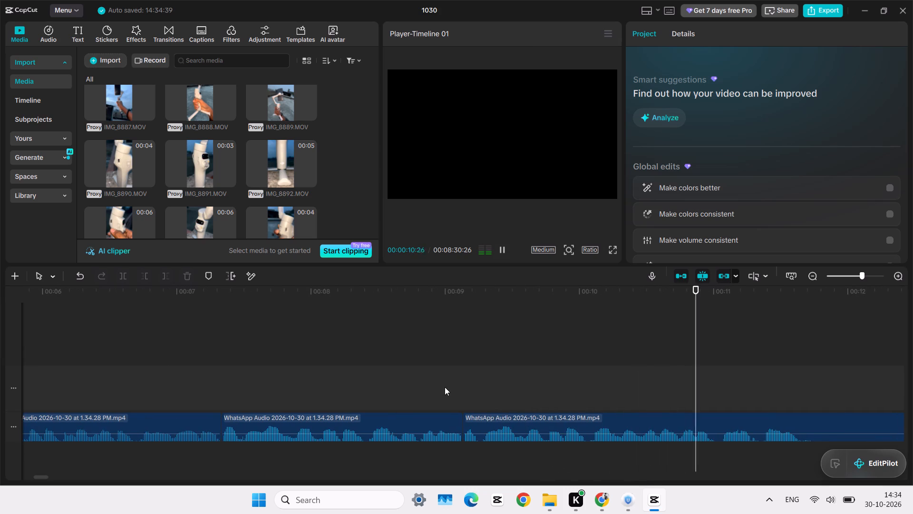
{"action": "left_click", "coordinate": [597, 380]}
{"action": "left_click", "coordinate": [586, 382]}
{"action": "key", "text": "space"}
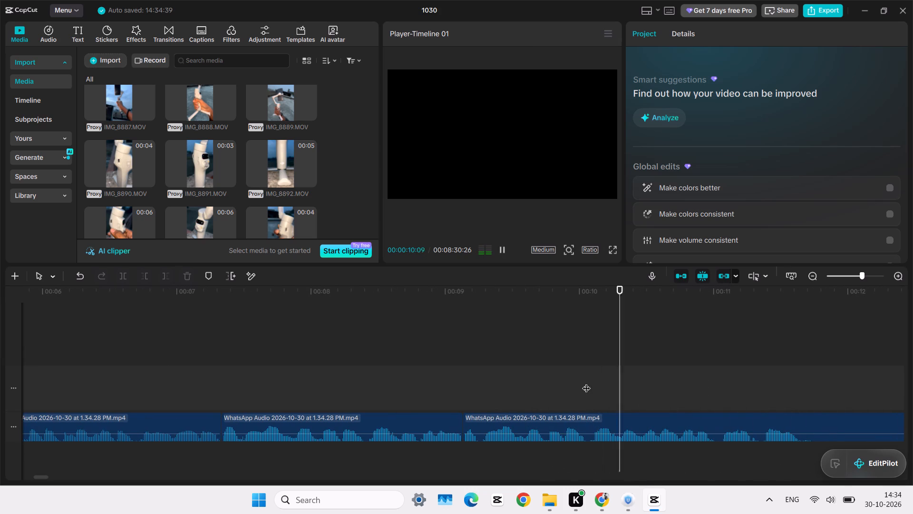
{"action": "left_click", "coordinate": [649, 374]}
{"action": "left_click", "coordinate": [687, 368]}
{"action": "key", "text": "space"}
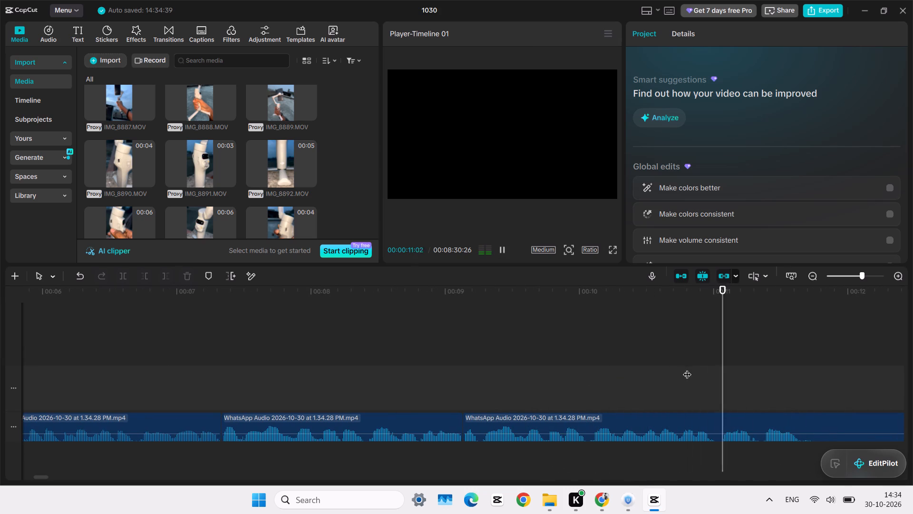
Trim the start of the last voice recording clip to 00:10:22, keeping only the final words of its first phrase.
{"action": "left_click", "coordinate": [680, 366]}
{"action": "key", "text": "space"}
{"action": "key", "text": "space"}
{"action": "left_click", "coordinate": [680, 366]}
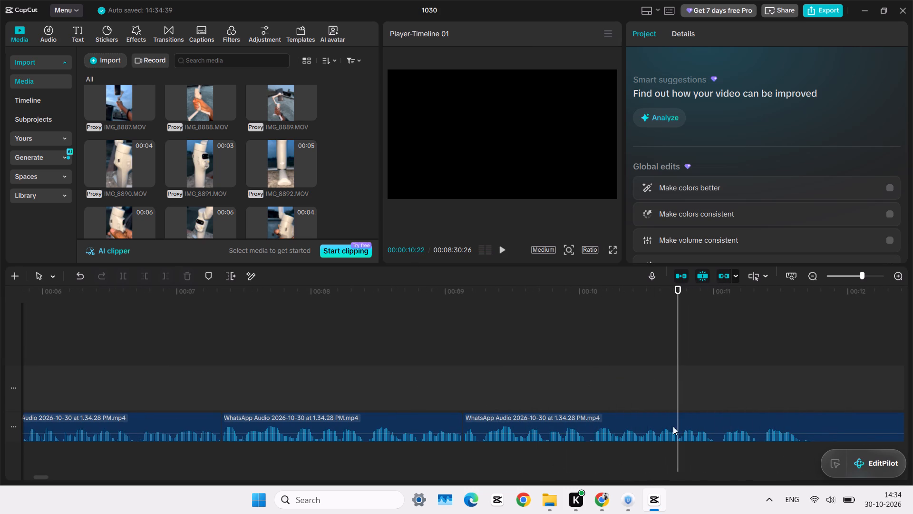
{"action": "left_click", "coordinate": [662, 433]}
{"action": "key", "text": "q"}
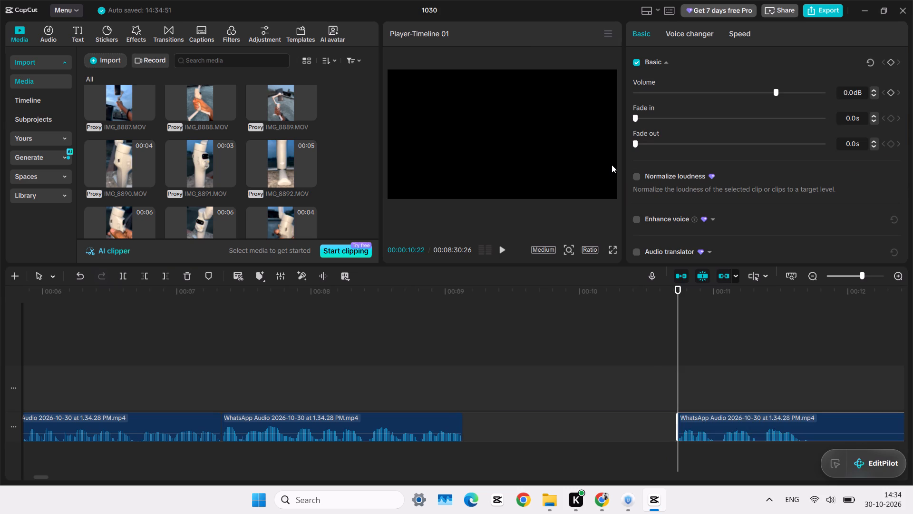
Move the shortened voice recording back against the previous take at about 00:09 and play back the join.
{"action": "left_click_drag", "start_coordinate": [722, 429], "coordinate": [509, 451]}
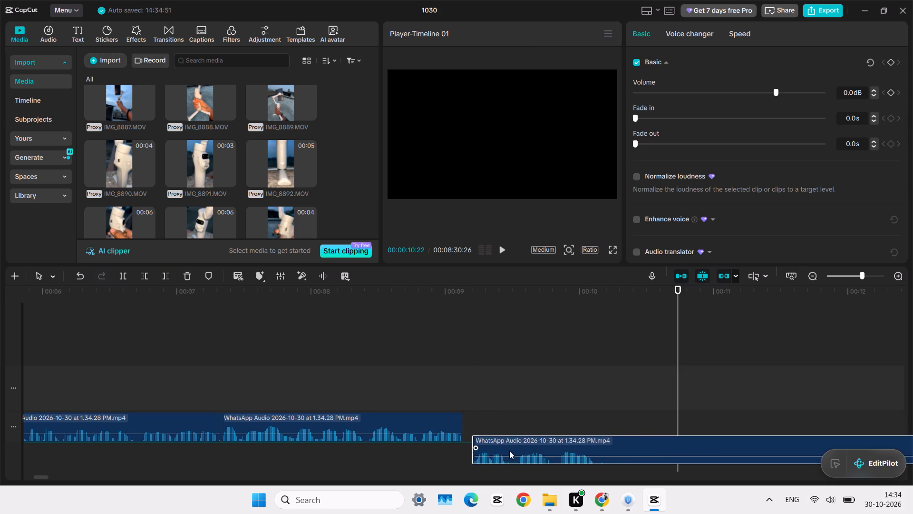
{"action": "left_click_drag", "start_coordinate": [509, 451], "coordinate": [509, 439]}
{"action": "left_click", "coordinate": [416, 395]}
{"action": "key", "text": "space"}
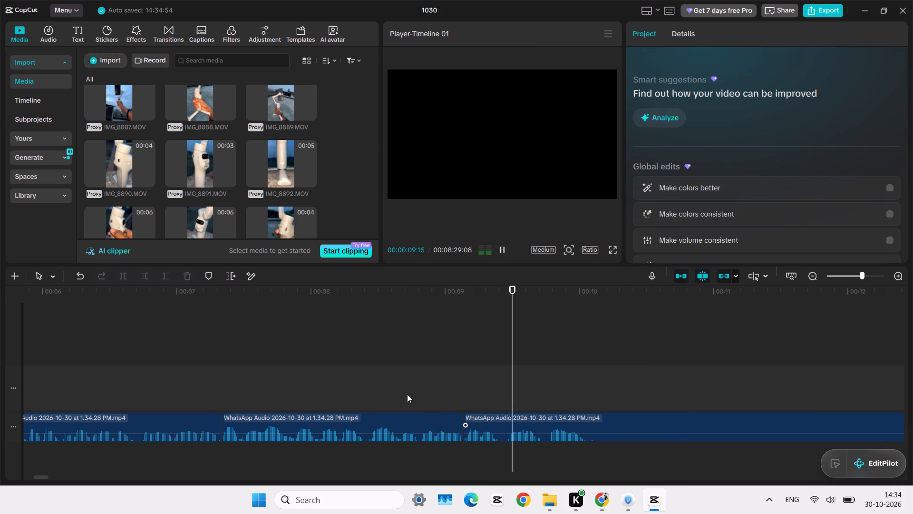
{"action": "left_click", "coordinate": [327, 384]}
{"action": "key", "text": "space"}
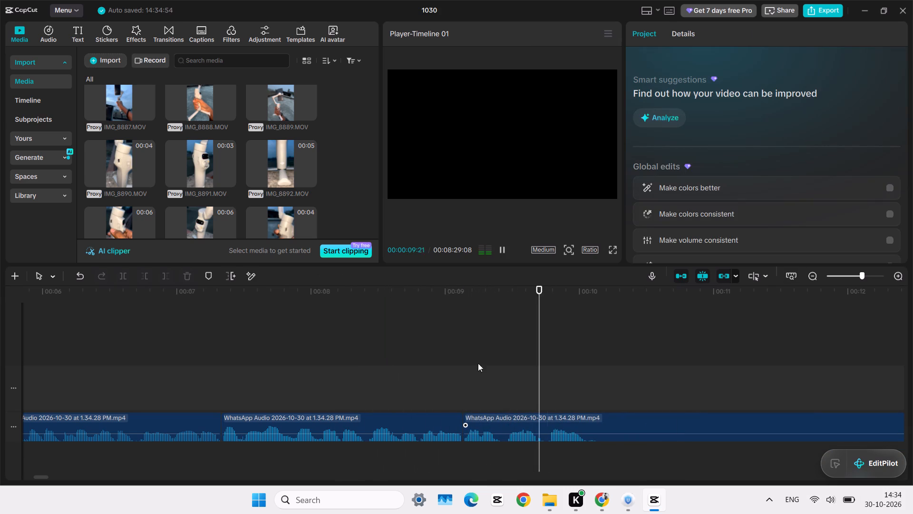
Split the voice recording at 00:10:02, right after the final words of the joined phrase.
{"action": "left_click", "coordinate": [561, 377]}
{"action": "left_click_drag", "start_coordinate": [561, 377], "coordinate": [589, 387]}
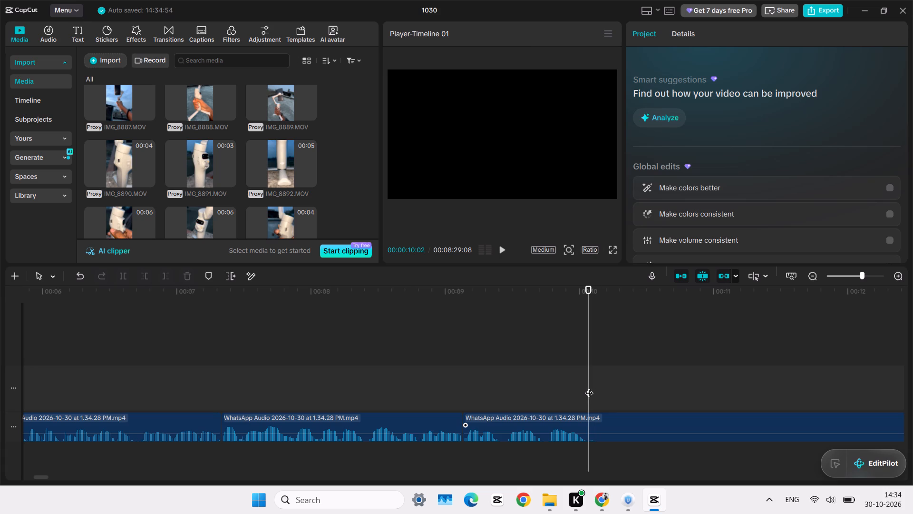
{"action": "left_click", "coordinate": [595, 427]}
{"action": "key", "text": "ctrl+b"}
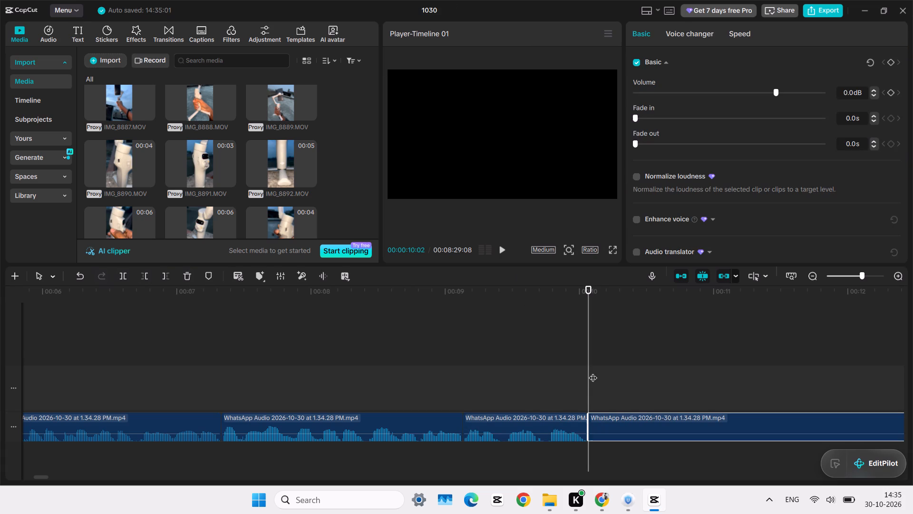
Listen to the phrases after the new split, sampling the voice recording from about 00:11 to 00:20.
{"action": "left_click", "coordinate": [677, 365]}
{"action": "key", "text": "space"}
{"action": "scroll", "coordinate": [677, 365], "scroll_direction": "left", "scroll_amount": 9}
{"action": "scroll", "coordinate": [677, 365], "scroll_direction": "down", "scroll_amount": 4, "text": "ctrl"}
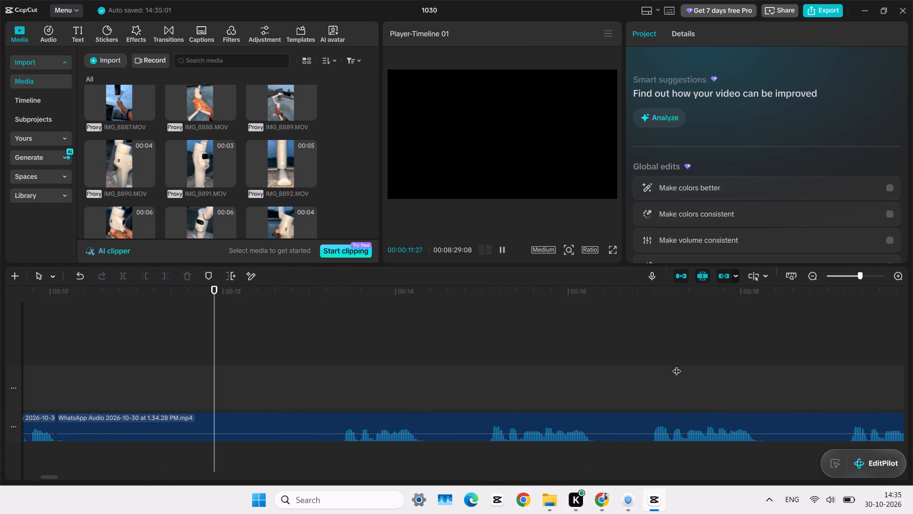
{"action": "left_click", "coordinate": [475, 393]}
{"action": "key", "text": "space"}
{"action": "scroll", "coordinate": [475, 393], "scroll_direction": "left", "scroll_amount": 1}
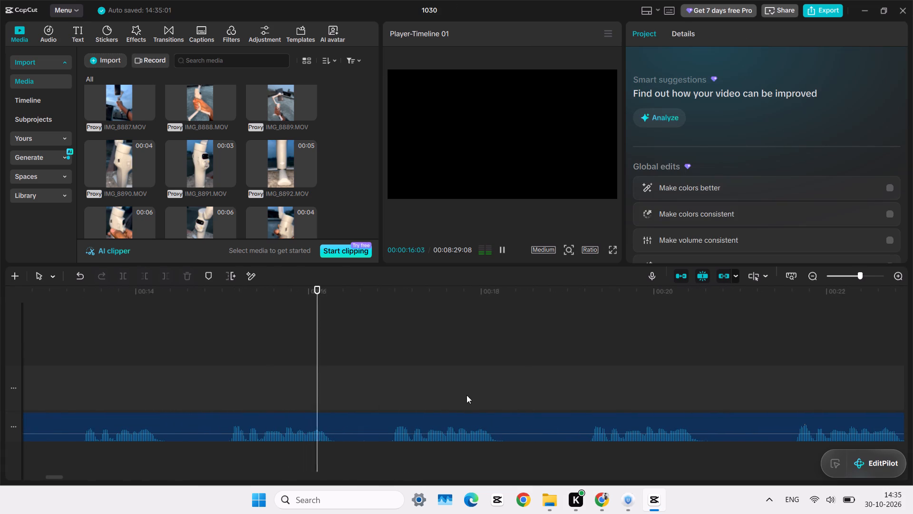
{"action": "left_click", "coordinate": [598, 368]}
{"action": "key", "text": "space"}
{"action": "scroll", "coordinate": [598, 368], "scroll_direction": "left", "scroll_amount": 2}
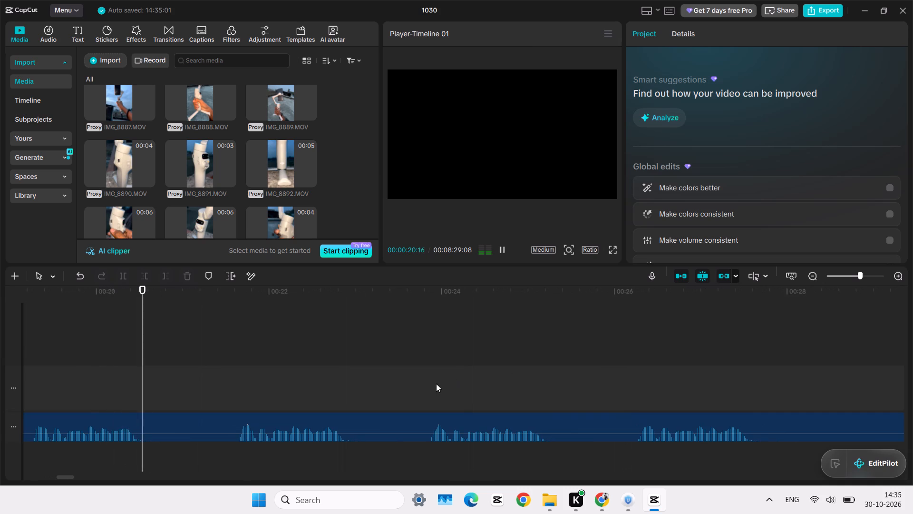
Continue sampling the voice recording's repeated phrases from about 00:24 to 00:28.
{"action": "left_click", "coordinate": [435, 384]}
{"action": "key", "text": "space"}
{"action": "left_click", "coordinate": [637, 391]}
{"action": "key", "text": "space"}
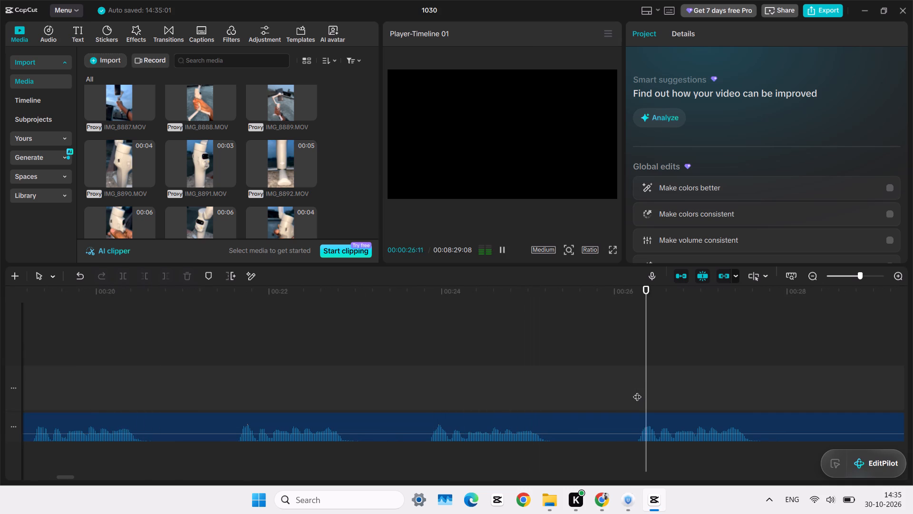
{"action": "scroll", "coordinate": [582, 392], "scroll_direction": "left", "scroll_amount": 2}
{"action": "scroll", "coordinate": [582, 392], "scroll_direction": "down", "scroll_amount": 3, "text": "ctrl"}
{"action": "scroll", "coordinate": [582, 392], "scroll_direction": "left", "scroll_amount": 1}
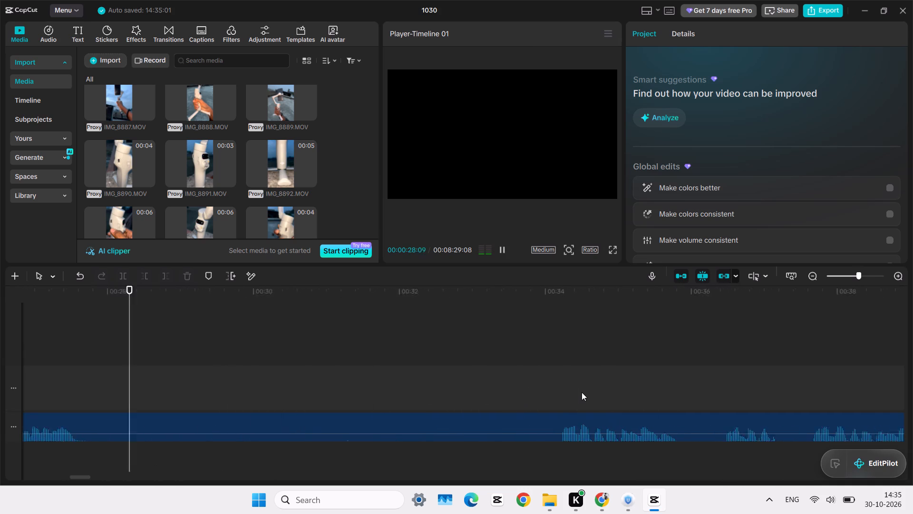
Replay the nearby phrases and trim the start of the remaining voice recording to 00:26:08, just before the last repeated take.
{"action": "scroll", "coordinate": [582, 392], "scroll_direction": "left", "scroll_amount": 1}
{"action": "left_click", "coordinate": [489, 373]}
{"action": "key", "text": "space"}
{"action": "left_click", "coordinate": [394, 376]}
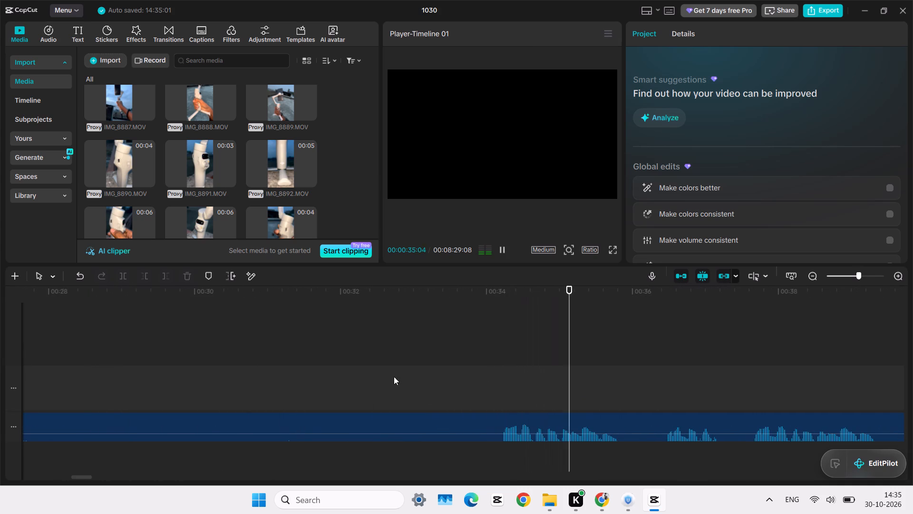
{"action": "scroll", "coordinate": [394, 376], "scroll_direction": "right", "scroll_amount": 2}
{"action": "left_click", "coordinate": [471, 399]}
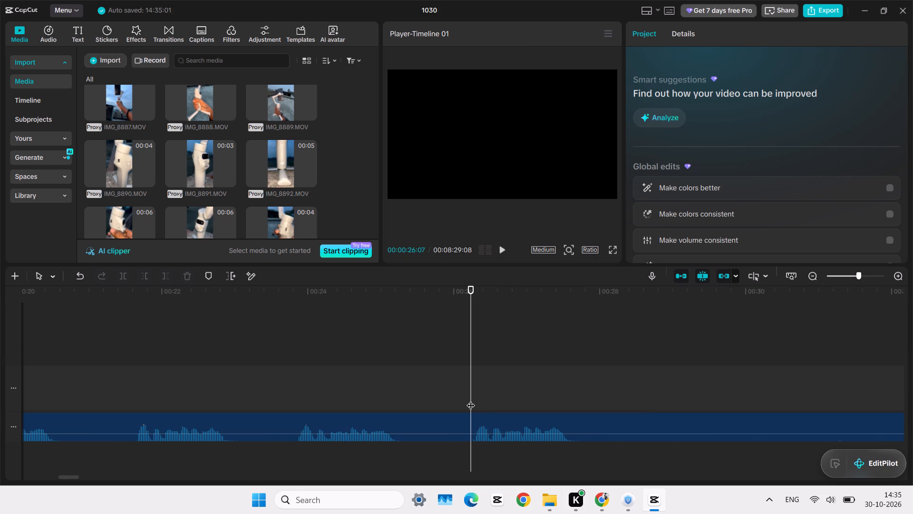
{"action": "key", "text": "space"}
{"action": "key", "text": "space"}
{"action": "left_click", "coordinate": [471, 399]}
{"action": "scroll", "coordinate": [471, 399], "scroll_direction": "up", "scroll_amount": 8, "text": "ctrl"}
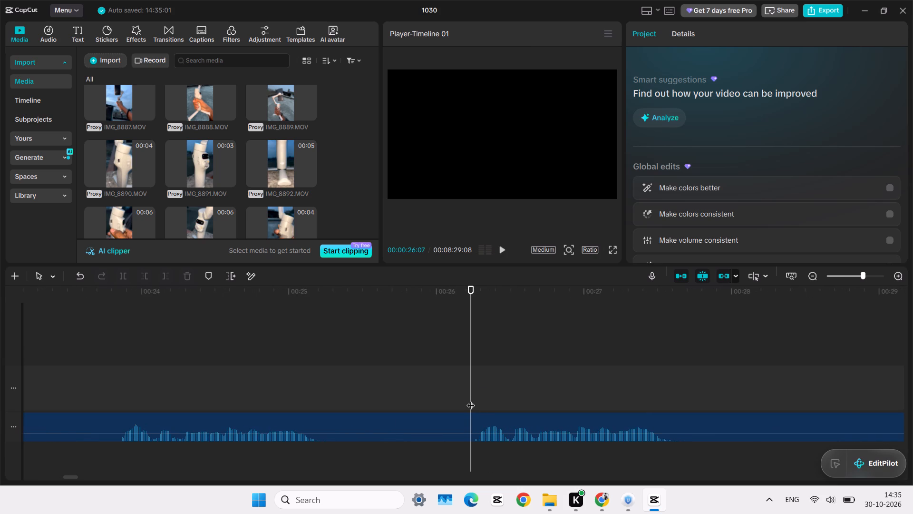
{"action": "double_click", "coordinate": [480, 376]}
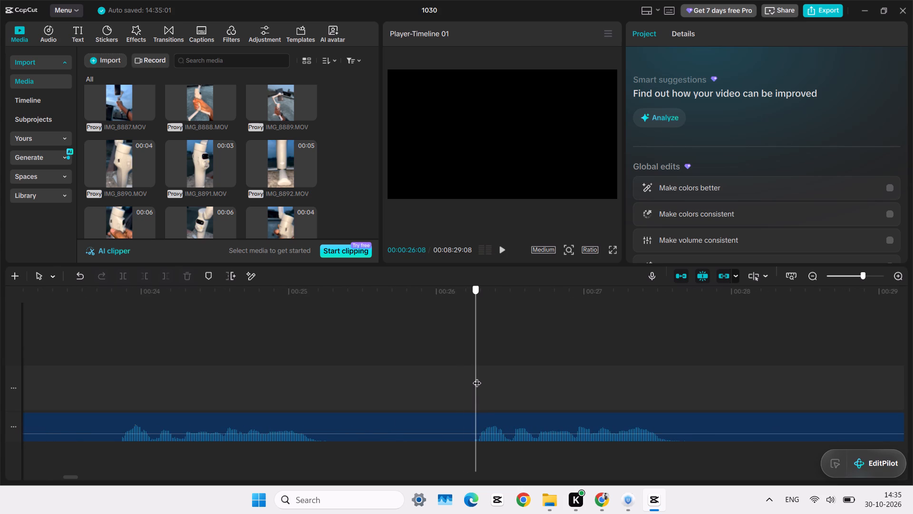
{"action": "left_click", "coordinate": [477, 377]}
{"action": "left_click", "coordinate": [494, 436]}
{"action": "key", "text": "q"}
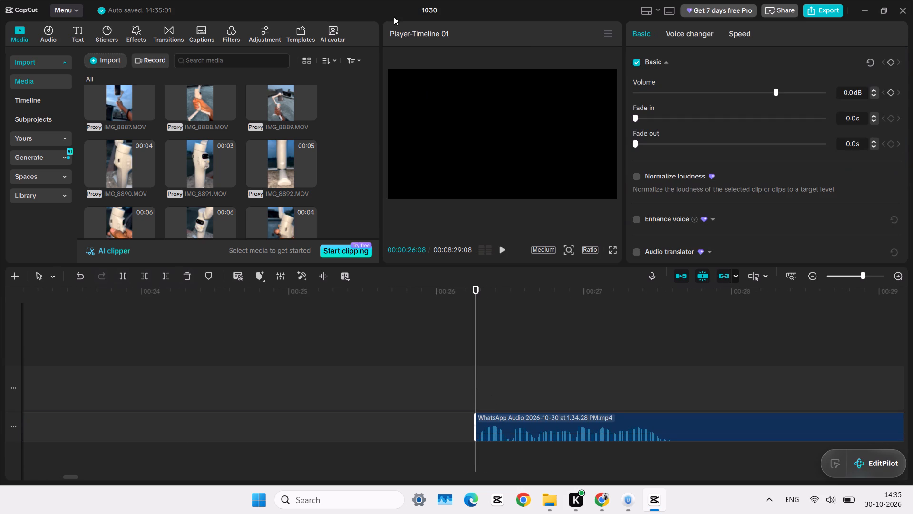
Move the trimmed recording back along its track to butt against the end of the assembled takes at about 00:10.
{"action": "left_click_drag", "start_coordinate": [492, 417], "coordinate": [34, 421]}
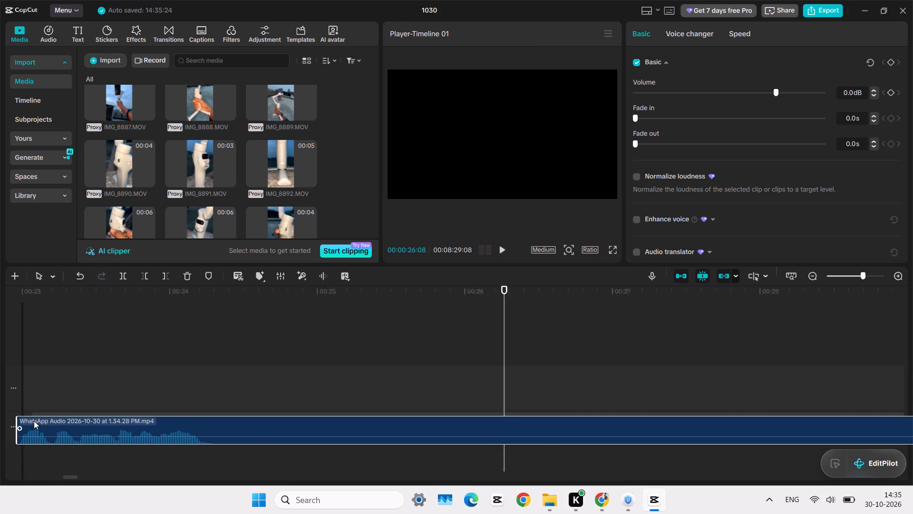
{"action": "left_click_drag", "start_coordinate": [34, 421], "coordinate": [0, 458]}
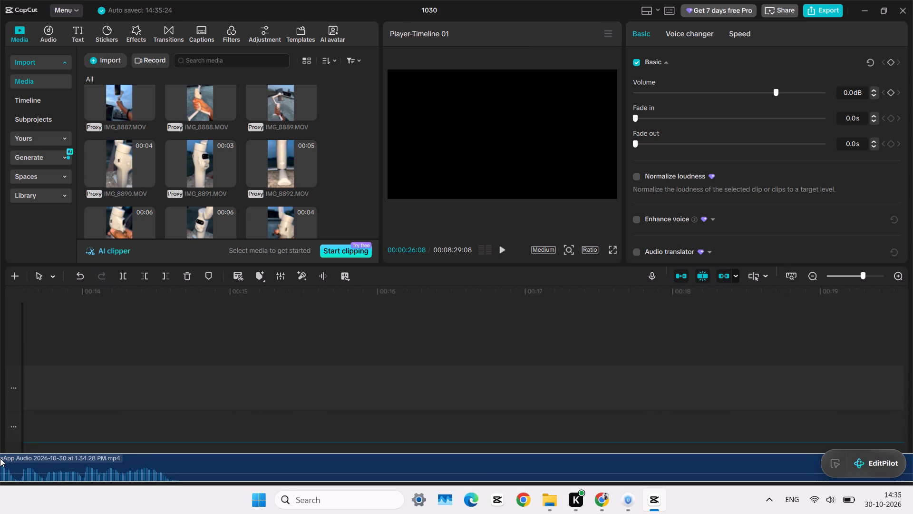
{"action": "left_click_drag", "start_coordinate": [0, 458], "coordinate": [873, 431]}
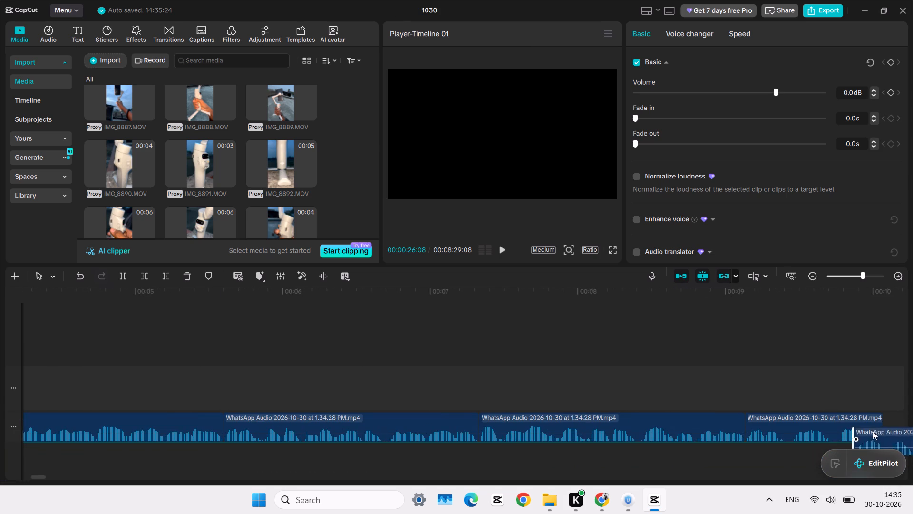
{"action": "left_click_drag", "start_coordinate": [873, 431], "coordinate": [561, 420]}
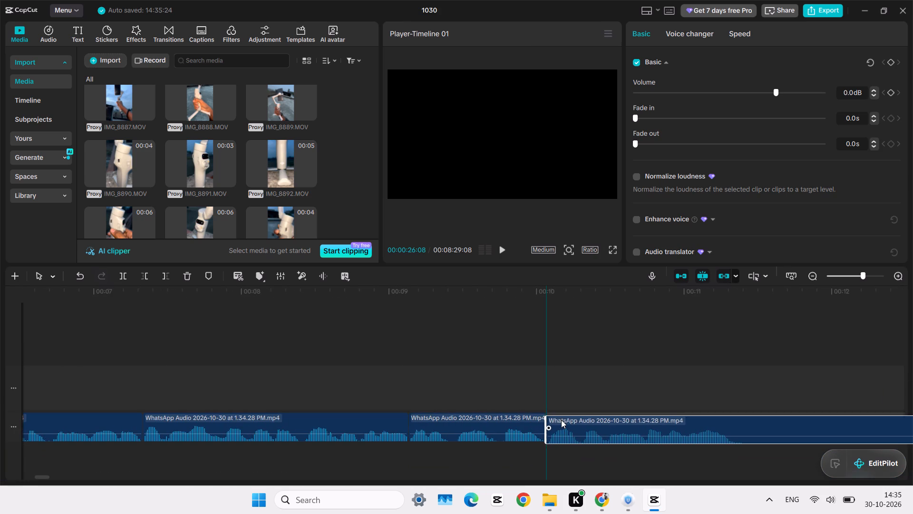
Place the trimmed recording flush against the end of the assembled takes at about 00:10.
{"action": "left_click_drag", "start_coordinate": [561, 420], "coordinate": [563, 418]}
Play the assembled takes from the start of the timeline, sampling each join up to the newest take at about 00:10.
{"action": "left_click", "coordinate": [445, 360]}
{"action": "left_click_drag", "start_coordinate": [445, 360], "coordinate": [30, 340]}
{"action": "scroll", "coordinate": [77, 346], "scroll_direction": "left", "scroll_amount": 1}
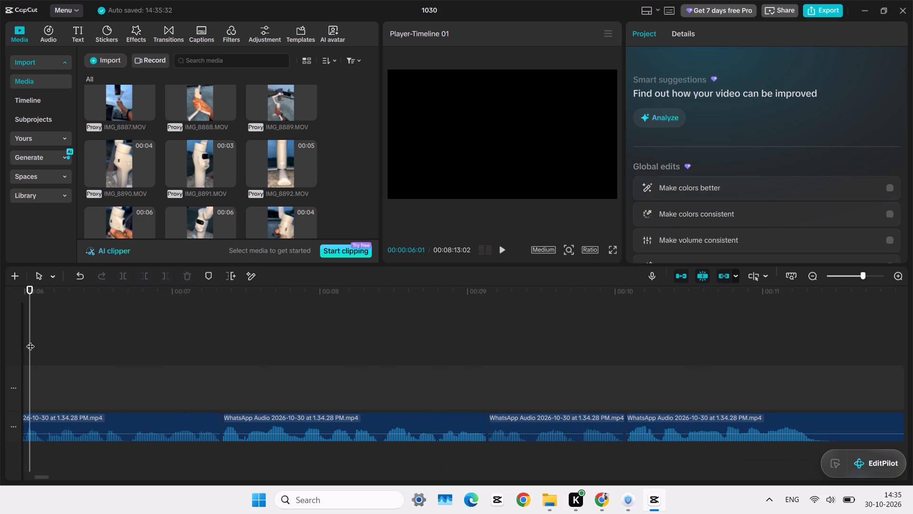
{"action": "scroll", "coordinate": [227, 472], "scroll_direction": "down", "scroll_amount": 2, "text": "ctrl"}
{"action": "scroll", "coordinate": [173, 387], "scroll_direction": "down", "scroll_amount": 6, "text": "ctrl"}
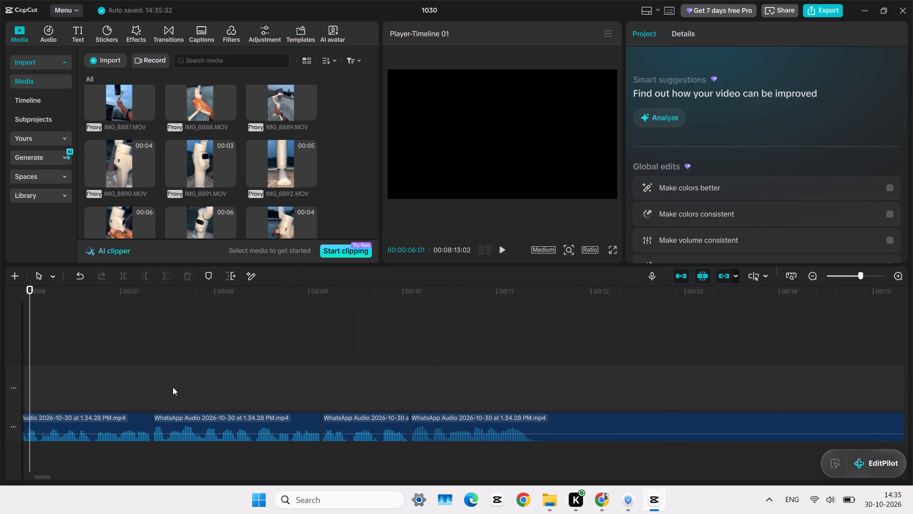
{"action": "scroll", "coordinate": [173, 387], "scroll_direction": "down", "scroll_amount": 4, "text": "ctrl"}
{"action": "left_click", "coordinate": [173, 387]}
{"action": "left_click_drag", "start_coordinate": [173, 387], "coordinate": [0, 395]}
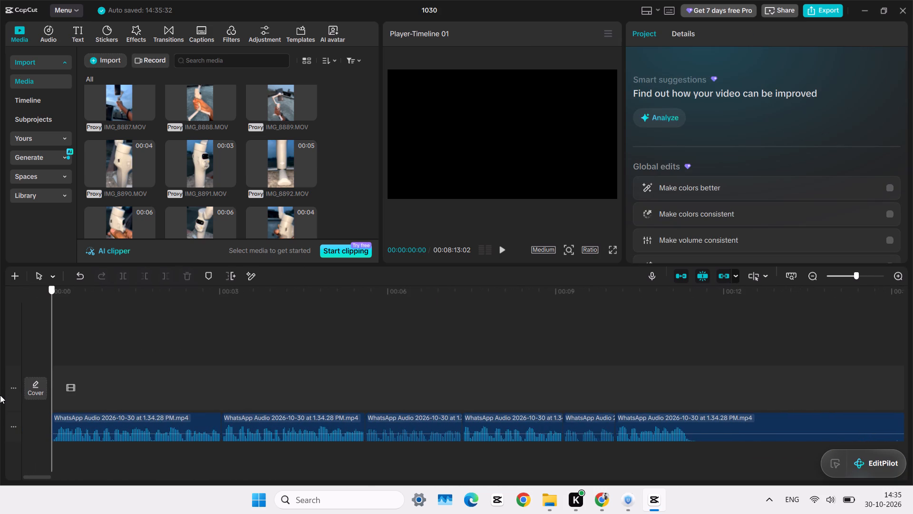
{"action": "left_click_drag", "start_coordinate": [0, 395], "coordinate": [0, 394]}
{"action": "key", "text": "space"}
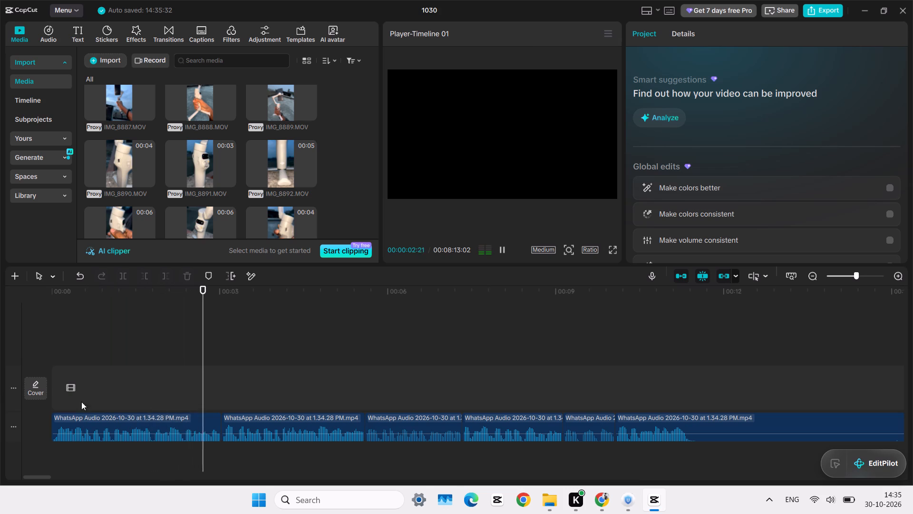
{"action": "left_click", "coordinate": [341, 370]}
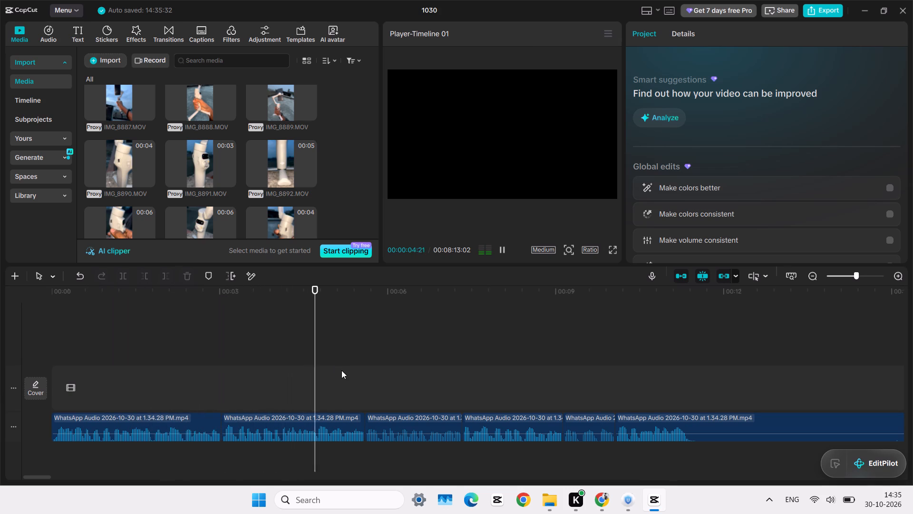
{"action": "key", "text": "space"}
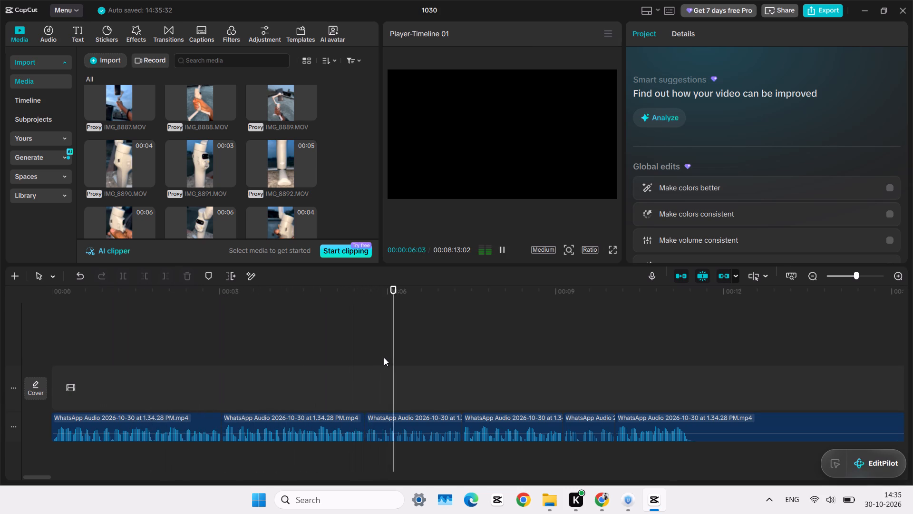
{"action": "scroll", "coordinate": [384, 357], "scroll_direction": "down", "scroll_amount": 4, "text": "ctrl"}
{"action": "left_click", "coordinate": [111, 400]}
{"action": "key", "text": "space"}
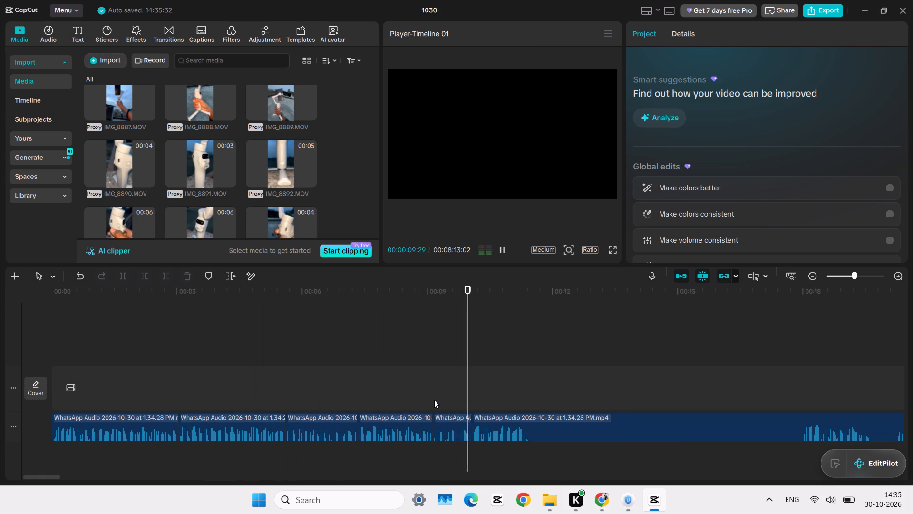
Split the voice recording at 00:11:10, right where the newly joined take's speech ends.
{"action": "scroll", "coordinate": [439, 397], "scroll_direction": "up", "scroll_amount": 10, "text": "ctrl"}
{"action": "scroll", "coordinate": [439, 397], "scroll_direction": "down", "scroll_amount": 4}
{"action": "scroll", "coordinate": [439, 397], "scroll_direction": "up", "scroll_amount": 4, "text": "ctrl"}
{"action": "left_click", "coordinate": [567, 397]}
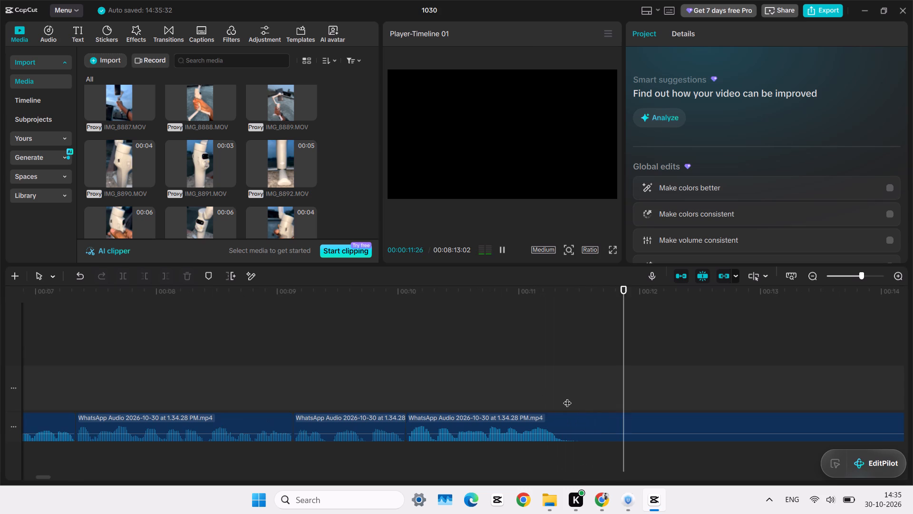
{"action": "left_click_drag", "start_coordinate": [567, 397], "coordinate": [560, 399]}
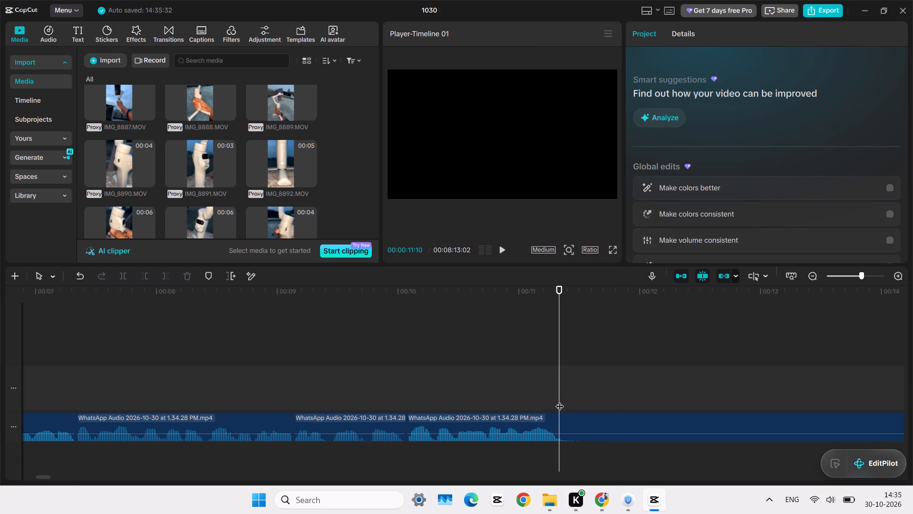
{"action": "key", "text": "space"}
{"action": "key", "text": "space"}
{"action": "left_click", "coordinate": [561, 401]}
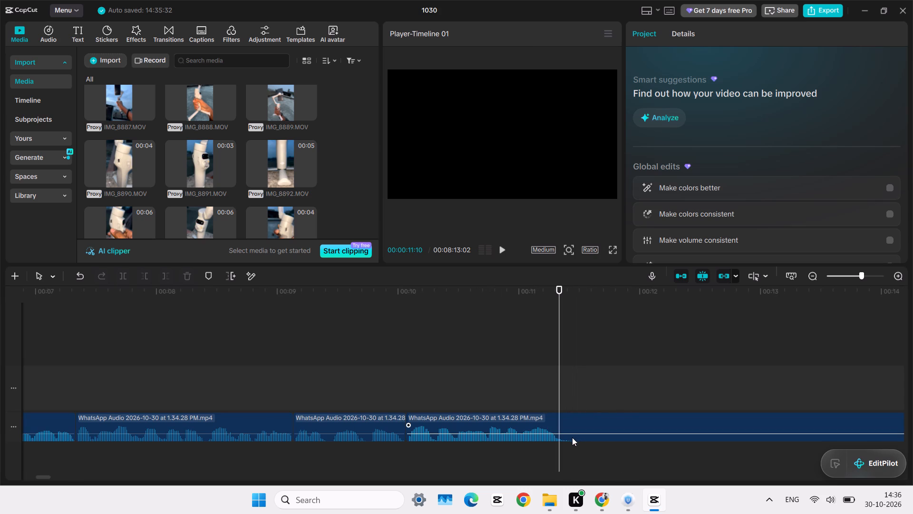
{"action": "left_click", "coordinate": [572, 437]}
{"action": "key", "text": "ctrl+b"}
Listen to the phrases after the new split, sampling the voice recording from about 00:12 to 00:30.
{"action": "left_click", "coordinate": [674, 364]}
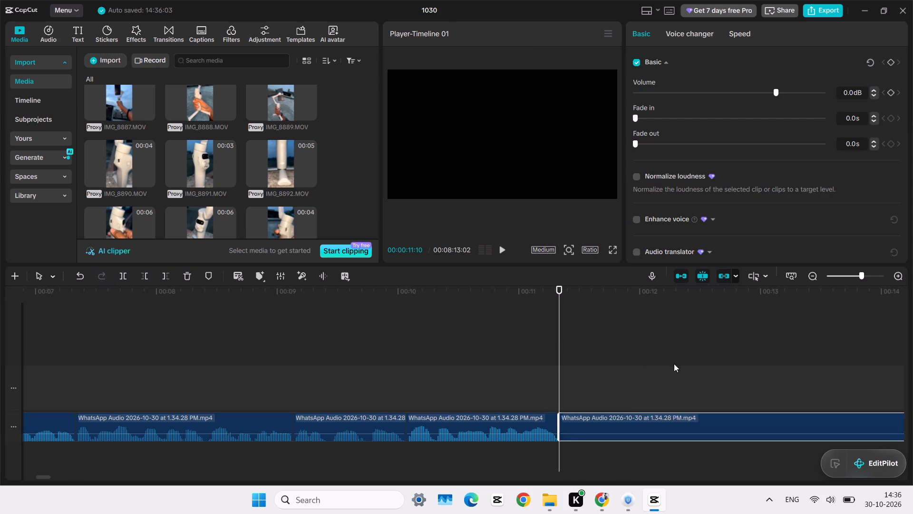
{"action": "key", "text": "space"}
{"action": "scroll", "coordinate": [674, 364], "scroll_direction": "left", "scroll_amount": 2}
{"action": "scroll", "coordinate": [674, 364], "scroll_direction": "down", "scroll_amount": 10, "text": "ctrl"}
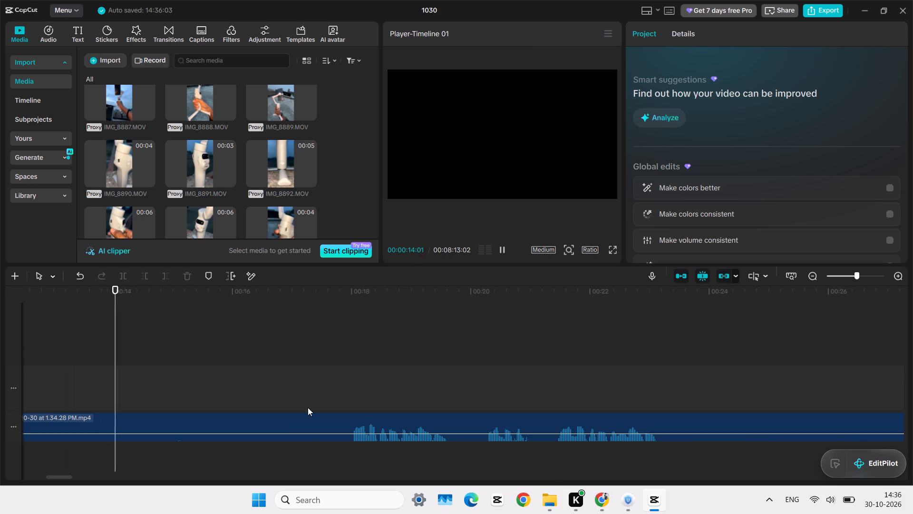
{"action": "left_click", "coordinate": [372, 379]}
{"action": "key", "text": "space"}
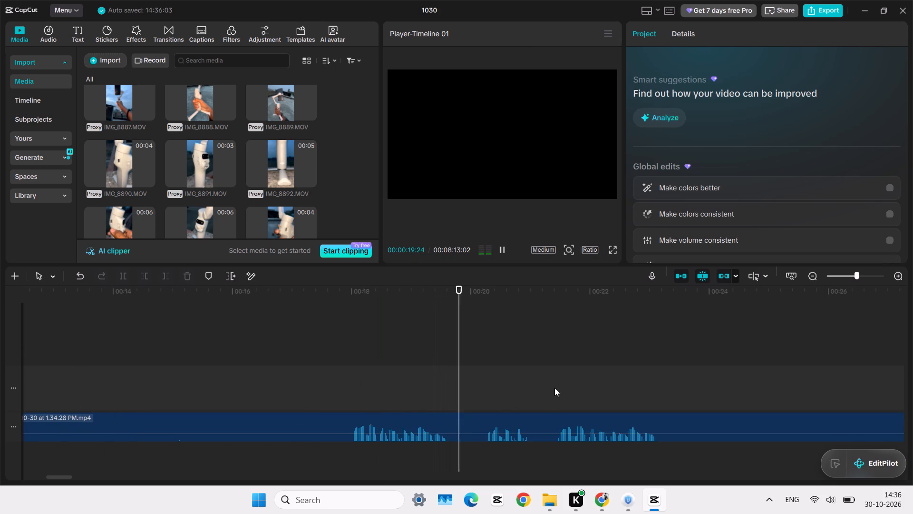
{"action": "left_click", "coordinate": [554, 388]}
{"action": "key", "text": "space"}
{"action": "scroll", "coordinate": [606, 401], "scroll_direction": "left", "scroll_amount": 1}
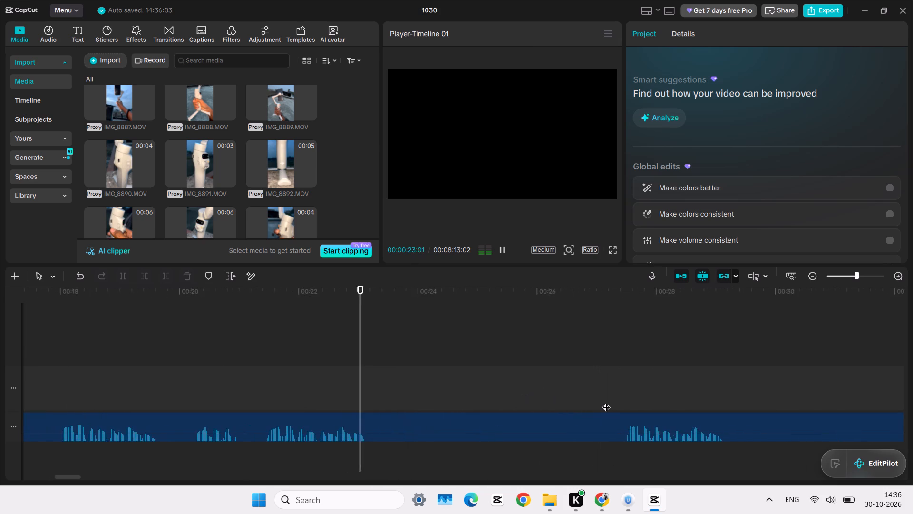
{"action": "scroll", "coordinate": [606, 401], "scroll_direction": "down", "scroll_amount": 5, "text": "ctrl"}
{"action": "left_click", "coordinate": [547, 391]}
{"action": "key", "text": "space"}
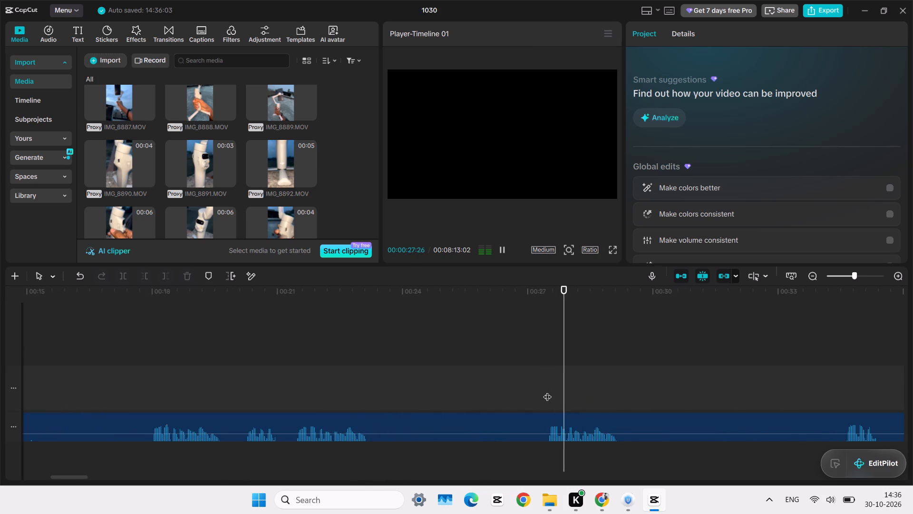
{"action": "scroll", "coordinate": [557, 392], "scroll_direction": "left", "scroll_amount": 2}
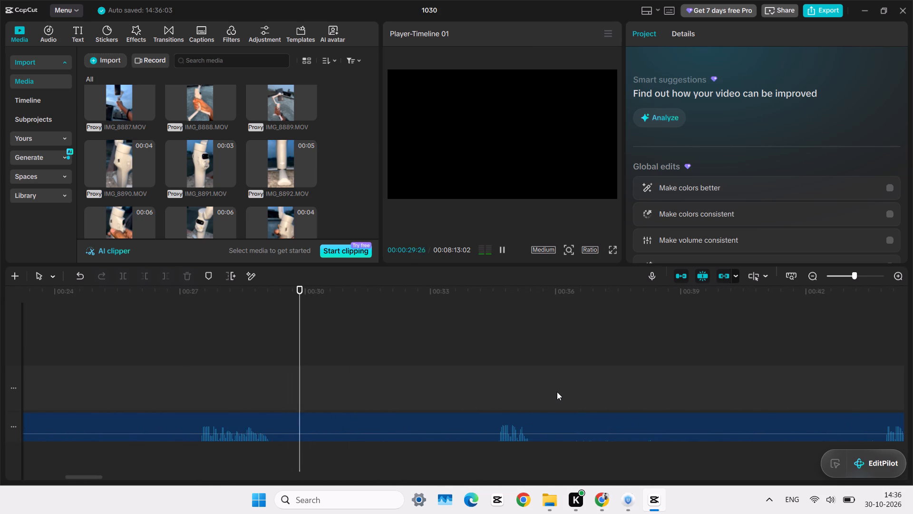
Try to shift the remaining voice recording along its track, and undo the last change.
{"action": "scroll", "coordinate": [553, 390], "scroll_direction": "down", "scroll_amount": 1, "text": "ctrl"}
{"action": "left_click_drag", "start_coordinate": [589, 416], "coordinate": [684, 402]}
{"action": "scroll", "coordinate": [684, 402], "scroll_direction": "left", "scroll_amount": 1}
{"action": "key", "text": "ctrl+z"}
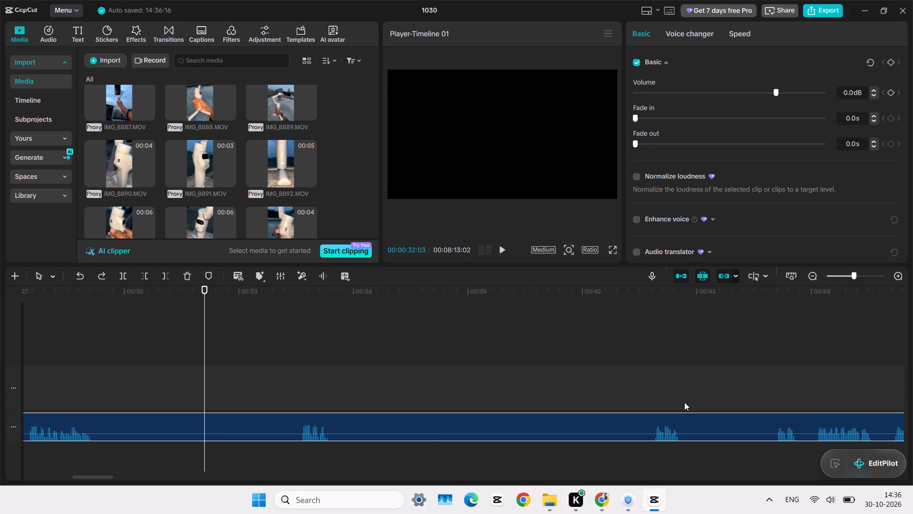
Find the next usable phrase in the remaining voice recording and trim away everything before its start at 00:50:05.
{"action": "left_click", "coordinate": [759, 382]}
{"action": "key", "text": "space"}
{"action": "scroll", "coordinate": [759, 382], "scroll_direction": "left", "scroll_amount": 1}
{"action": "scroll", "coordinate": [759, 382], "scroll_direction": "down", "scroll_amount": 6, "text": "ctrl"}
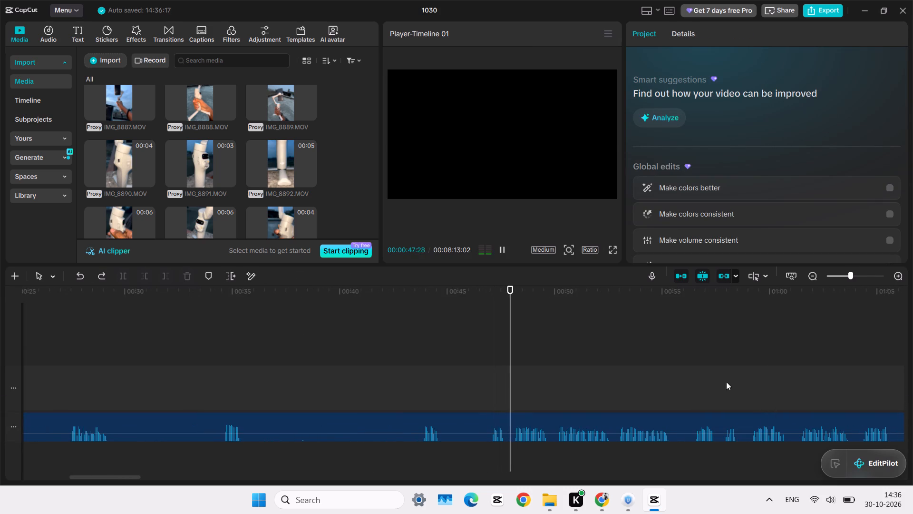
{"action": "scroll", "coordinate": [552, 398], "scroll_direction": "up", "scroll_amount": 7, "text": "ctrl"}
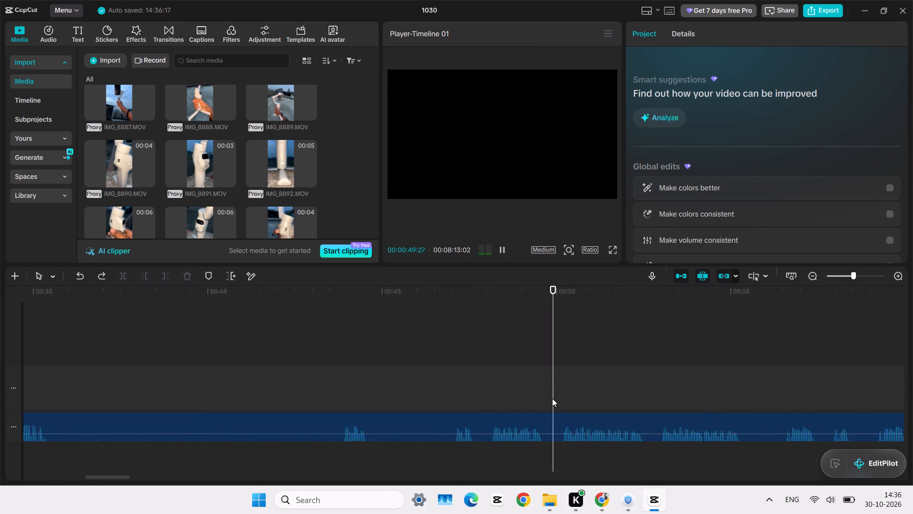
{"action": "scroll", "coordinate": [552, 398], "scroll_direction": "up", "scroll_amount": 14, "text": "ctrl"}
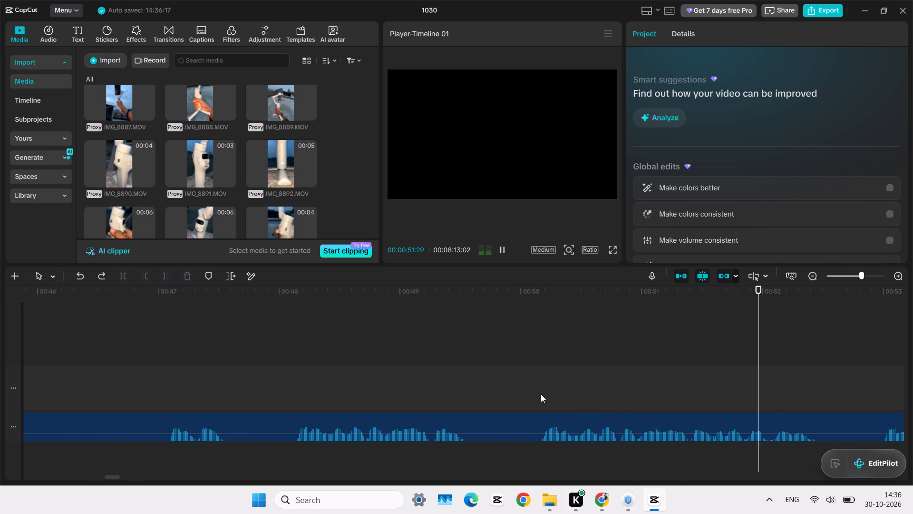
{"action": "left_click", "coordinate": [541, 394]}
{"action": "scroll", "coordinate": [541, 394], "scroll_direction": "up", "scroll_amount": 8, "text": "ctrl"}
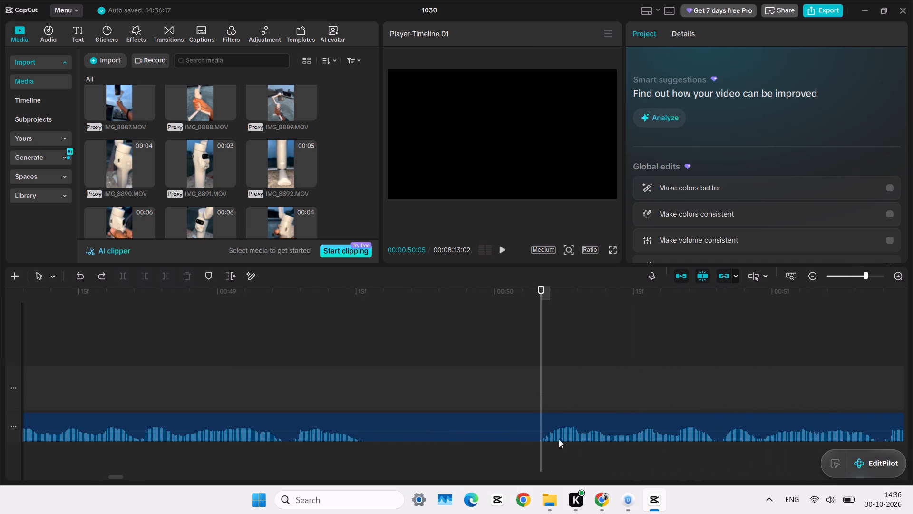
{"action": "left_click", "coordinate": [556, 433]}
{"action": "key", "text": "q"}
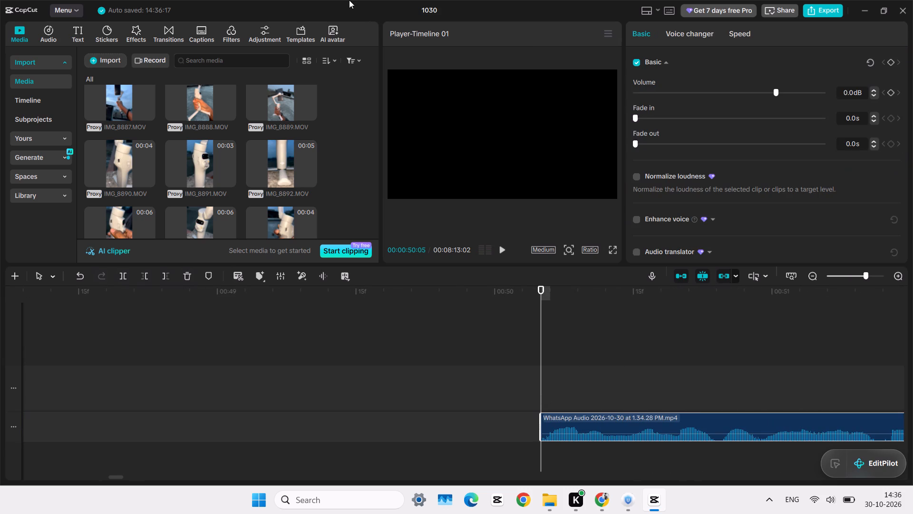
Move the trimmed voice recording back along its track so it butts against the end of the last joined take at 00:11:10.
{"action": "scroll", "coordinate": [621, 405], "scroll_direction": "down", "scroll_amount": 9, "text": "ctrl"}
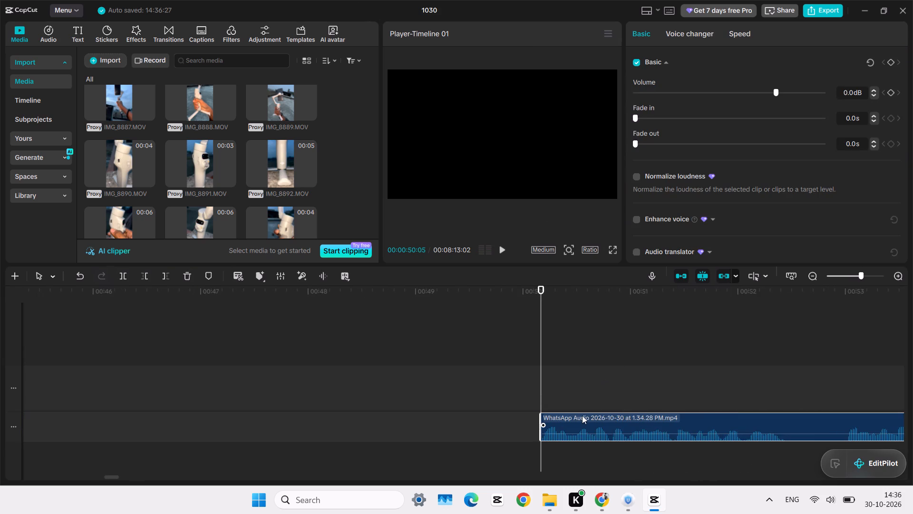
{"action": "left_click_drag", "start_coordinate": [582, 429], "coordinate": [0, 472]}
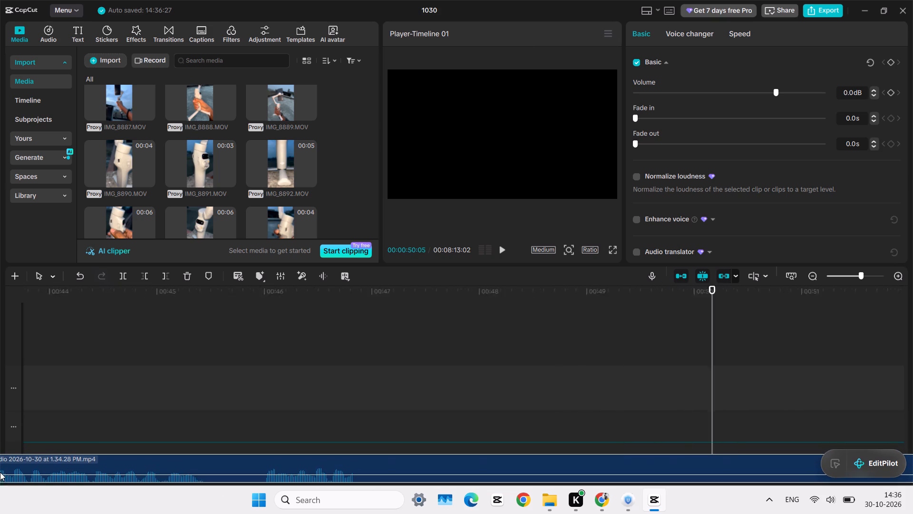
{"action": "left_click_drag", "start_coordinate": [0, 472], "coordinate": [0, 473]}
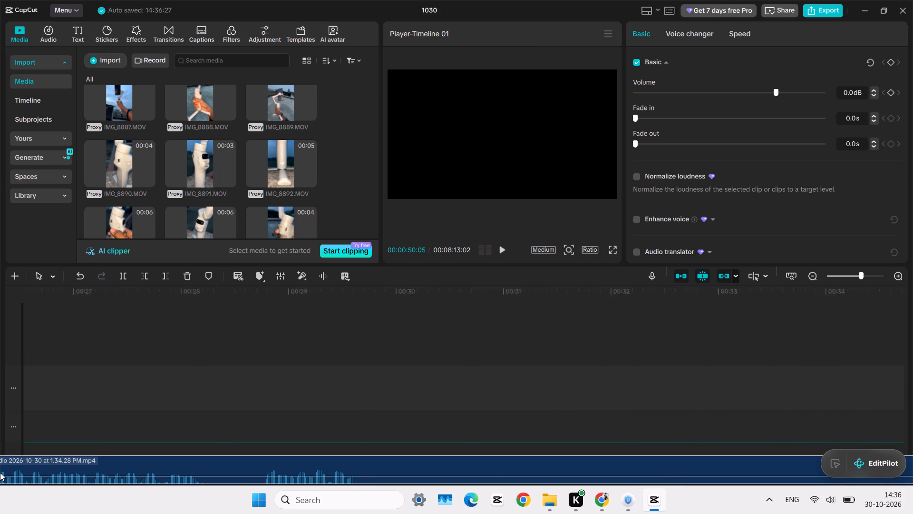
{"action": "left_click_drag", "start_coordinate": [0, 473], "coordinate": [56, 458]}
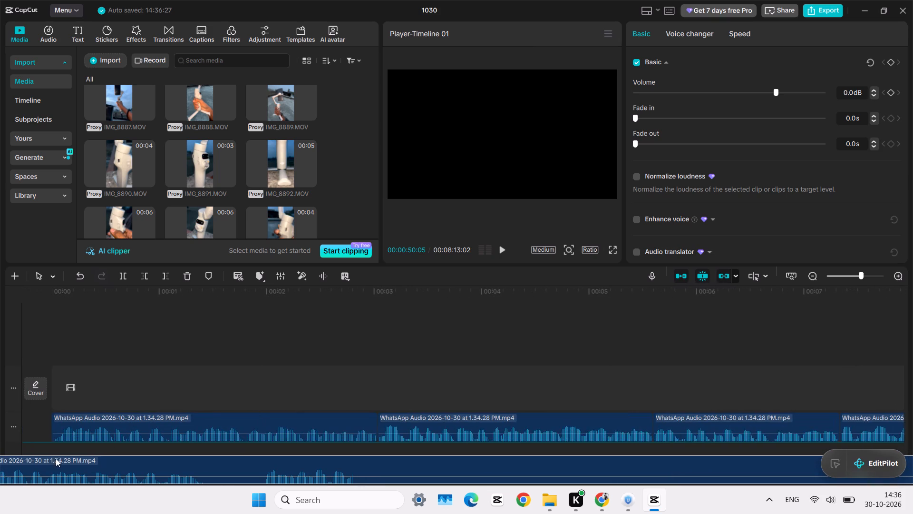
{"action": "left_click_drag", "start_coordinate": [56, 458], "coordinate": [0, 458]}
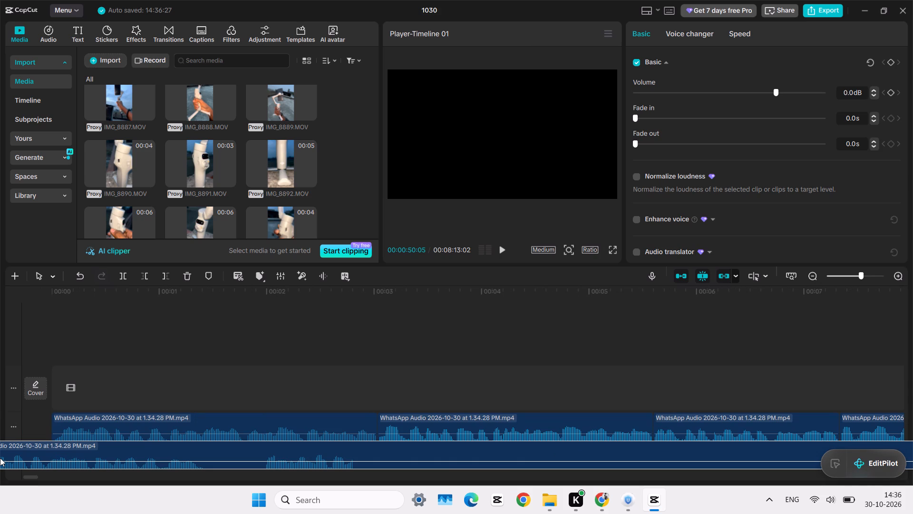
{"action": "left_click_drag", "start_coordinate": [0, 458], "coordinate": [474, 406]}
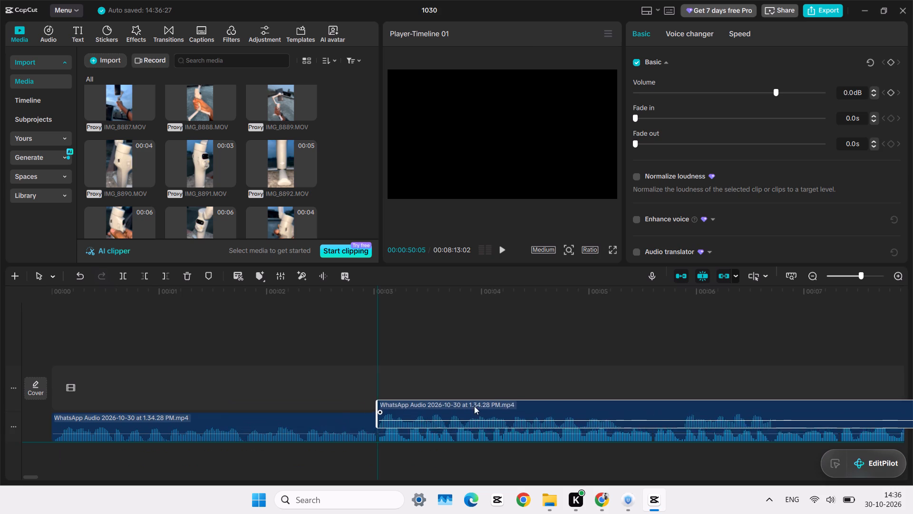
{"action": "left_click_drag", "start_coordinate": [474, 406], "coordinate": [589, 432]}
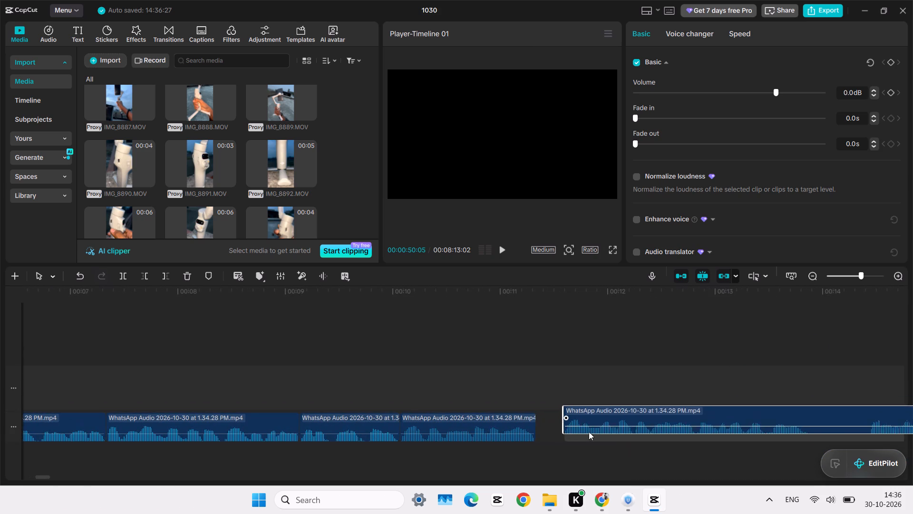
{"action": "left_click_drag", "start_coordinate": [589, 432], "coordinate": [575, 433]}
Play across the new join, sampling the takes from about 00:09 to 00:13.
{"action": "left_click", "coordinate": [289, 386]}
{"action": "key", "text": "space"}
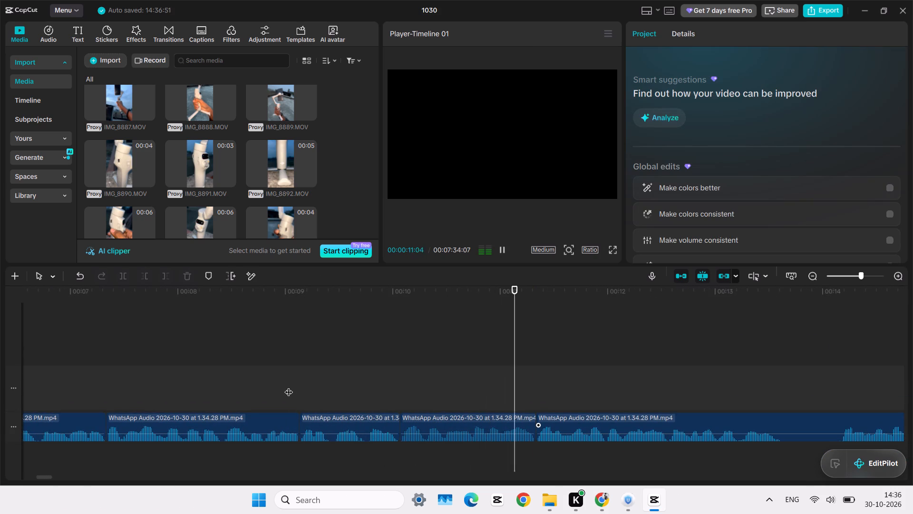
{"action": "scroll", "coordinate": [685, 406], "scroll_direction": "left", "scroll_amount": 1}
{"action": "scroll", "coordinate": [685, 406], "scroll_direction": "down", "scroll_amount": 2, "text": "ctrl"}
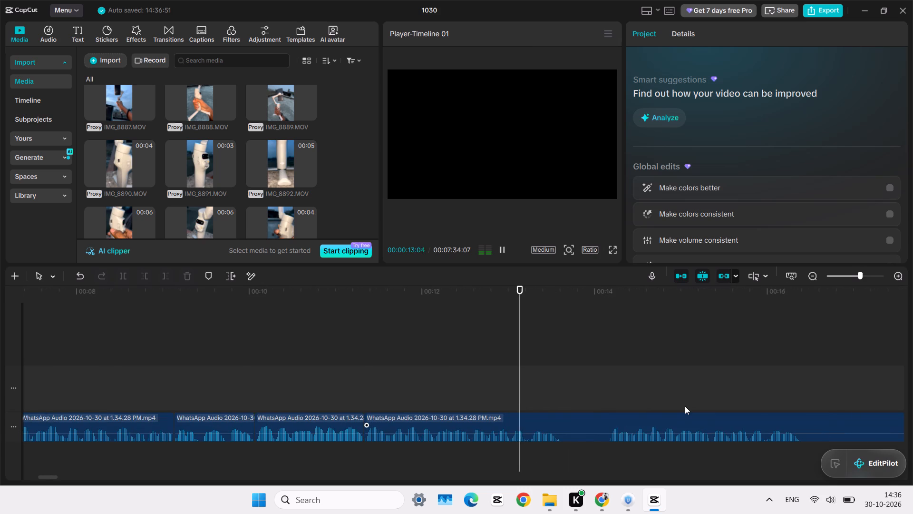
{"action": "left_click", "coordinate": [276, 357]}
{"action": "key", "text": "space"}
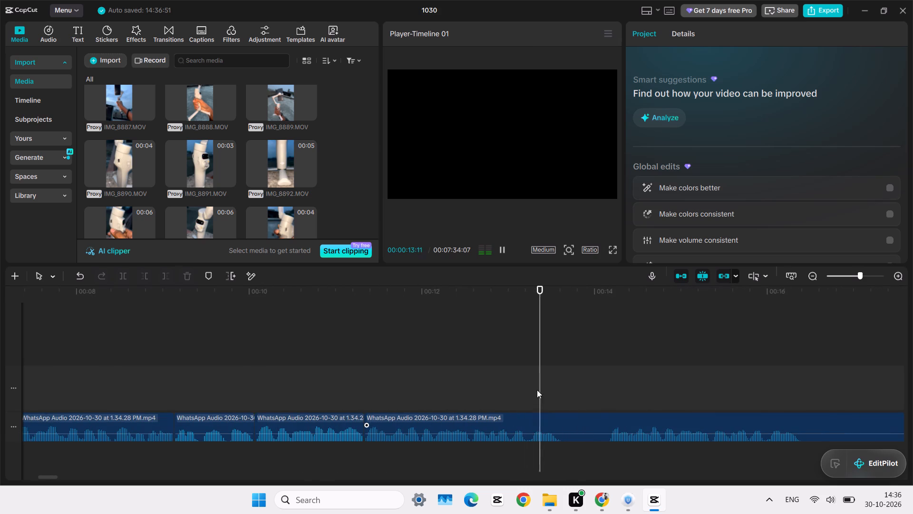
{"action": "left_click", "coordinate": [425, 373]}
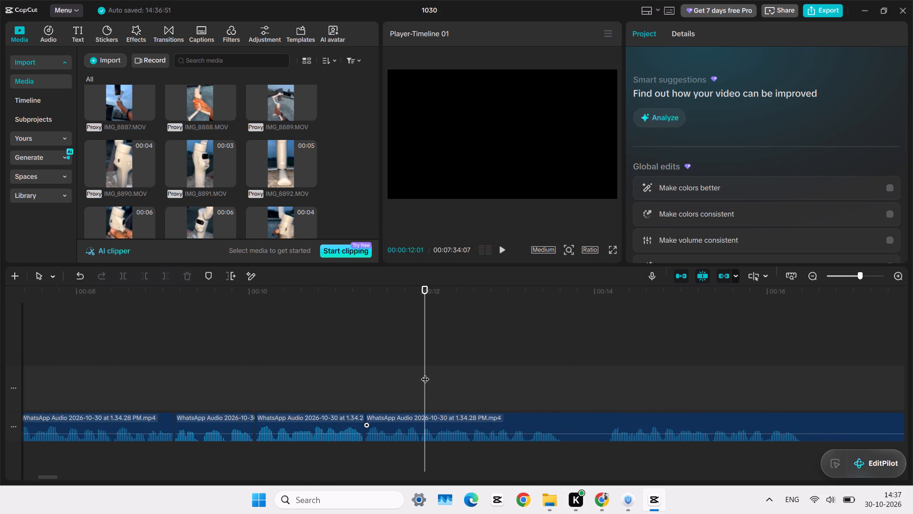
Find where the first phrase after the 00:11:10 join ends and split the voice recording there, at 00:13:16.
{"action": "left_click", "coordinate": [524, 375]}
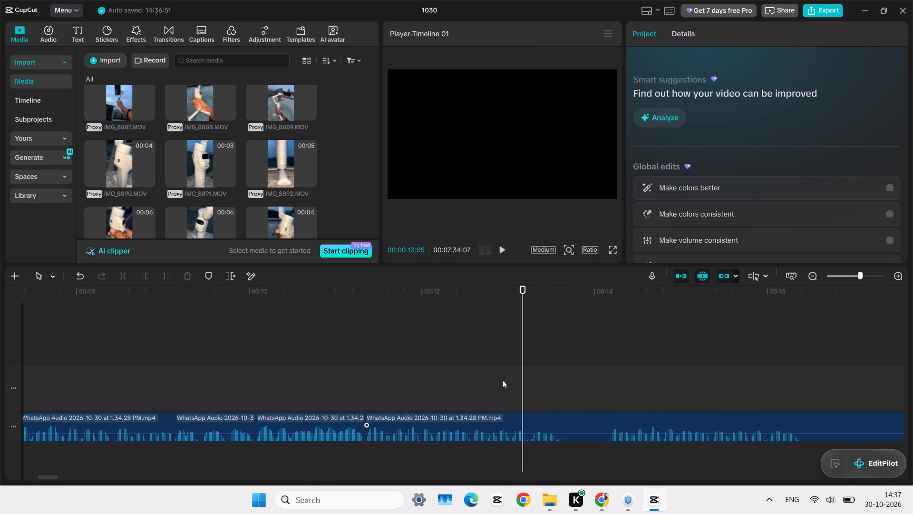
{"action": "left_click_drag", "start_coordinate": [526, 385], "coordinate": [566, 404]}
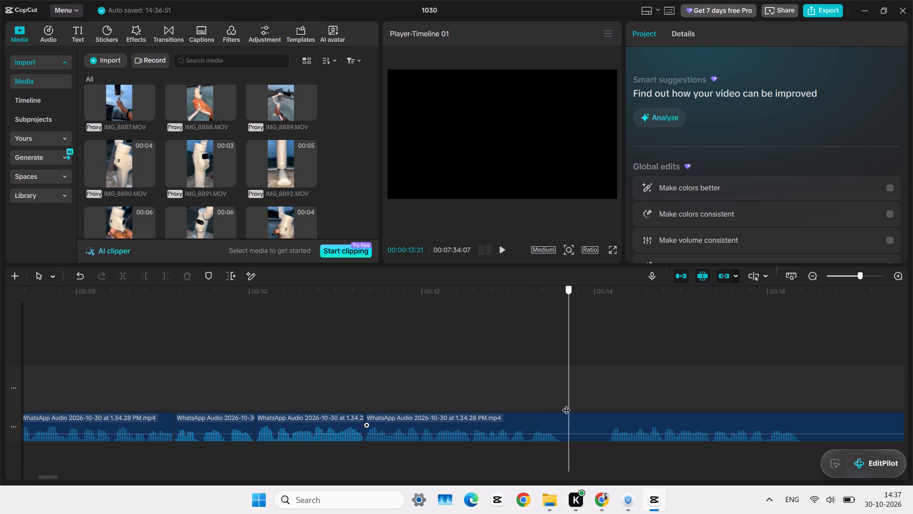
{"action": "left_click_drag", "start_coordinate": [566, 404], "coordinate": [563, 406]}
{"action": "left_click", "coordinate": [572, 447]}
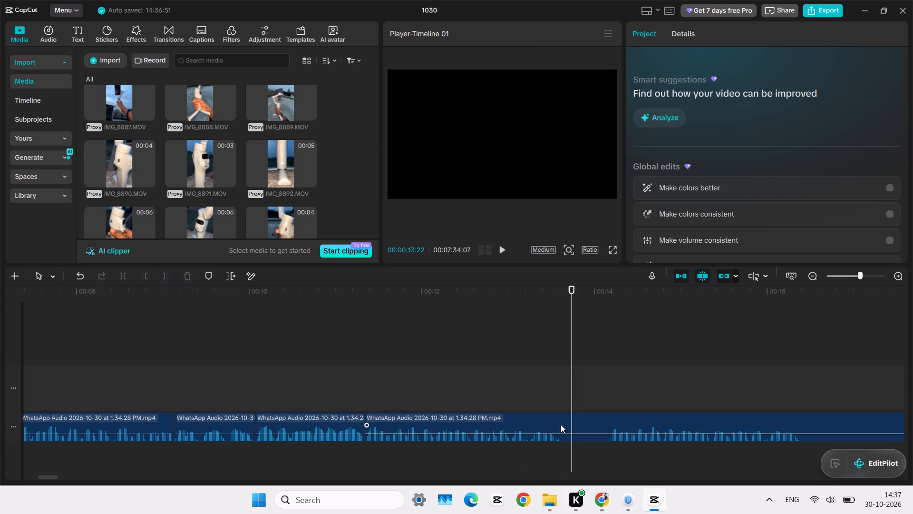
{"action": "left_click", "coordinate": [557, 415]}
{"action": "scroll", "coordinate": [557, 415], "scroll_direction": "up", "scroll_amount": 11, "text": "ctrl"}
{"action": "left_click", "coordinate": [544, 370]}
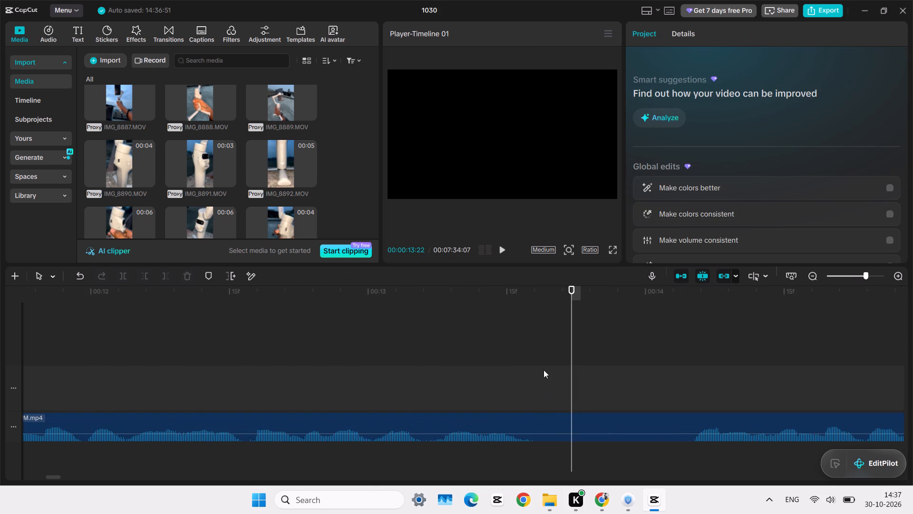
{"action": "left_click_drag", "start_coordinate": [544, 370], "coordinate": [515, 374]}
{"action": "key", "text": "space"}
{"action": "key", "text": "space"}
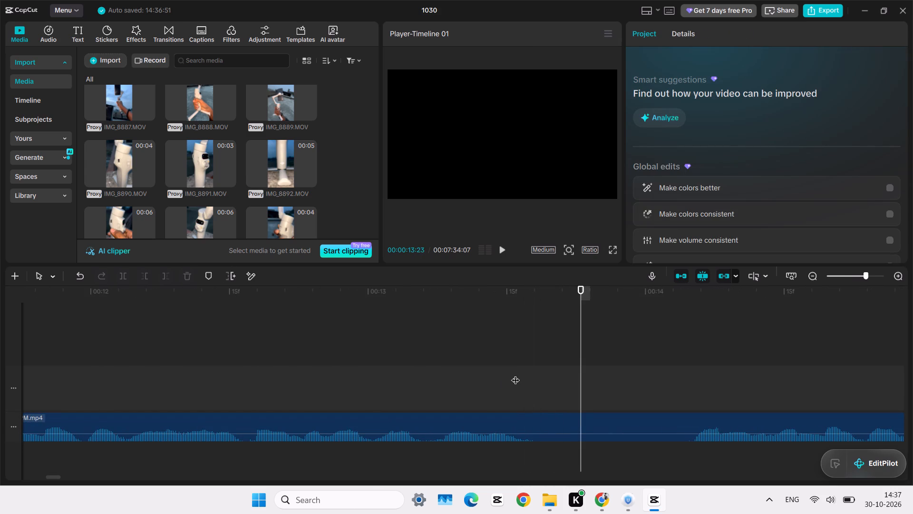
{"action": "left_click", "coordinate": [515, 374]}
{"action": "left_click", "coordinate": [526, 416]}
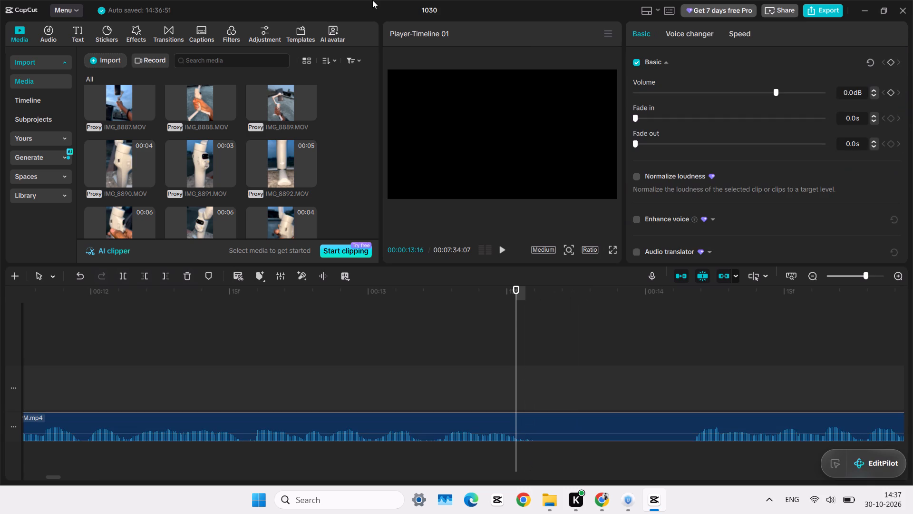
{"action": "key", "text": "ctrl+b"}
Listen to the phrases after the 00:13:16 split, sampling the voice recording from about 00:14 to 00:31.
{"action": "left_click", "coordinate": [576, 359]}
{"action": "key", "text": "space"}
{"action": "scroll", "coordinate": [576, 359], "scroll_direction": "left", "scroll_amount": 1}
{"action": "scroll", "coordinate": [576, 359], "scroll_direction": "right", "scroll_amount": 1}
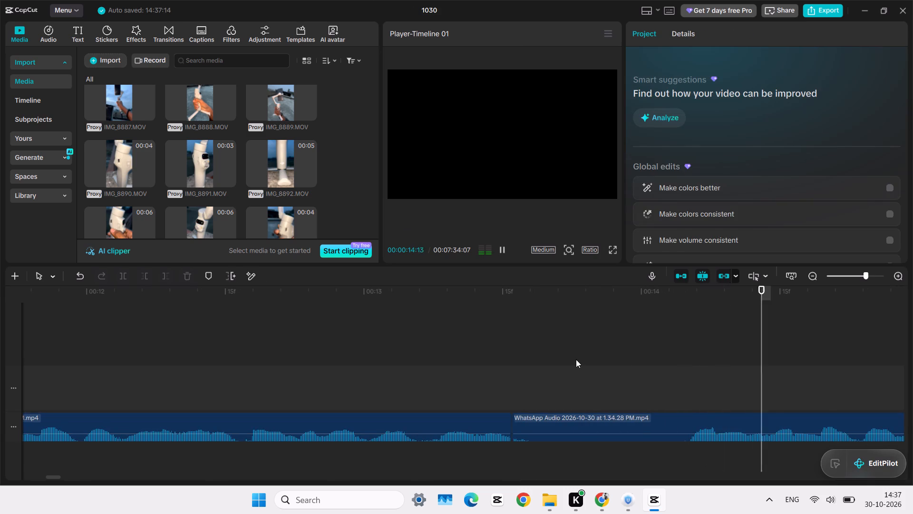
{"action": "scroll", "coordinate": [576, 359], "scroll_direction": "right", "scroll_amount": 1}
{"action": "scroll", "coordinate": [590, 363], "scroll_direction": "down", "scroll_amount": 16, "text": "ctrl"}
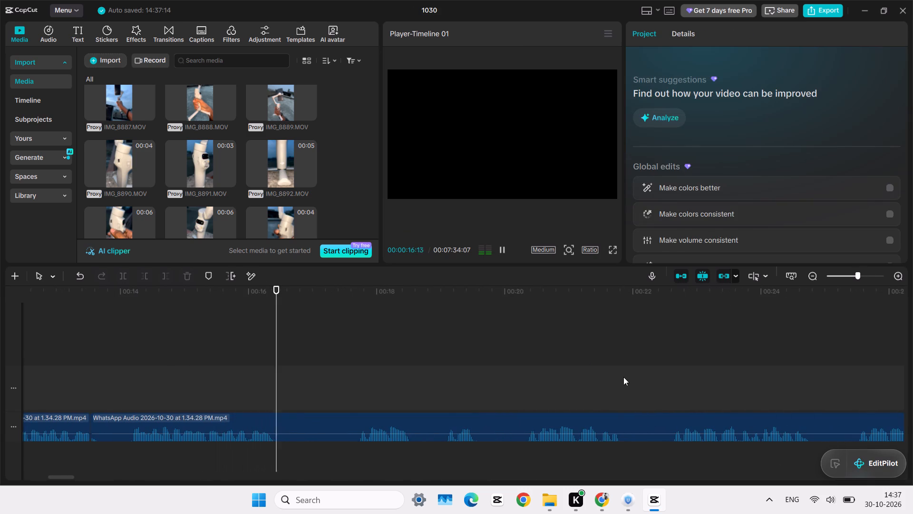
{"action": "left_click", "coordinate": [661, 365]}
{"action": "key", "text": "space"}
{"action": "scroll", "coordinate": [661, 365], "scroll_direction": "left", "scroll_amount": 1}
{"action": "scroll", "coordinate": [661, 365], "scroll_direction": "down", "scroll_amount": 8, "text": "ctrl"}
{"action": "scroll", "coordinate": [661, 365], "scroll_direction": "left", "scroll_amount": 1}
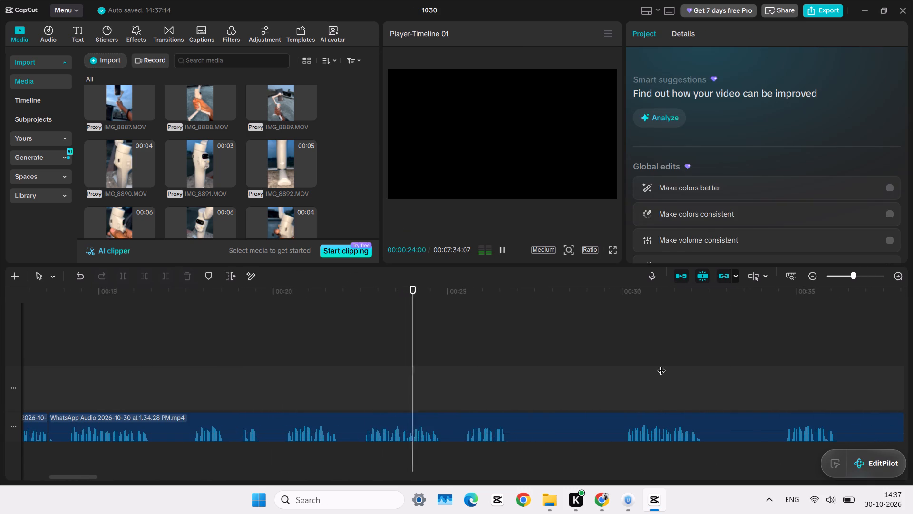
{"action": "scroll", "coordinate": [661, 365], "scroll_direction": "left", "scroll_amount": 1}
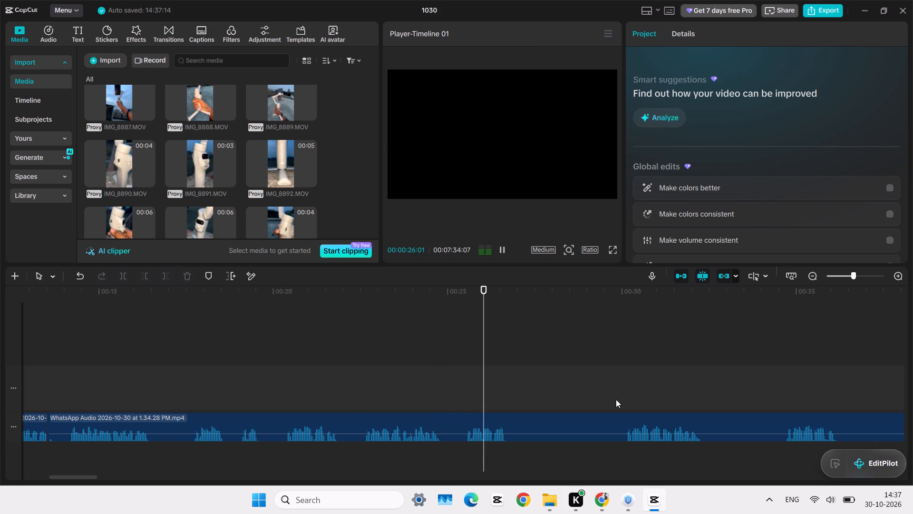
{"action": "left_click", "coordinate": [621, 398]}
{"action": "key", "text": "space"}
{"action": "scroll", "coordinate": [621, 398], "scroll_direction": "left", "scroll_amount": 1}
{"action": "scroll", "coordinate": [621, 398], "scroll_direction": "down", "scroll_amount": 5, "text": "ctrl"}
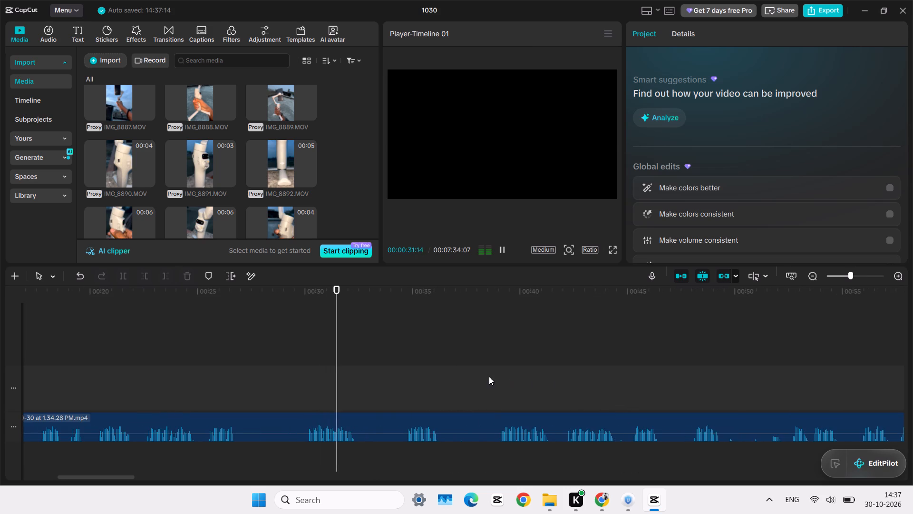
Continue listening to the repeated phrases in the voice recording from about 00:38 to 00:44.
{"action": "left_click", "coordinate": [491, 382]}
{"action": "scroll", "coordinate": [491, 382], "scroll_direction": "up", "scroll_amount": 17, "text": "ctrl"}
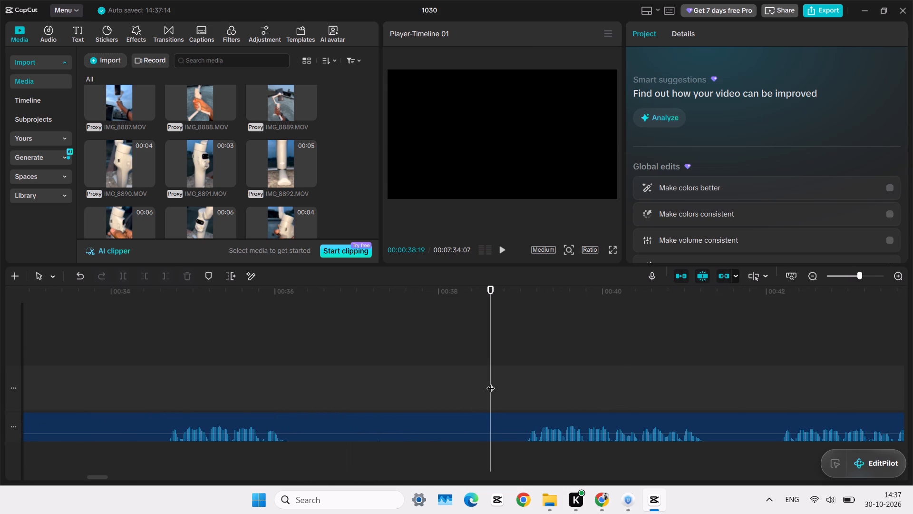
{"action": "key", "text": "space"}
{"action": "scroll", "coordinate": [515, 390], "scroll_direction": "left", "scroll_amount": 1}
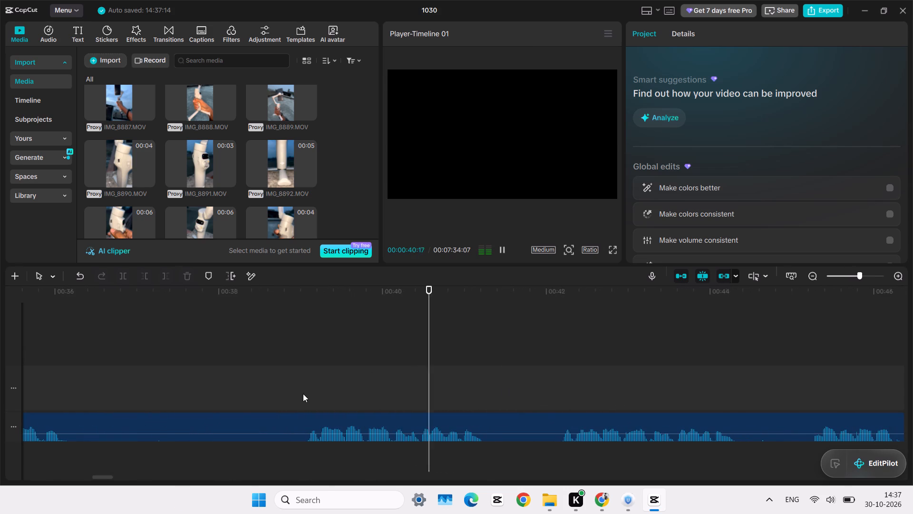
{"action": "scroll", "coordinate": [303, 394], "scroll_direction": "up", "scroll_amount": 7}
{"action": "scroll", "coordinate": [303, 394], "scroll_direction": "down", "scroll_amount": 4}
{"action": "scroll", "coordinate": [653, 390], "scroll_direction": "left", "scroll_amount": 1}
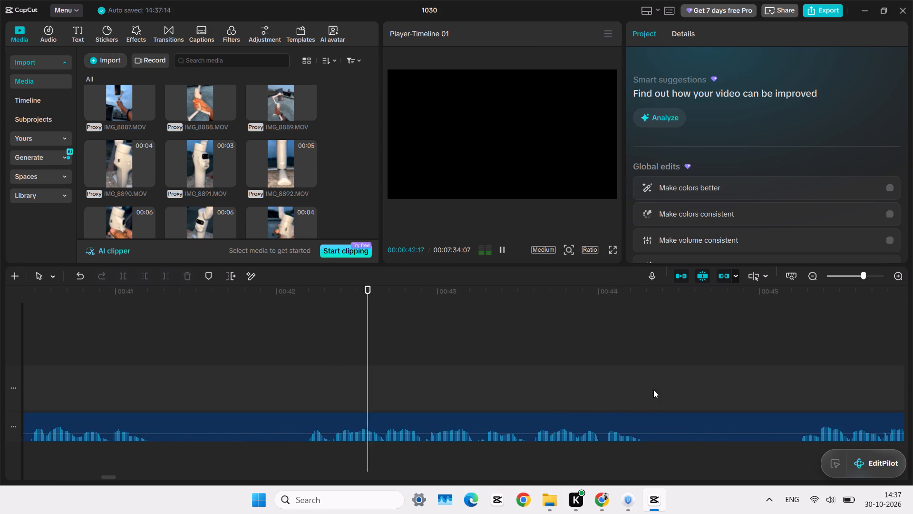
Trim the start of the remaining voice recording to 00:42:06, just before the chosen phrase begins.
{"action": "double_click", "coordinate": [300, 385]}
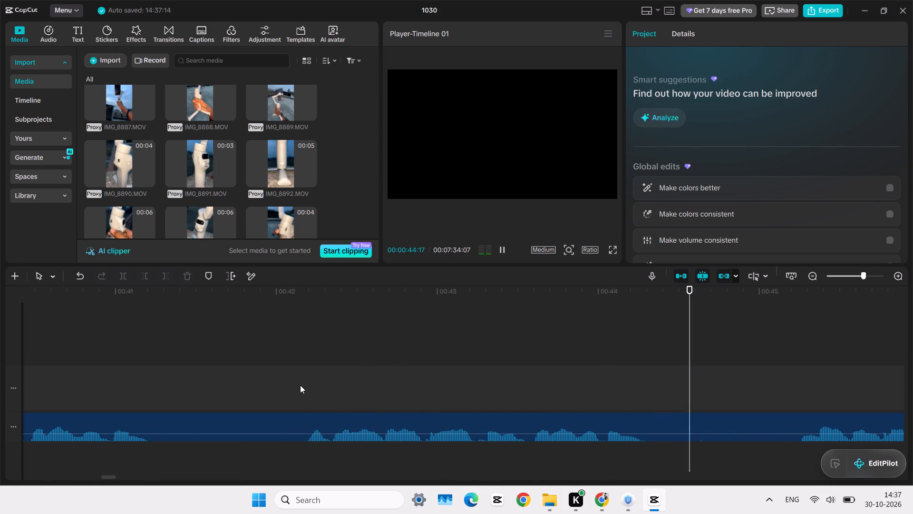
{"action": "scroll", "coordinate": [301, 385], "scroll_direction": "up", "scroll_amount": 11, "text": "ctrl"}
{"action": "left_click", "coordinate": [301, 385]}
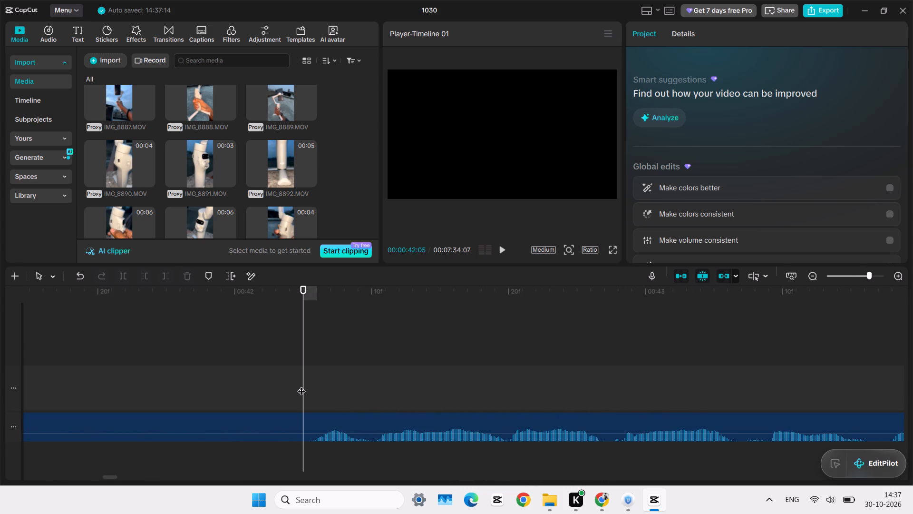
{"action": "left_click_drag", "start_coordinate": [301, 385], "coordinate": [313, 386]}
{"action": "left_click", "coordinate": [336, 427]}
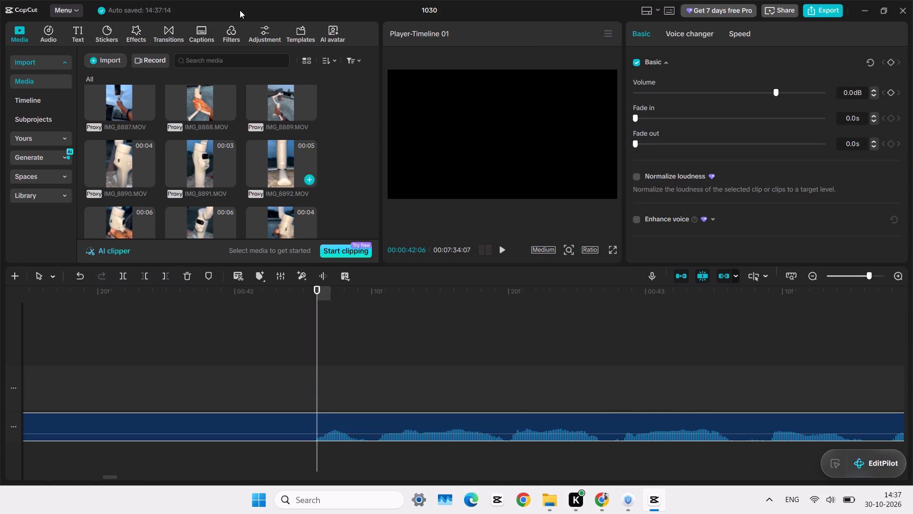
{"action": "key", "text": "q"}
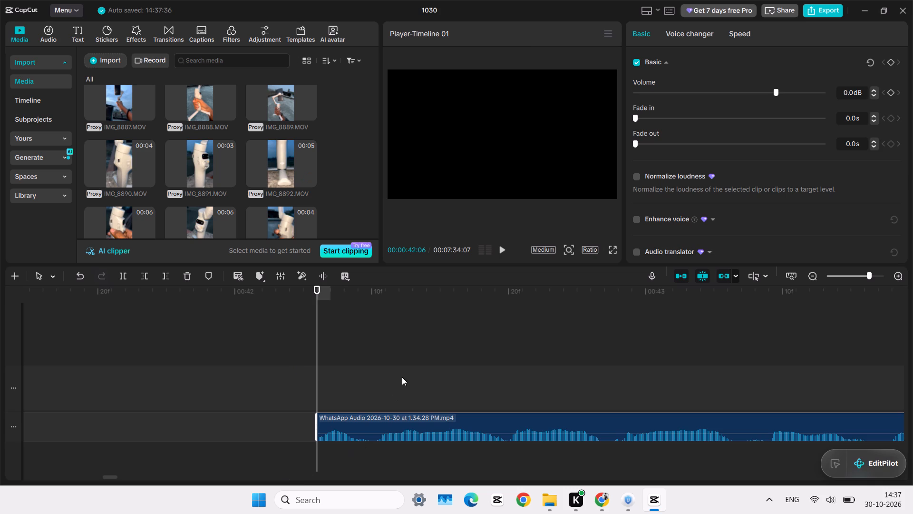
Move the remaining voice recording back to 00:13:16 so it joins directly onto the end of the previous take.
{"action": "scroll", "coordinate": [402, 377], "scroll_direction": "down", "scroll_amount": 6, "text": "ctrl"}
{"action": "left_click_drag", "start_coordinate": [348, 424], "coordinate": [293, 434]}
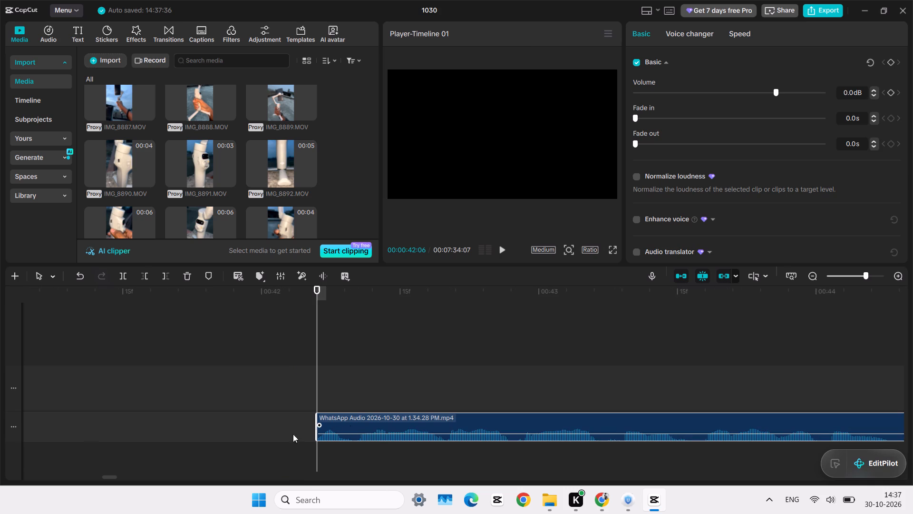
{"action": "left_click_drag", "start_coordinate": [293, 434], "coordinate": [0, 432]}
{"action": "scroll", "coordinate": [0, 455], "scroll_direction": "left", "scroll_amount": 2}
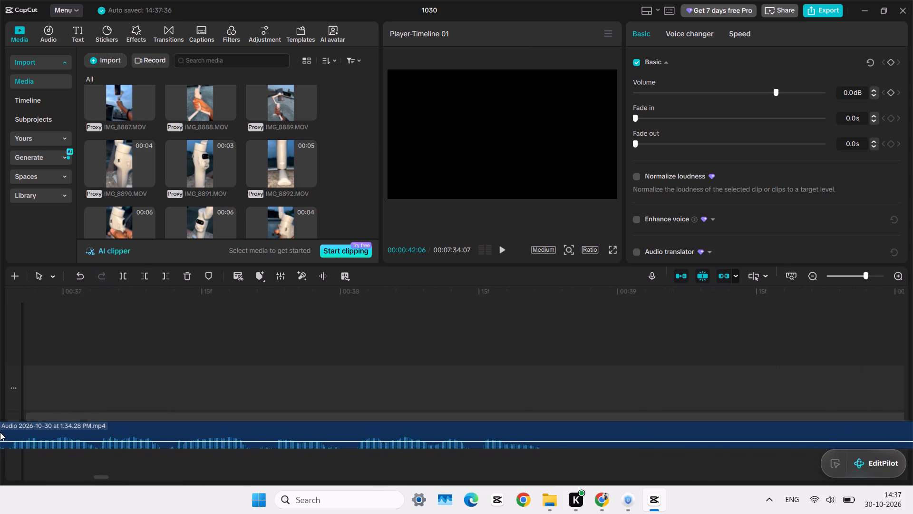
{"action": "left_click_drag", "start_coordinate": [0, 432], "coordinate": [10, 428]}
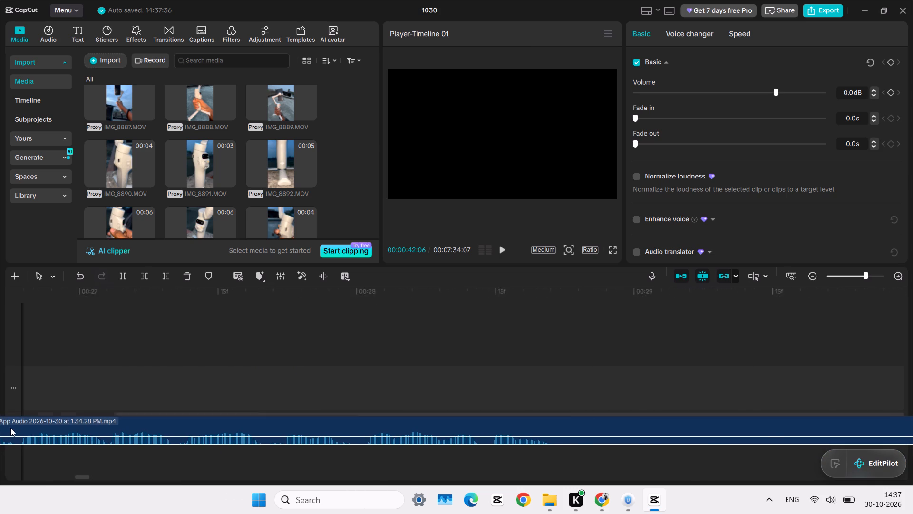
{"action": "left_click_drag", "start_coordinate": [10, 428], "coordinate": [0, 398]}
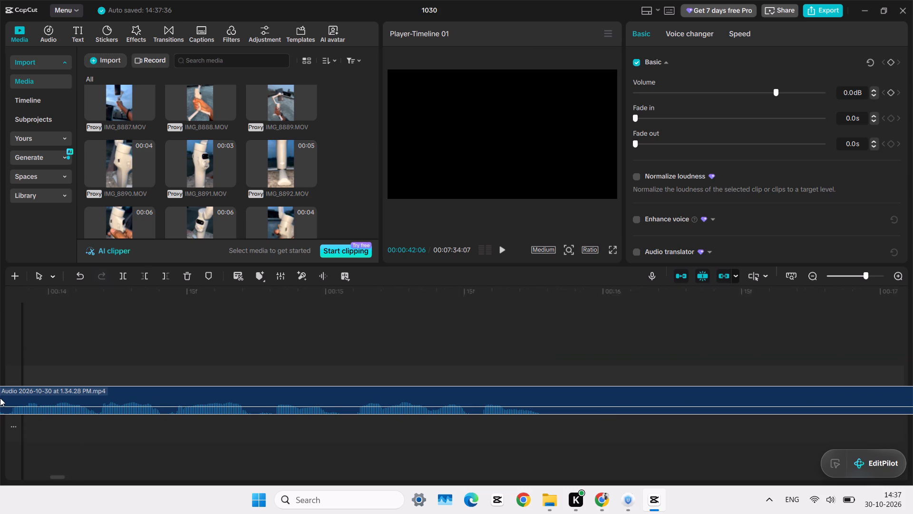
{"action": "left_click_drag", "start_coordinate": [0, 398], "coordinate": [466, 255]}
{"action": "scroll", "coordinate": [239, 329], "scroll_direction": "right", "scroll_amount": 3}
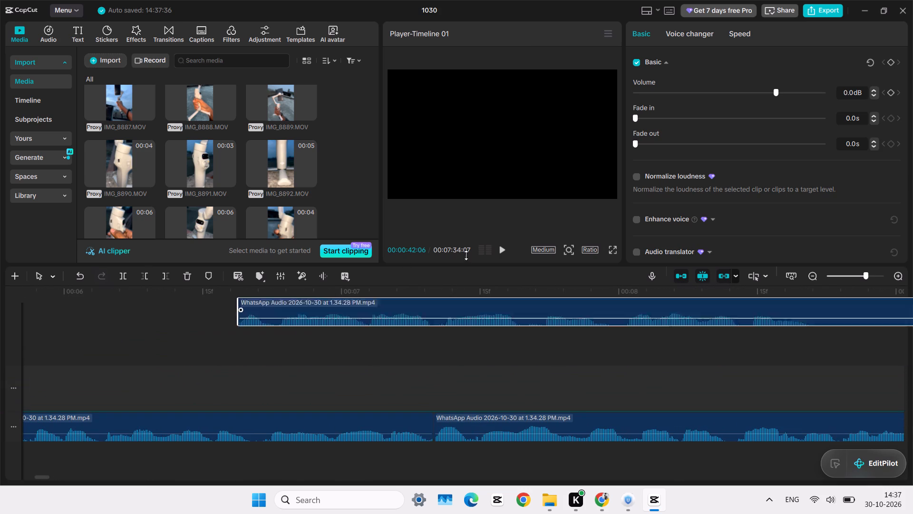
{"action": "scroll", "coordinate": [466, 255], "scroll_direction": "right", "scroll_amount": 2}
{"action": "left_click_drag", "start_coordinate": [466, 255], "coordinate": [505, 257]}
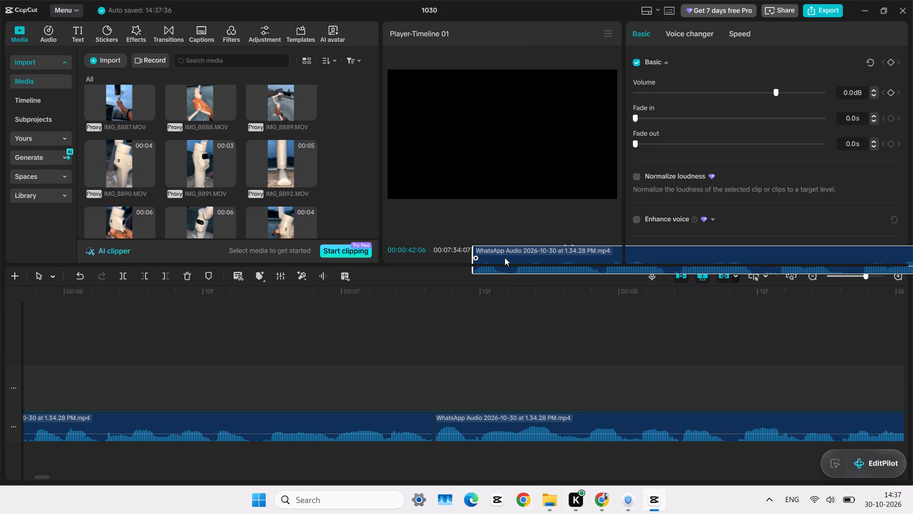
{"action": "left_click_drag", "start_coordinate": [505, 257], "coordinate": [212, 391]}
{"action": "scroll", "coordinate": [499, 287], "scroll_direction": "left", "scroll_amount": 2}
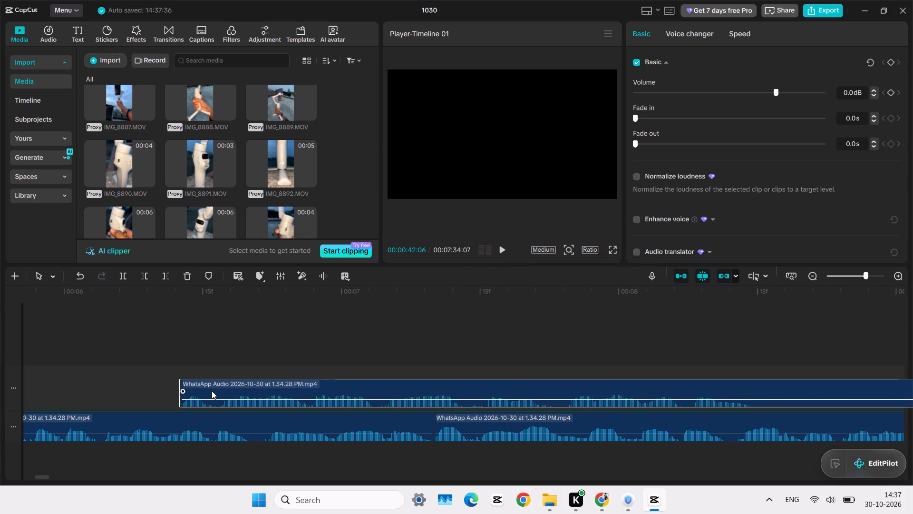
{"action": "left_click_drag", "start_coordinate": [212, 391], "coordinate": [912, 373]}
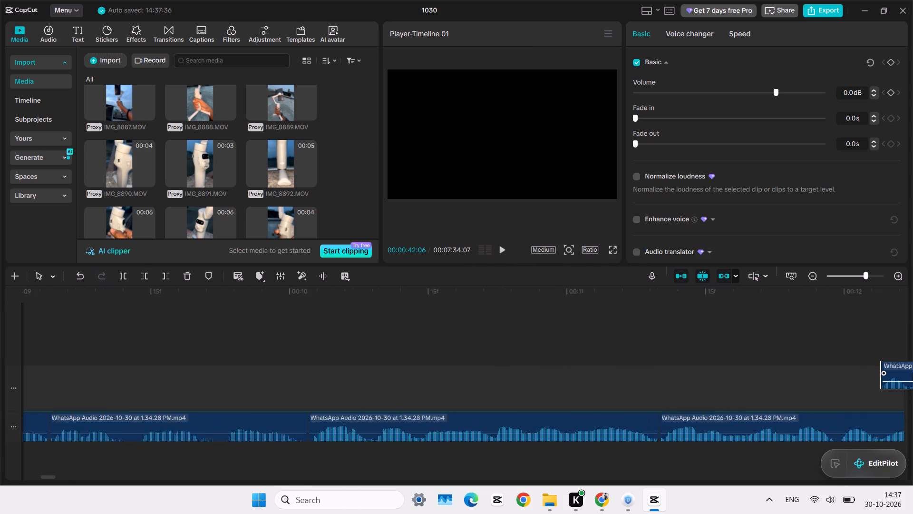
{"action": "left_click_drag", "start_coordinate": [912, 373], "coordinate": [858, 415]}
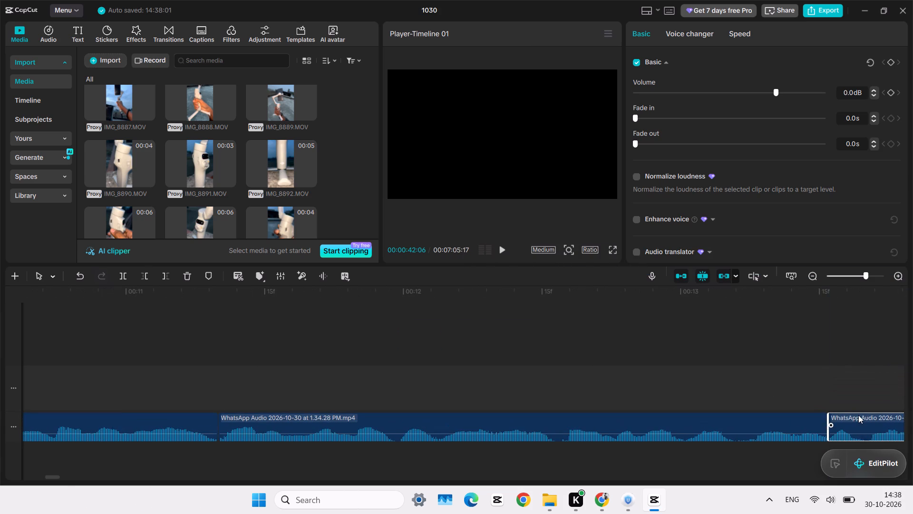
Play back the joined takes through the 00:13:16 join and into the following phrase to check how they flow.
{"action": "scroll", "coordinate": [671, 315], "scroll_direction": "left", "scroll_amount": 1}
{"action": "left_click", "coordinate": [692, 393]}
{"action": "key", "text": "space"}
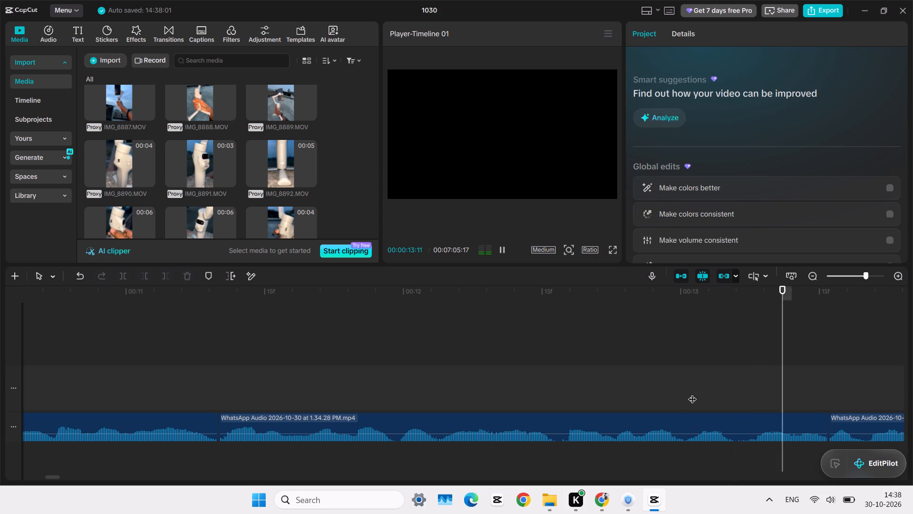
{"action": "left_click", "coordinate": [835, 389]}
{"action": "scroll", "coordinate": [835, 389], "scroll_direction": "down", "scroll_amount": 5, "text": "ctrl"}
{"action": "scroll", "coordinate": [588, 395], "scroll_direction": "right", "scroll_amount": 7}
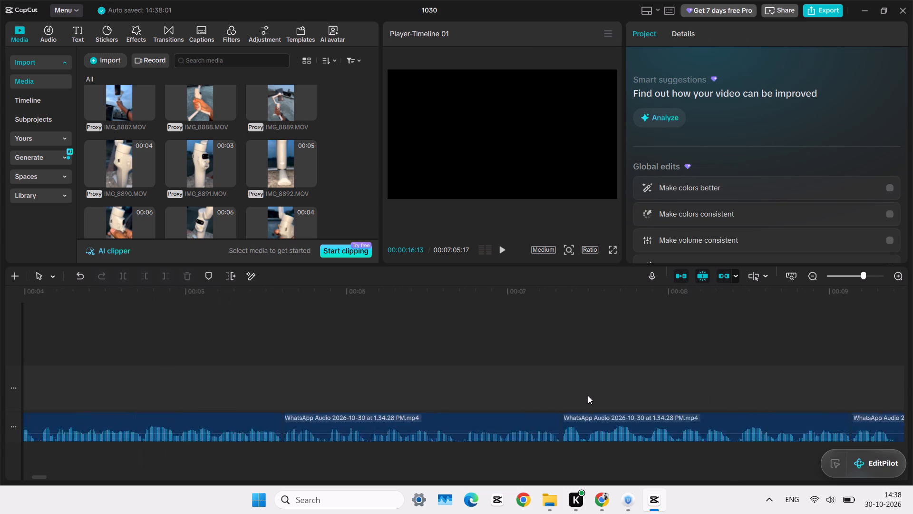
{"action": "scroll", "coordinate": [588, 395], "scroll_direction": "right", "scroll_amount": 1}
{"action": "left_click", "coordinate": [528, 364]}
{"action": "left_click_drag", "start_coordinate": [528, 364], "coordinate": [0, 435]}
{"action": "key", "text": "space"}
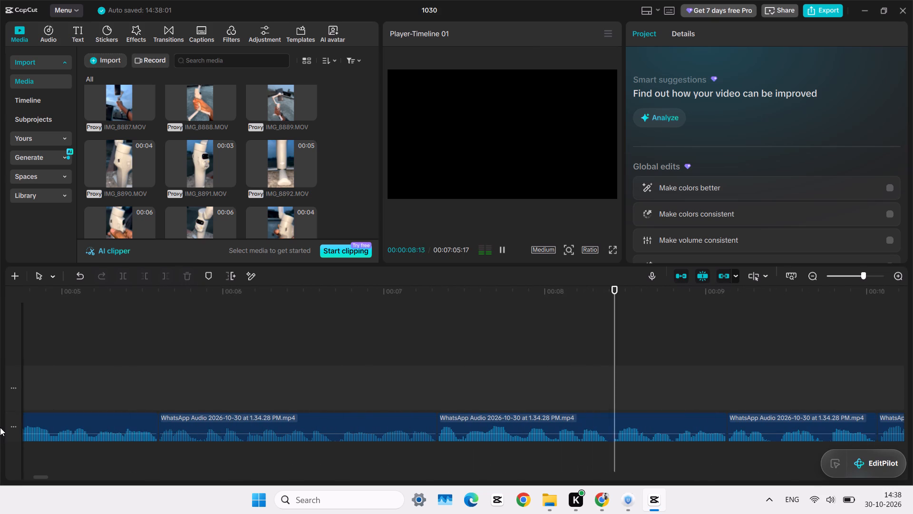
{"action": "scroll", "coordinate": [607, 413], "scroll_direction": "left", "scroll_amount": 1}
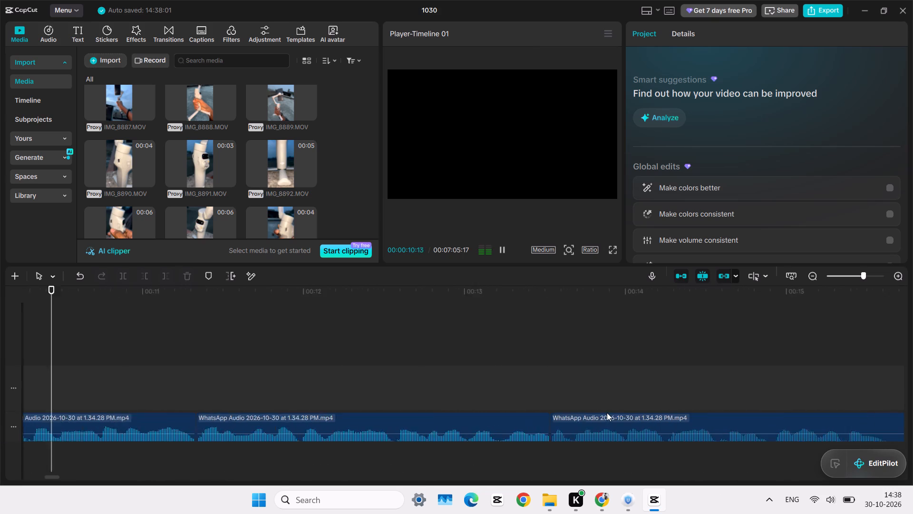
{"action": "scroll", "coordinate": [607, 413], "scroll_direction": "left", "scroll_amount": 1}
{"action": "right_click", "coordinate": [607, 413]}
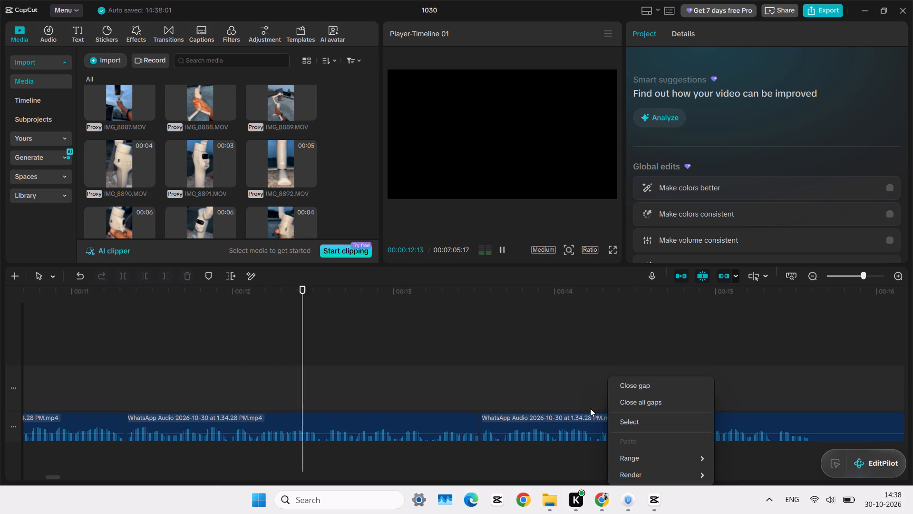
{"action": "scroll", "coordinate": [590, 408], "scroll_direction": "left", "scroll_amount": 1}
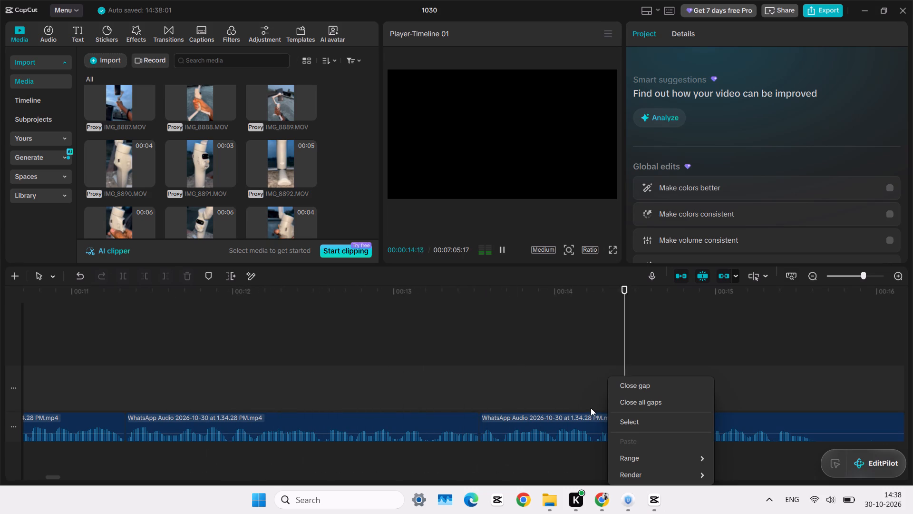
{"action": "left_click", "coordinate": [628, 375]}
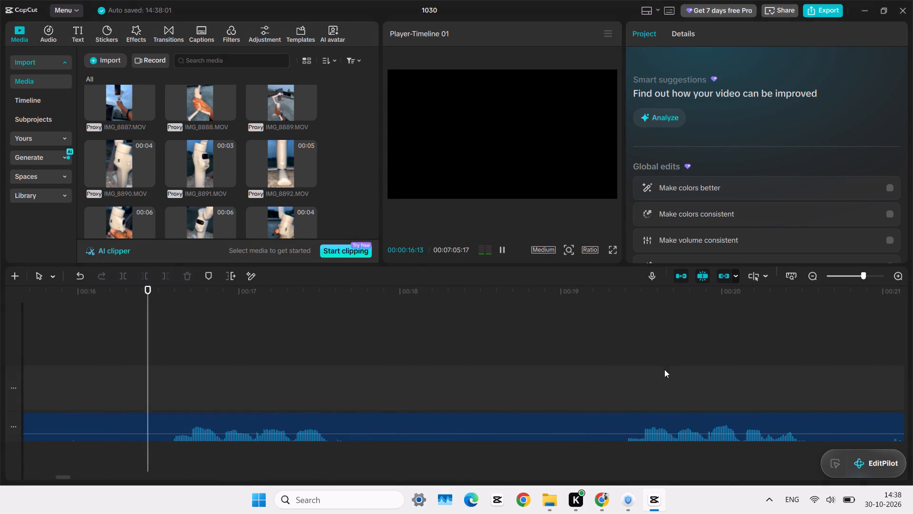
{"action": "left_click", "coordinate": [682, 368]}
Replay the phrase after the 00:13:16 join, from about 00:14 to 00:15:25, to locate where it ends.
{"action": "scroll", "coordinate": [682, 368], "scroll_direction": "right", "scroll_amount": 1}
{"action": "scroll", "coordinate": [682, 368], "scroll_direction": "down", "scroll_amount": 2, "text": "ctrl"}
{"action": "left_click", "coordinate": [466, 359]}
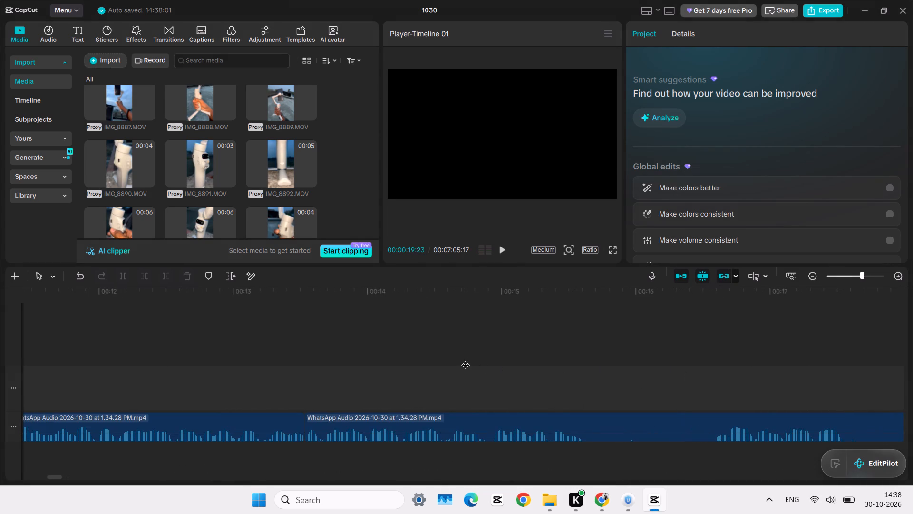
{"action": "key", "text": "space"}
{"action": "key", "text": "space"}
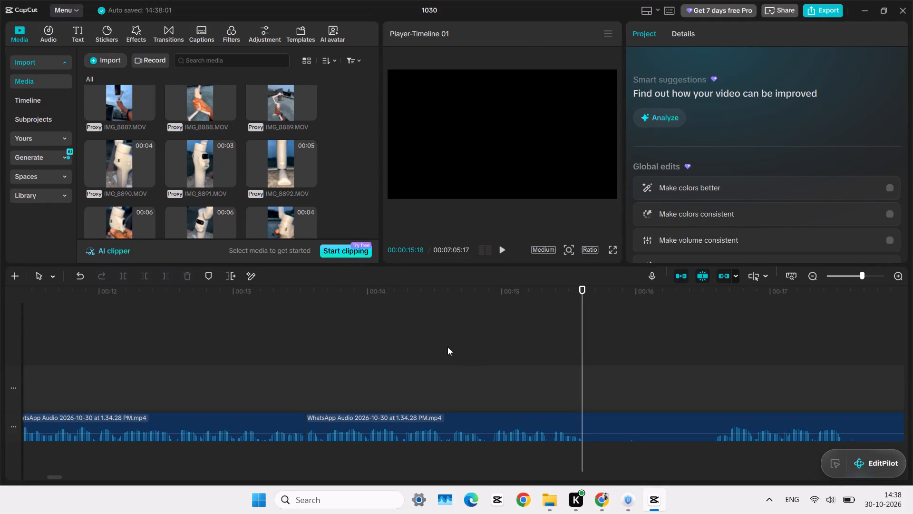
{"action": "left_click", "coordinate": [410, 350]}
{"action": "key", "text": "space"}
{"action": "left_click", "coordinate": [112, 374]}
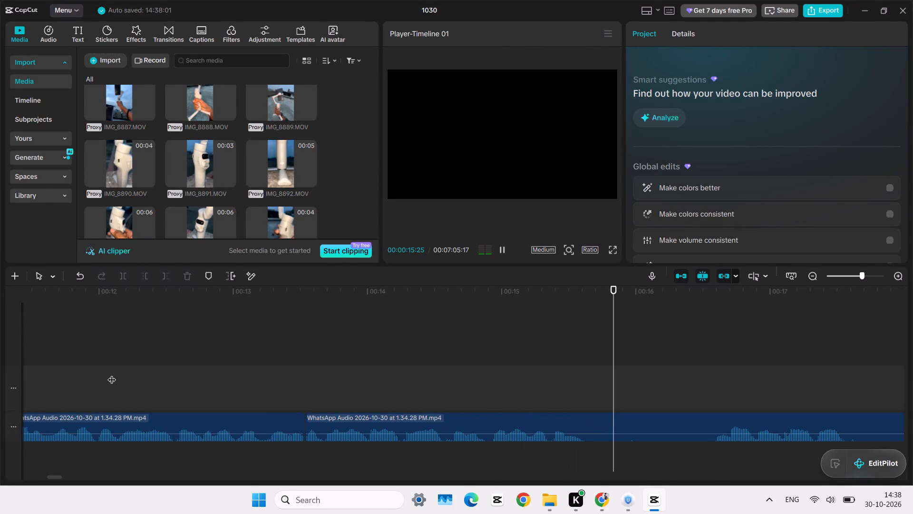
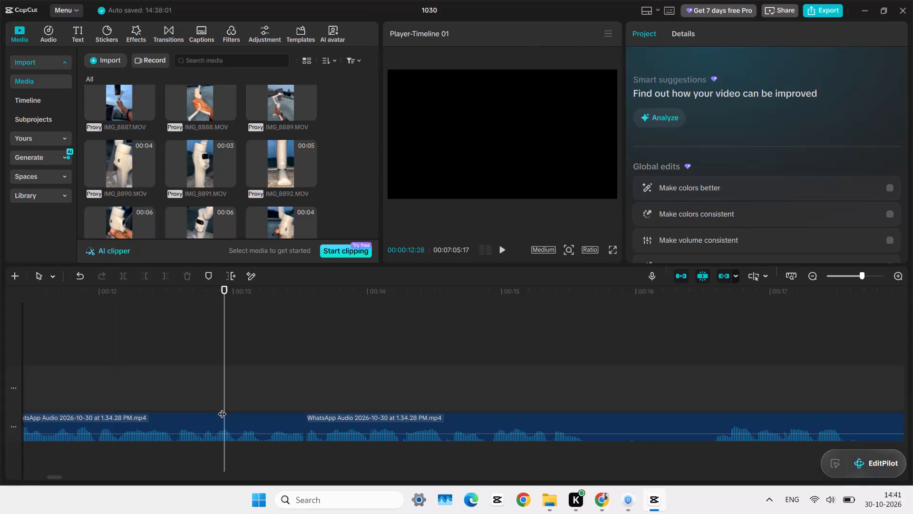
Play back the takes around the 00:13:16 join and on into the following phrase.
{"action": "left_click", "coordinate": [153, 420]}
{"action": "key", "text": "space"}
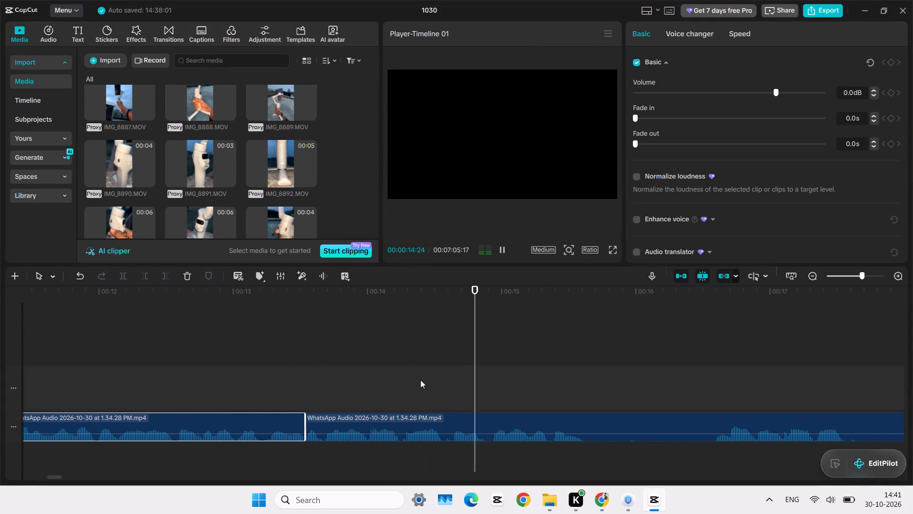
{"action": "scroll", "coordinate": [423, 380], "scroll_direction": "left", "scroll_amount": 1}
{"action": "scroll", "coordinate": [423, 380], "scroll_direction": "down", "scroll_amount": 4, "text": "ctrl"}
{"action": "left_click", "coordinate": [271, 359]}
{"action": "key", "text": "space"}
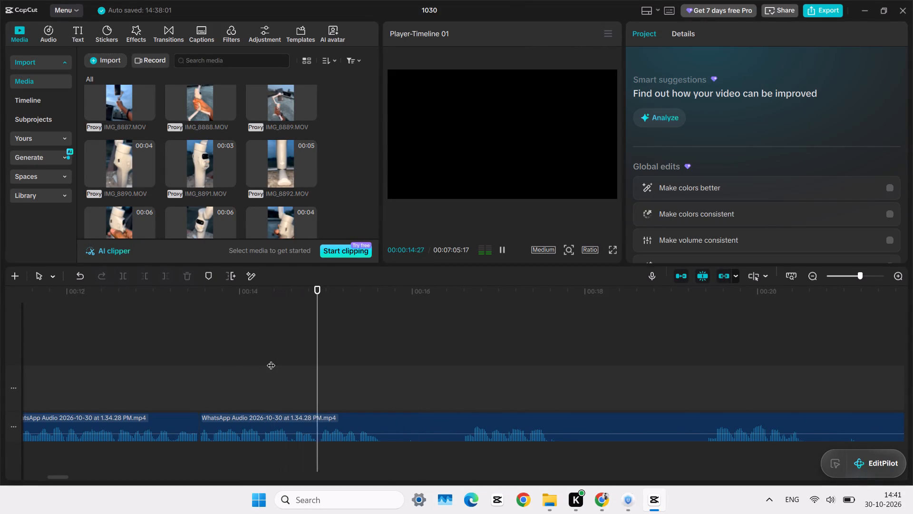
Play the joined voice takes from the beginning of the timeline through about 00:16:24 to check how the phrases flow together.
{"action": "left_click", "coordinate": [0, 357]}
{"action": "left_click", "coordinate": [41, 358]}
{"action": "scroll", "coordinate": [41, 358], "scroll_direction": "right", "scroll_amount": 6}
{"action": "scroll", "coordinate": [30, 325], "scroll_direction": "down", "scroll_amount": 1, "text": "ctrl"}
{"action": "left_click", "coordinate": [167, 336]}
{"action": "left_click_drag", "start_coordinate": [167, 336], "coordinate": [0, 376]}
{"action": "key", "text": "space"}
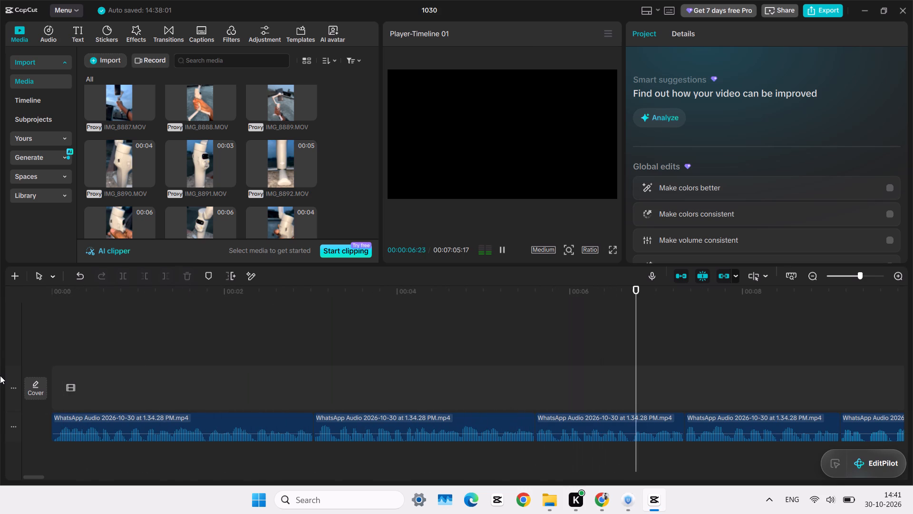
{"action": "scroll", "coordinate": [454, 395], "scroll_direction": "left", "scroll_amount": 1}
{"action": "scroll", "coordinate": [454, 395], "scroll_direction": "down", "scroll_amount": 7, "text": "ctrl"}
{"action": "scroll", "coordinate": [454, 395], "scroll_direction": "left", "scroll_amount": 1}
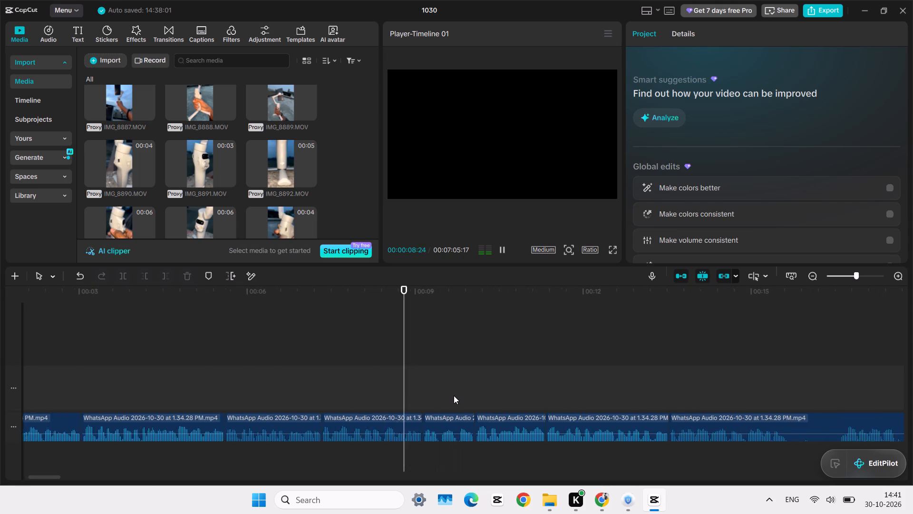
{"action": "scroll", "coordinate": [454, 395], "scroll_direction": "left", "scroll_amount": 1}
{"action": "scroll", "coordinate": [505, 394], "scroll_direction": "left", "scroll_amount": 1}
{"action": "scroll", "coordinate": [505, 394], "scroll_direction": "down", "scroll_amount": 4, "text": "ctrl"}
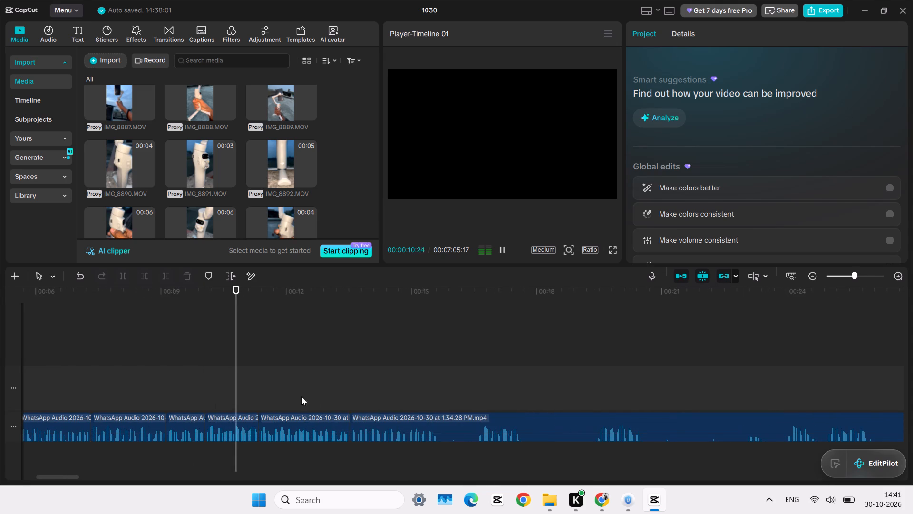
{"action": "scroll", "coordinate": [292, 395], "scroll_direction": "right", "scroll_amount": 1}
{"action": "scroll", "coordinate": [308, 393], "scroll_direction": "up", "scroll_amount": 16, "text": "ctrl"}
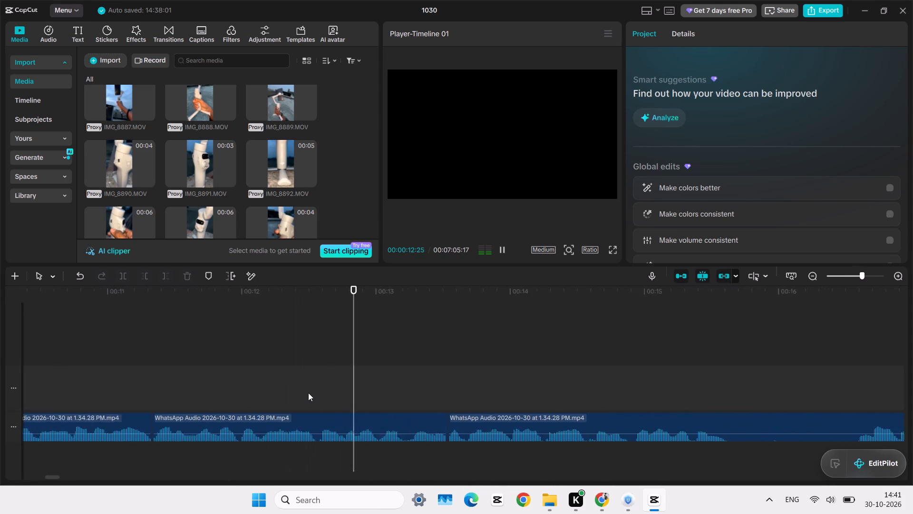
{"action": "scroll", "coordinate": [437, 375], "scroll_direction": "left", "scroll_amount": 1}
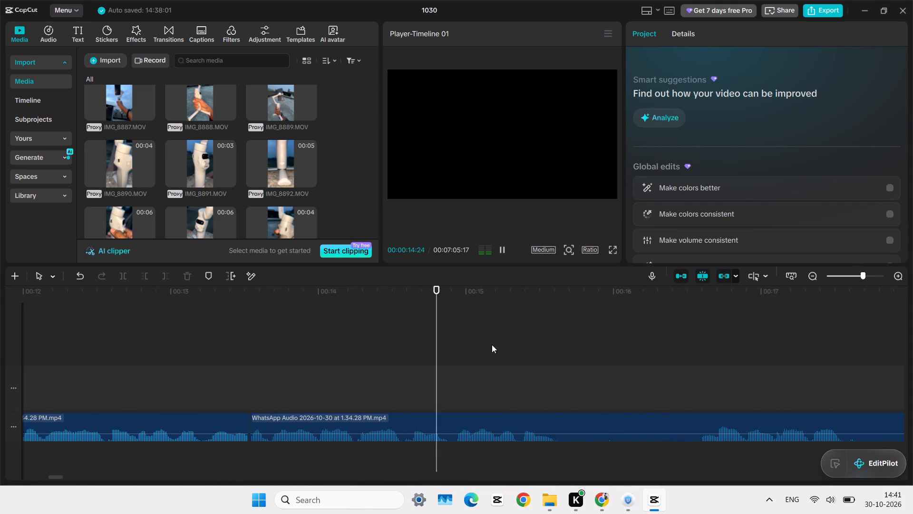
{"action": "scroll", "coordinate": [492, 345], "scroll_direction": "left", "scroll_amount": 2}
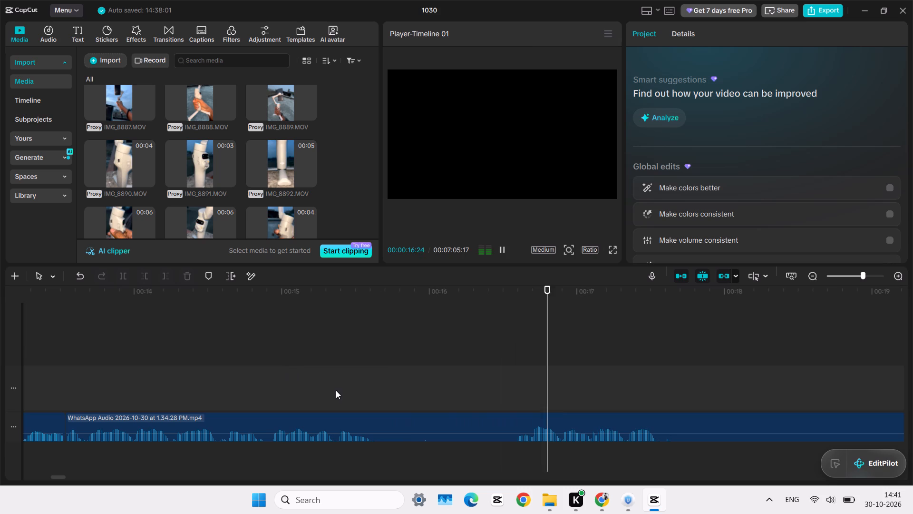
Split the last voice recording at 00:15:18, where the phrase after the 00:13:16 join ends.
{"action": "left_click", "coordinate": [329, 385]}
{"action": "left_click_drag", "start_coordinate": [329, 385], "coordinate": [371, 396]}
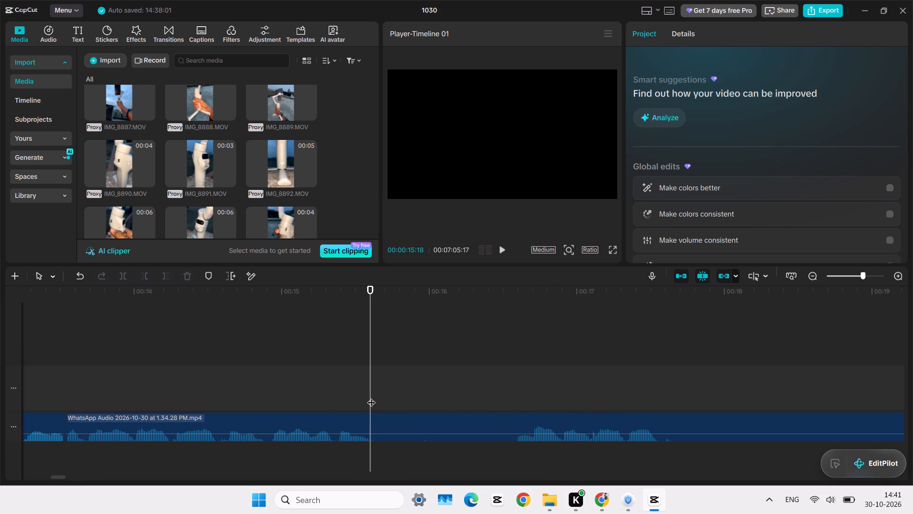
{"action": "left_click", "coordinate": [382, 428]}
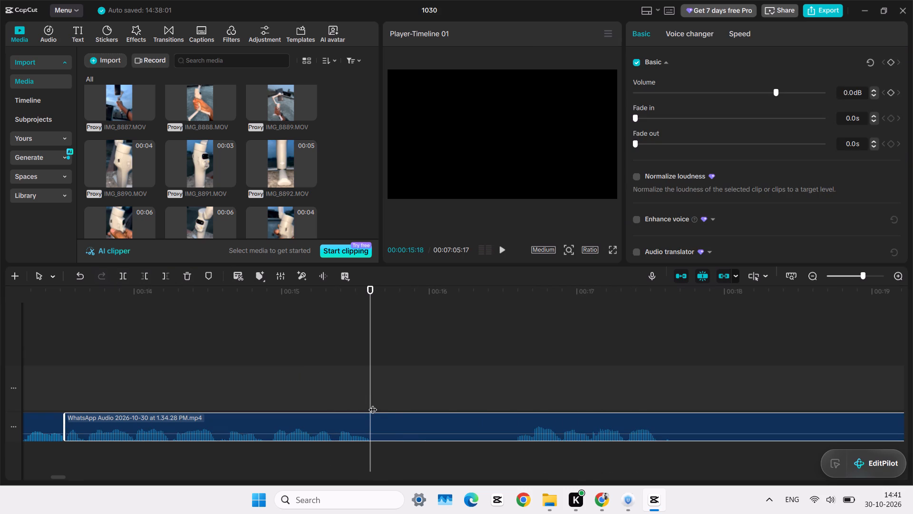
{"action": "left_click", "coordinate": [373, 404]}
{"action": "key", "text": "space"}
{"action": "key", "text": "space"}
{"action": "left_click", "coordinate": [373, 404]}
{"action": "scroll", "coordinate": [373, 404], "scroll_direction": "up", "scroll_amount": 12, "text": "ctrl"}
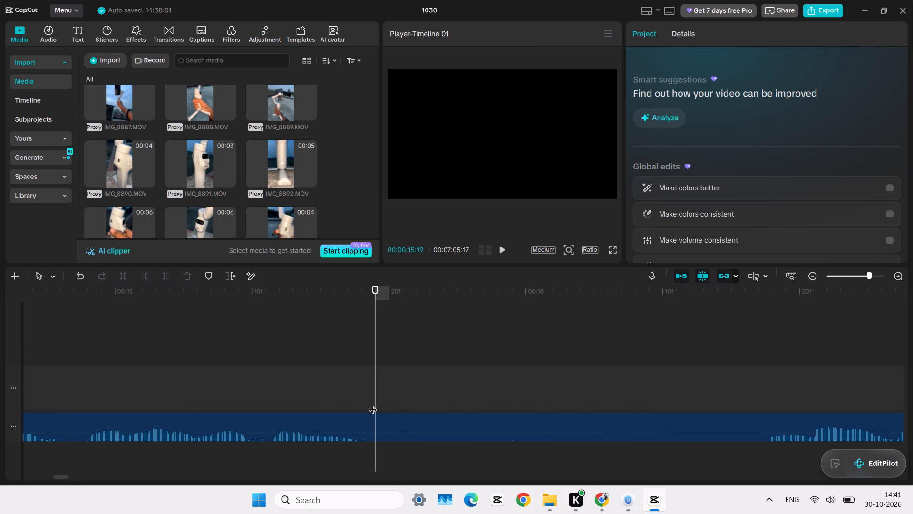
{"action": "left_click", "coordinate": [373, 404]}
{"action": "left_click_drag", "start_coordinate": [373, 404], "coordinate": [366, 405]}
{"action": "left_click", "coordinate": [367, 430]}
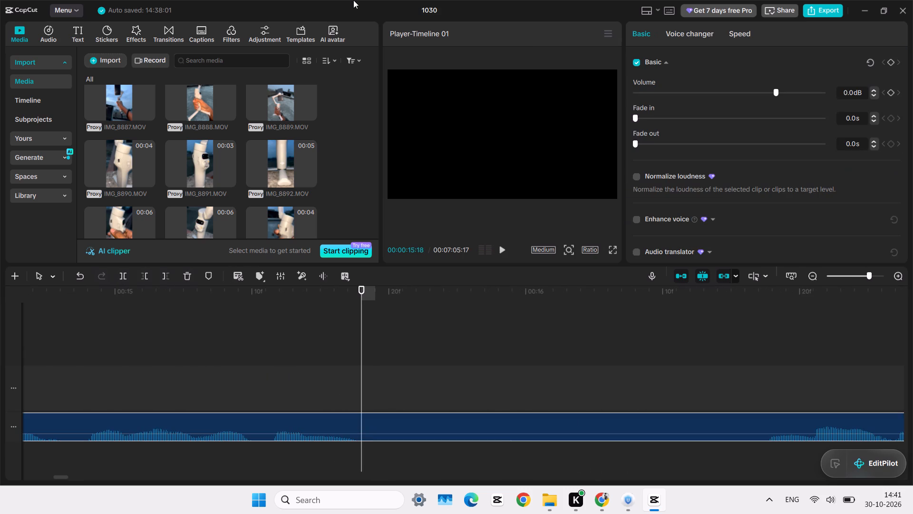
{"action": "key", "text": "ctrl+b"}
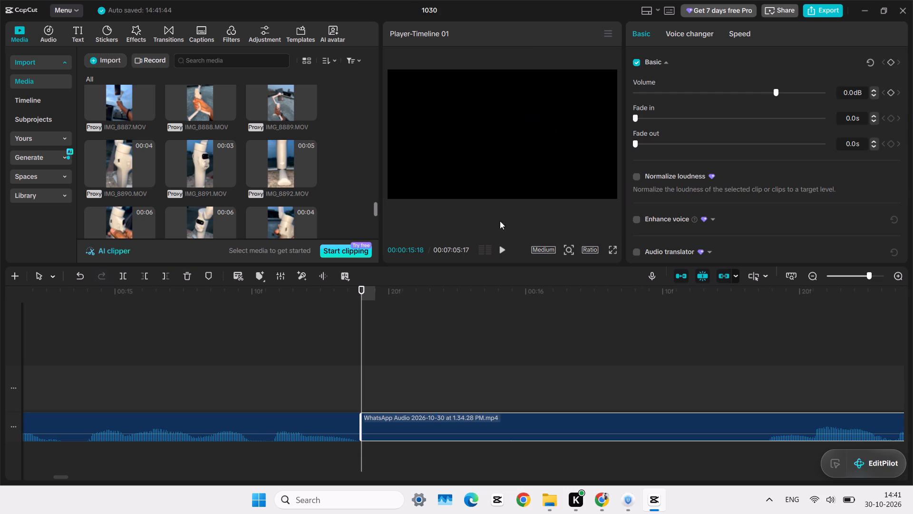
Listen through the remaining recording from 00:15:18 to about 00:28:10 to find the next usable phrase.
{"action": "left_click", "coordinate": [506, 366]}
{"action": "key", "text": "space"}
{"action": "scroll", "coordinate": [506, 366], "scroll_direction": "left", "scroll_amount": 2}
{"action": "scroll", "coordinate": [506, 366], "scroll_direction": "down", "scroll_amount": 3, "text": "ctrl"}
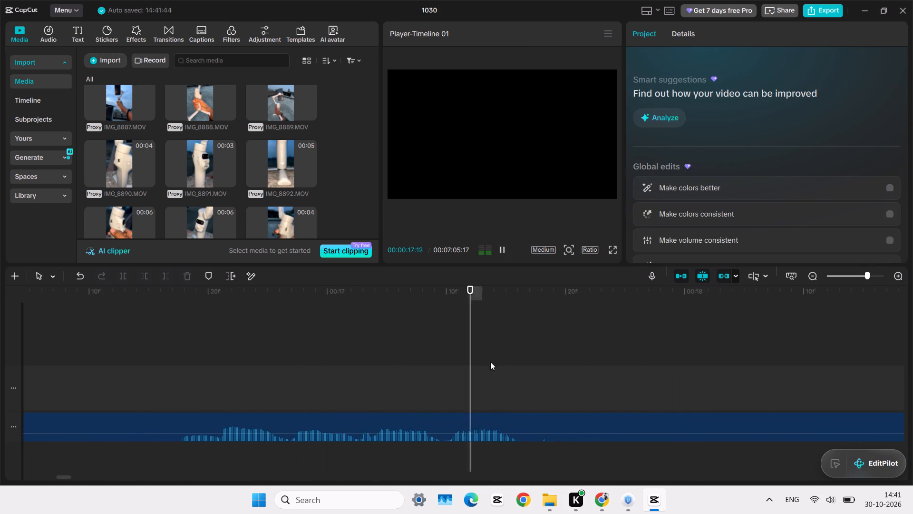
{"action": "scroll", "coordinate": [591, 376], "scroll_direction": "left", "scroll_amount": 1}
{"action": "scroll", "coordinate": [721, 379], "scroll_direction": "left", "scroll_amount": 4}
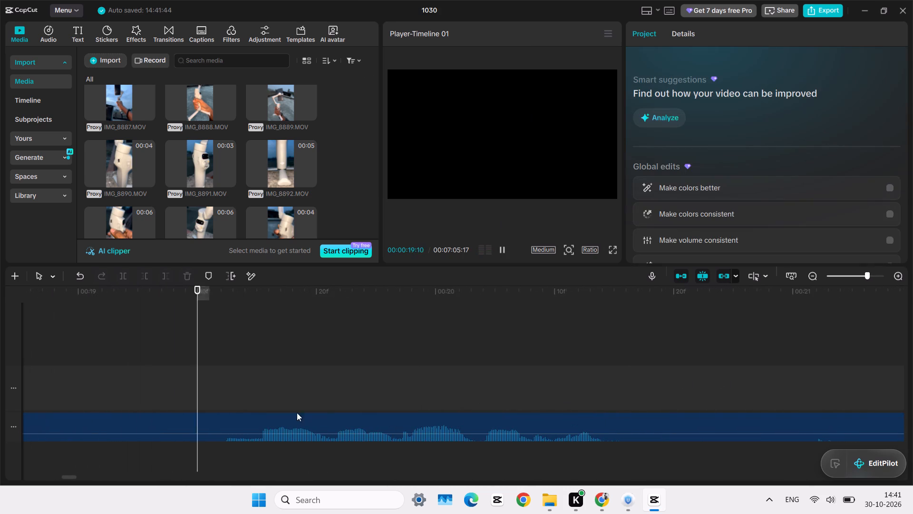
{"action": "left_click", "coordinate": [247, 400]}
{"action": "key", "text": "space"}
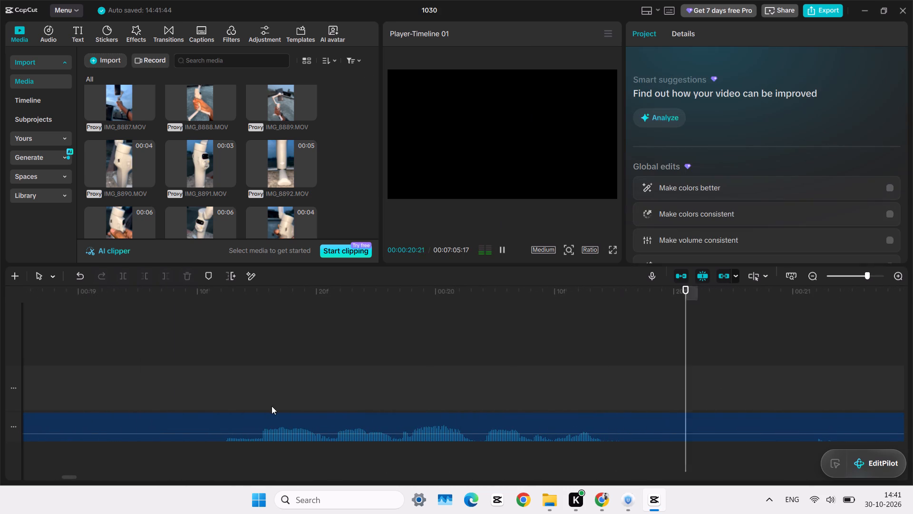
{"action": "scroll", "coordinate": [549, 401], "scroll_direction": "left", "scroll_amount": 1}
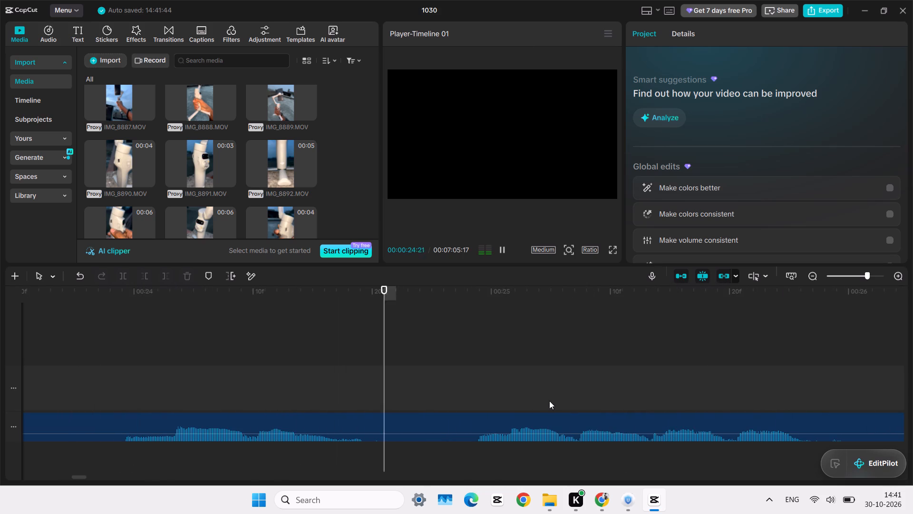
{"action": "left_click", "coordinate": [482, 391]}
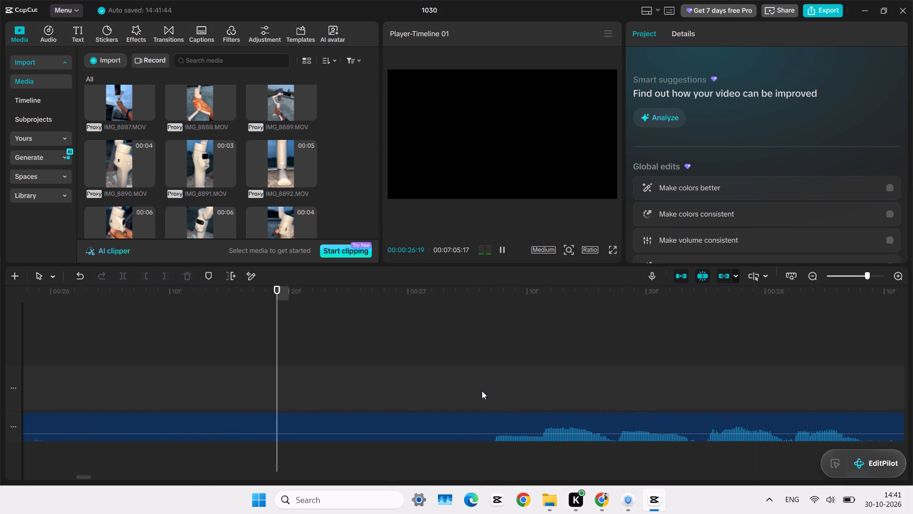
{"action": "scroll", "coordinate": [482, 391], "scroll_direction": "down", "scroll_amount": 9}
{"action": "scroll", "coordinate": [553, 388], "scroll_direction": "left", "scroll_amount": 1}
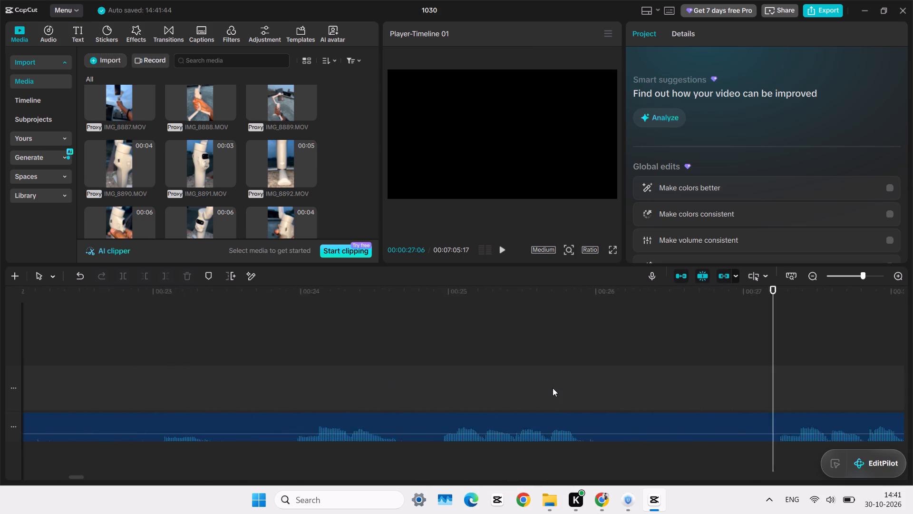
{"action": "scroll", "coordinate": [553, 388], "scroll_direction": "left", "scroll_amount": 1}
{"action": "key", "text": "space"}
{"action": "left_click", "coordinate": [514, 385]}
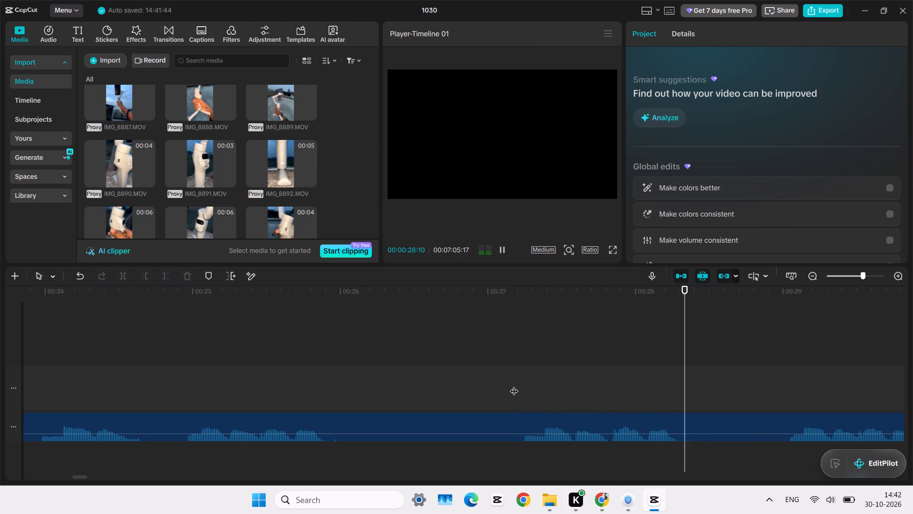
{"action": "scroll", "coordinate": [514, 385], "scroll_direction": "up", "scroll_amount": 5, "text": "ctrl"}
{"action": "scroll", "coordinate": [478, 387], "scroll_direction": "left", "scroll_amount": 2}
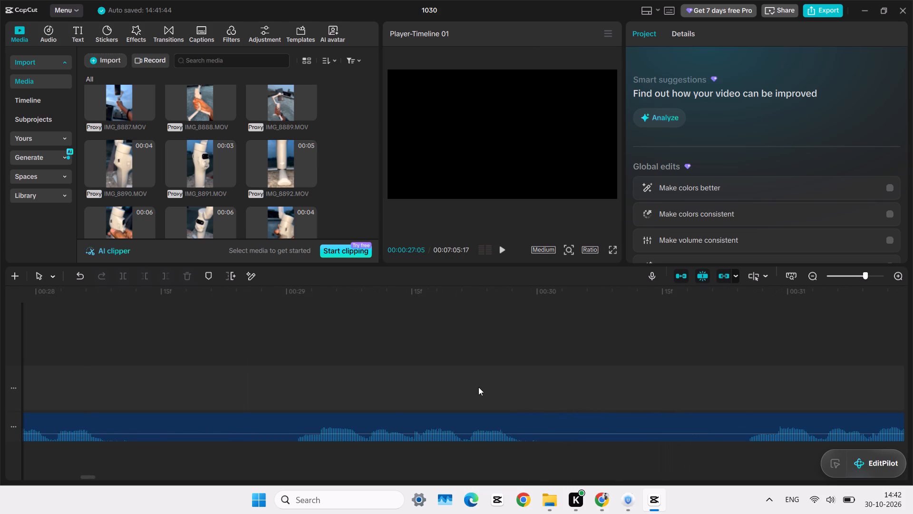
Trim the start of the remaining voice recording to 00:29:03, at the opening of the chosen phrase.
{"action": "left_click", "coordinate": [296, 389]}
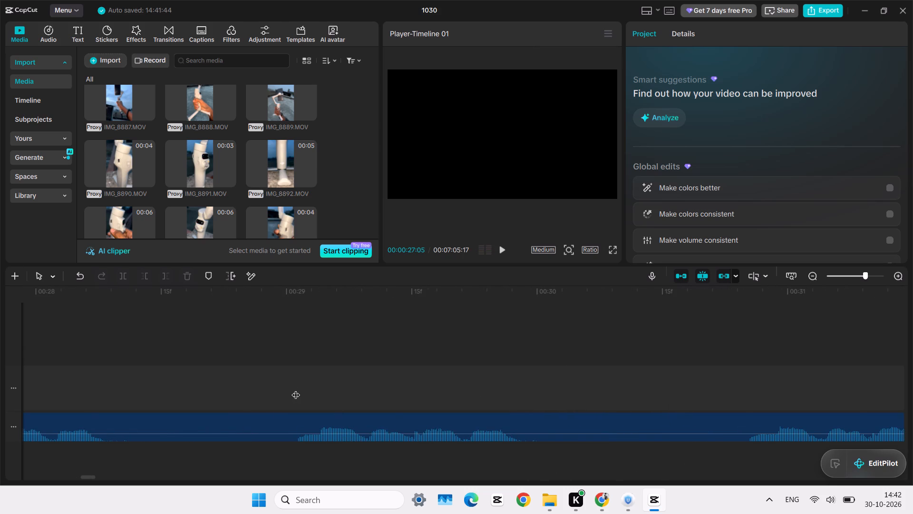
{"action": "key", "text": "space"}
{"action": "left_click", "coordinate": [296, 389]}
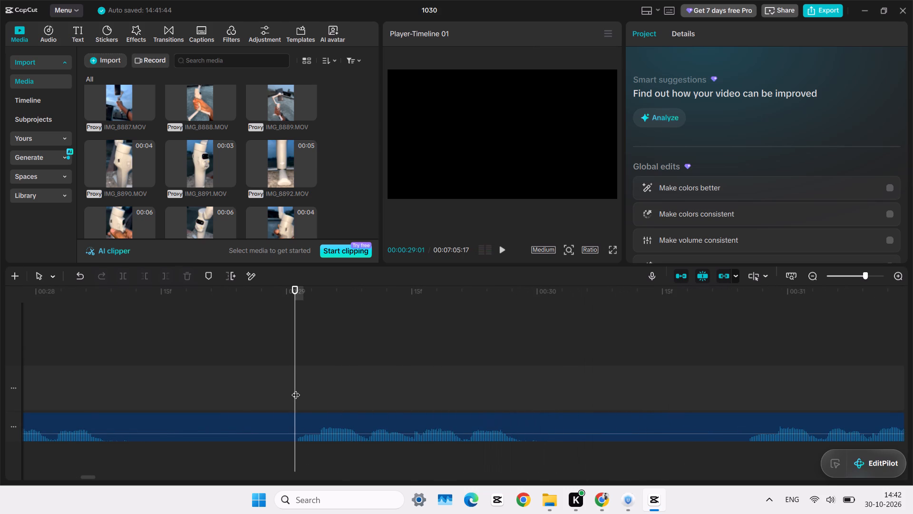
{"action": "scroll", "coordinate": [296, 389], "scroll_direction": "up", "scroll_amount": 12, "text": "ctrl"}
{"action": "left_click", "coordinate": [296, 389]}
{"action": "left_click_drag", "start_coordinate": [296, 389], "coordinate": [301, 389]}
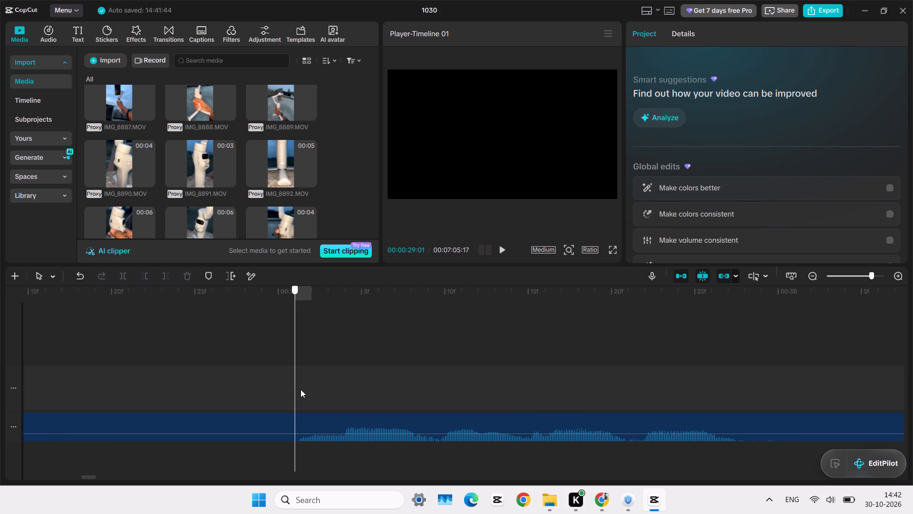
{"action": "left_click_drag", "start_coordinate": [301, 389], "coordinate": [301, 389]}
{"action": "left_click_drag", "start_coordinate": [301, 389], "coordinate": [289, 391]}
{"action": "left_click", "coordinate": [289, 391]}
{"action": "left_click_drag", "start_coordinate": [295, 391], "coordinate": [334, 400]}
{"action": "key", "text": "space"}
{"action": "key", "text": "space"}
{"action": "left_click", "coordinate": [334, 400]}
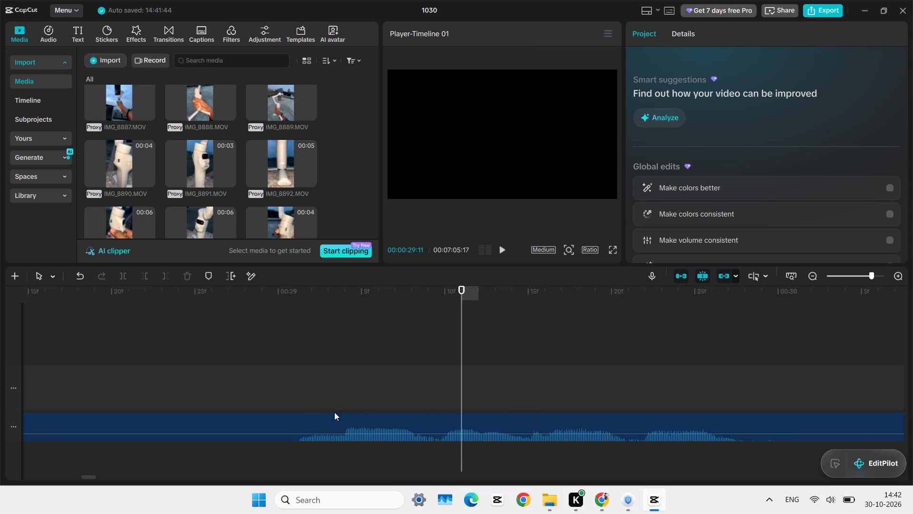
{"action": "left_click", "coordinate": [335, 414]}
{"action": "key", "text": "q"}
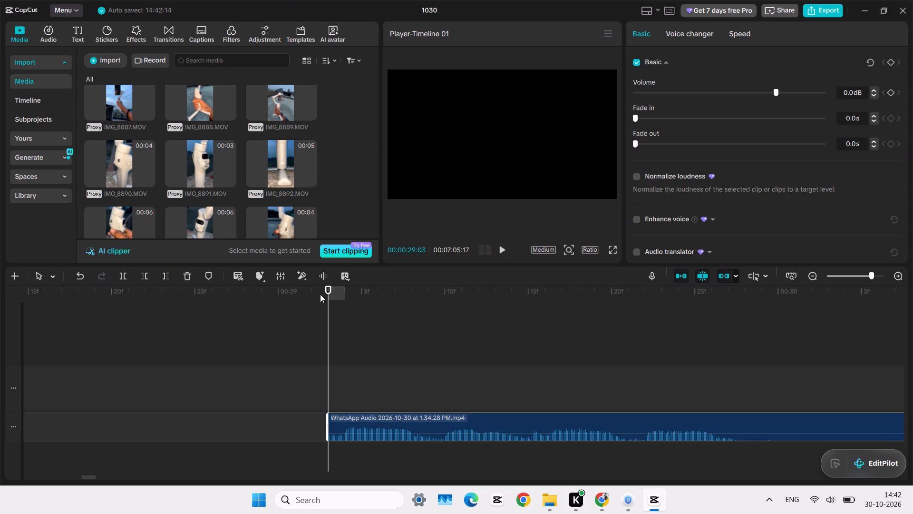
Move the remaining voice recording back to 00:15:18 so it joins directly onto the end of the previous take.
{"action": "scroll", "coordinate": [353, 364], "scroll_direction": "down", "scroll_amount": 4, "text": "ctrl"}
{"action": "scroll", "coordinate": [504, 464], "scroll_direction": "down", "scroll_amount": 4, "text": "ctrl"}
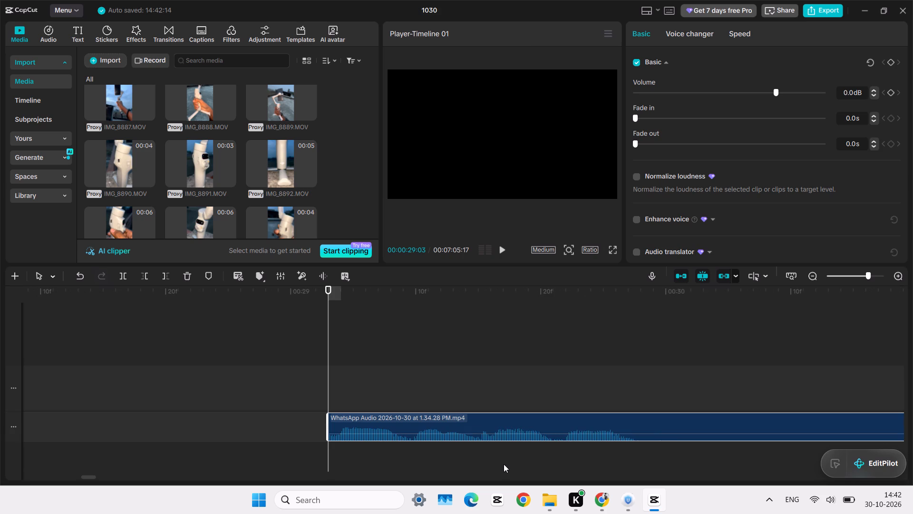
{"action": "scroll", "coordinate": [437, 385], "scroll_direction": "down", "scroll_amount": 9, "text": "ctrl"}
{"action": "scroll", "coordinate": [730, 513], "scroll_direction": "left", "scroll_amount": 1}
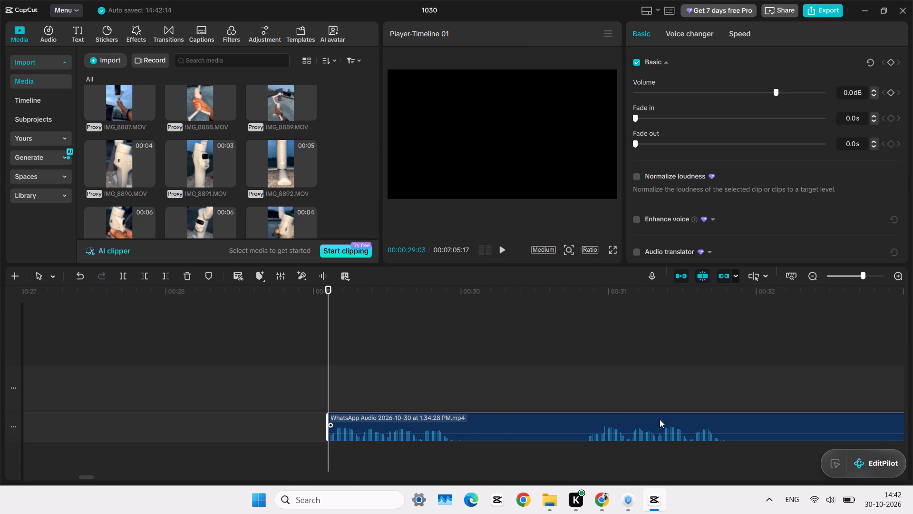
{"action": "left_click_drag", "start_coordinate": [497, 413], "coordinate": [0, 435]}
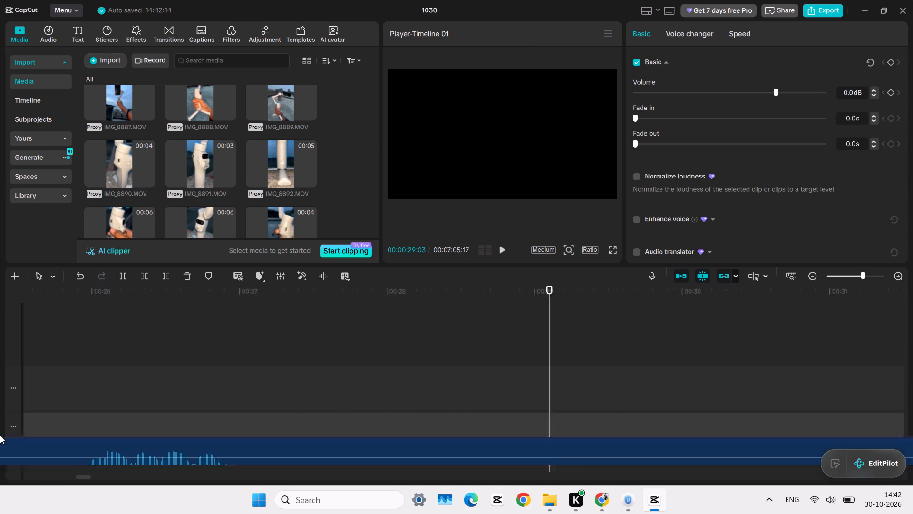
{"action": "left_click_drag", "start_coordinate": [0, 435], "coordinate": [0, 420]}
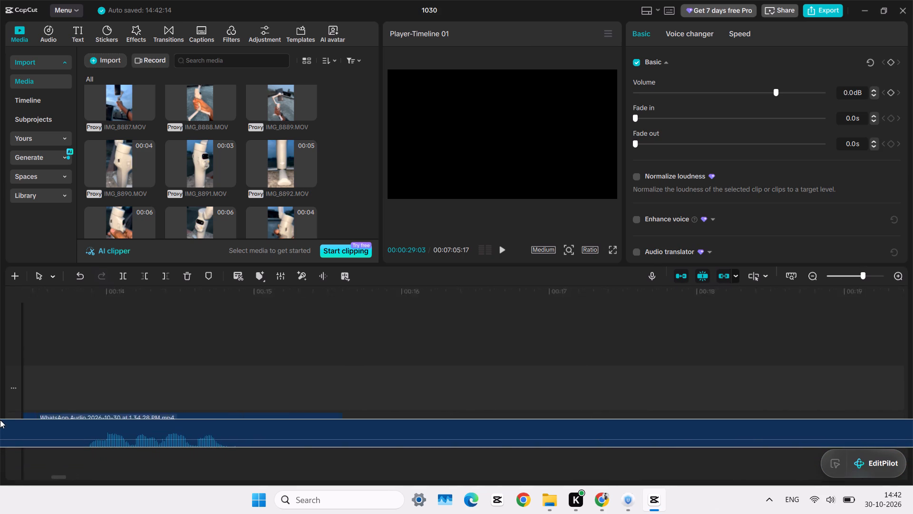
{"action": "left_click_drag", "start_coordinate": [0, 420], "coordinate": [912, 267]}
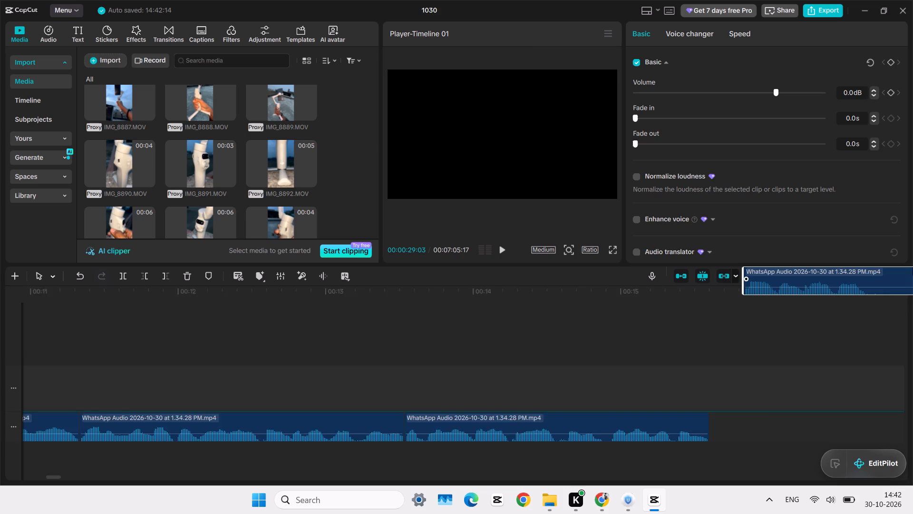
{"action": "left_click_drag", "start_coordinate": [912, 267], "coordinate": [733, 421]}
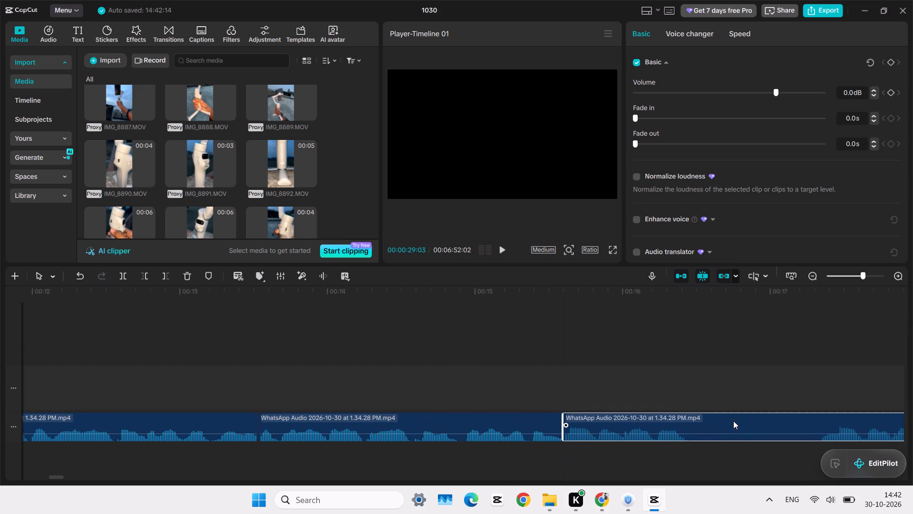
Replay the takes from about 00:13:16 through the 00:15:18 join to check the transition between phrases.
{"action": "left_click", "coordinate": [483, 388]}
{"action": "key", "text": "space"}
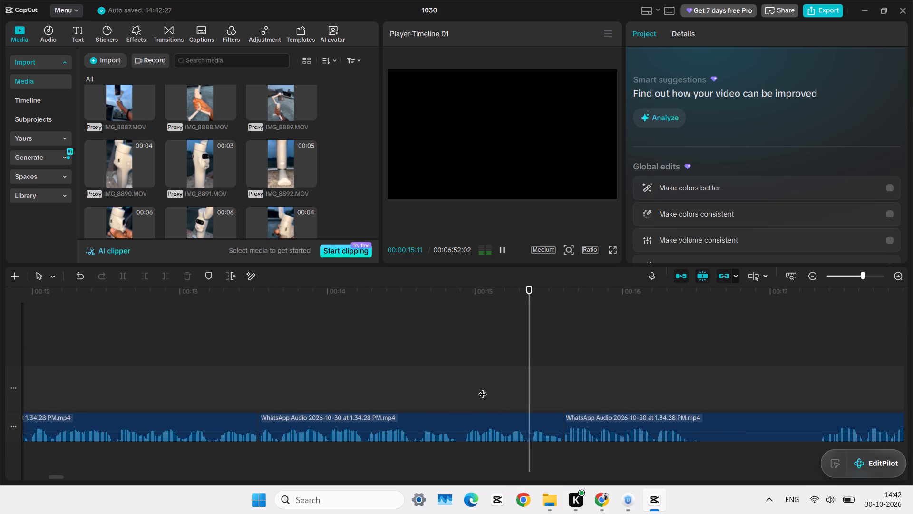
{"action": "left_click", "coordinate": [434, 392]}
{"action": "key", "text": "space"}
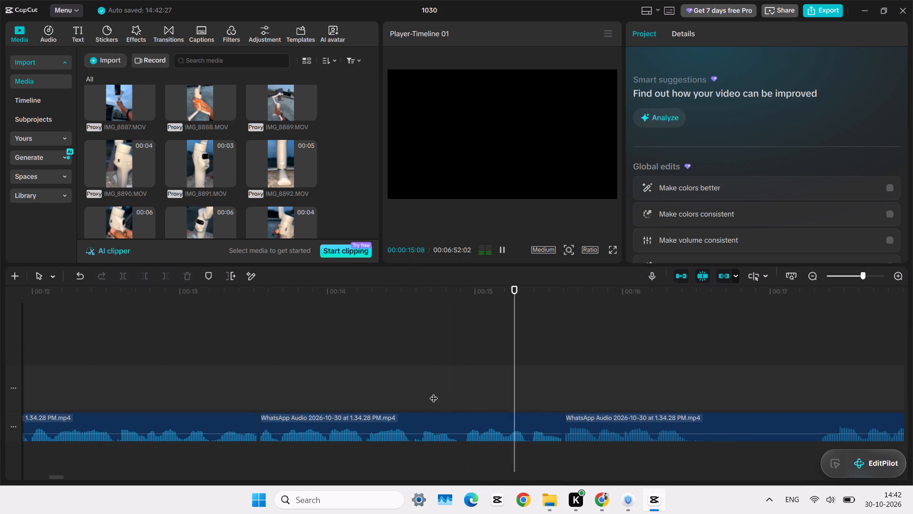
{"action": "left_click", "coordinate": [340, 393]}
{"action": "left_click", "coordinate": [261, 398]}
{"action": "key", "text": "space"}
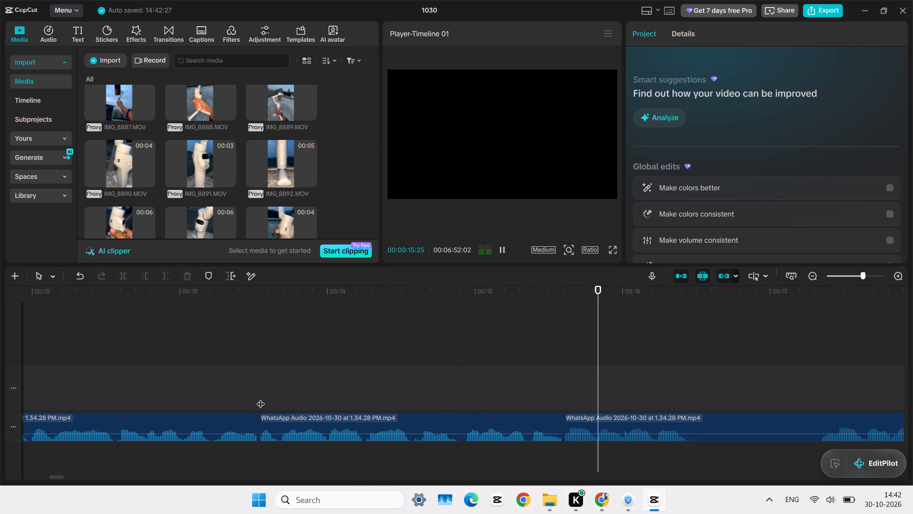
Trim the end of the take before the 00:15:18 join back to 00:15:16.
{"action": "left_click", "coordinate": [539, 400]}
{"action": "scroll", "coordinate": [539, 400], "scroll_direction": "up", "scroll_amount": 6, "text": "ctrl"}
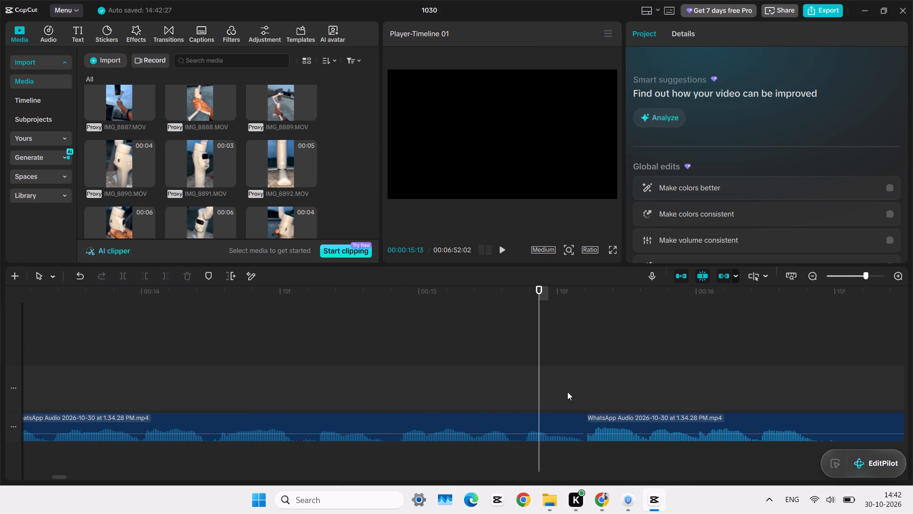
{"action": "left_click", "coordinate": [568, 390]}
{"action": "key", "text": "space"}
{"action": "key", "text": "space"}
{"action": "left_click", "coordinate": [568, 390]}
{"action": "left_click", "coordinate": [547, 430]}
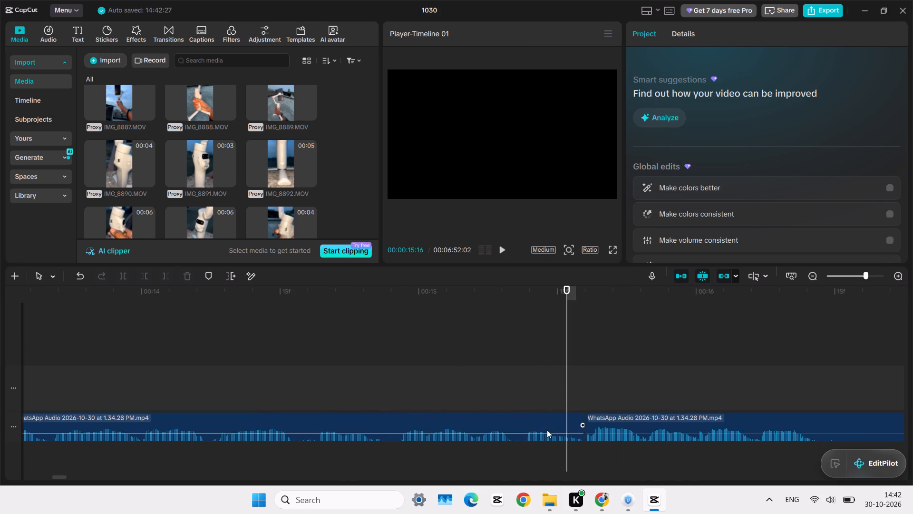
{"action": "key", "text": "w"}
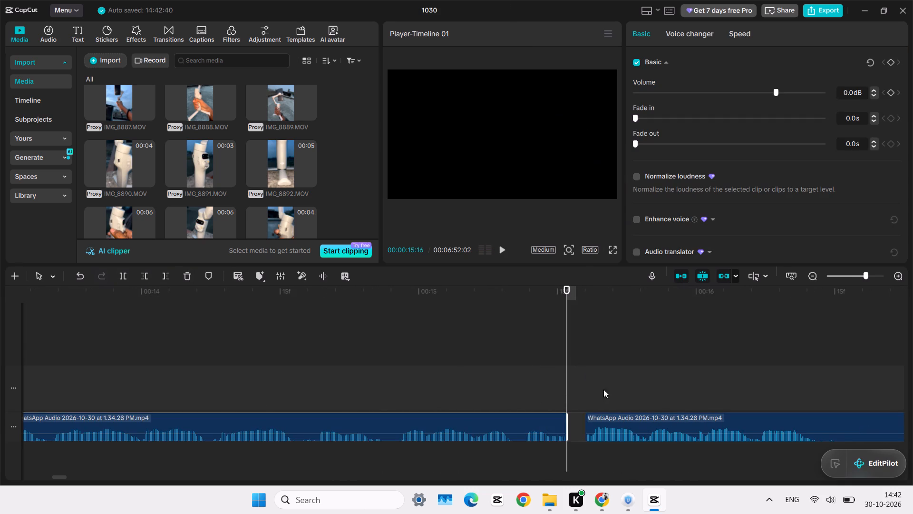
Extend the start of the following voice clip by one frame and move it back to join the previous take at 00:15:16.
{"action": "left_click", "coordinate": [610, 424]}
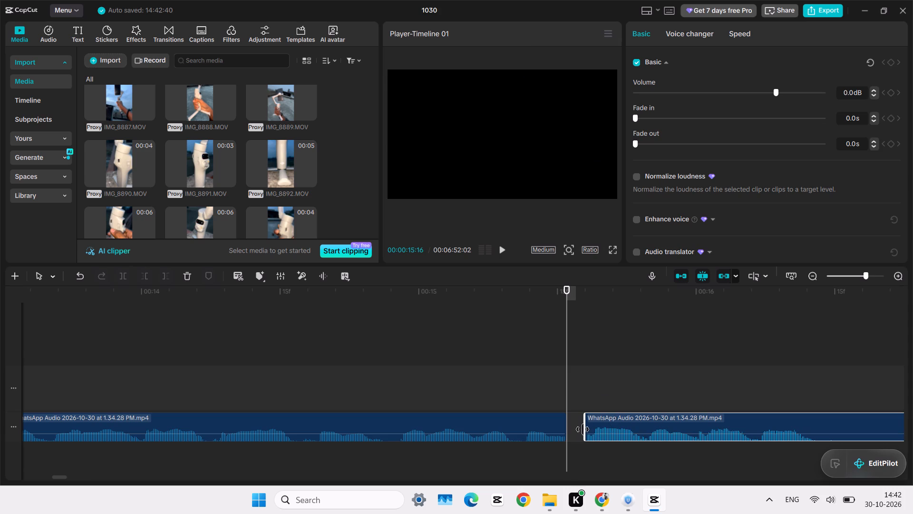
{"action": "left_click_drag", "start_coordinate": [585, 430], "coordinate": [578, 432]}
{"action": "left_click_drag", "start_coordinate": [590, 422], "coordinate": [584, 423]}
Play back the takes across the 00:15:16 join, starting from about 00:14, to check how they flow.
{"action": "left_click", "coordinate": [499, 410]}
{"action": "key", "text": "space"}
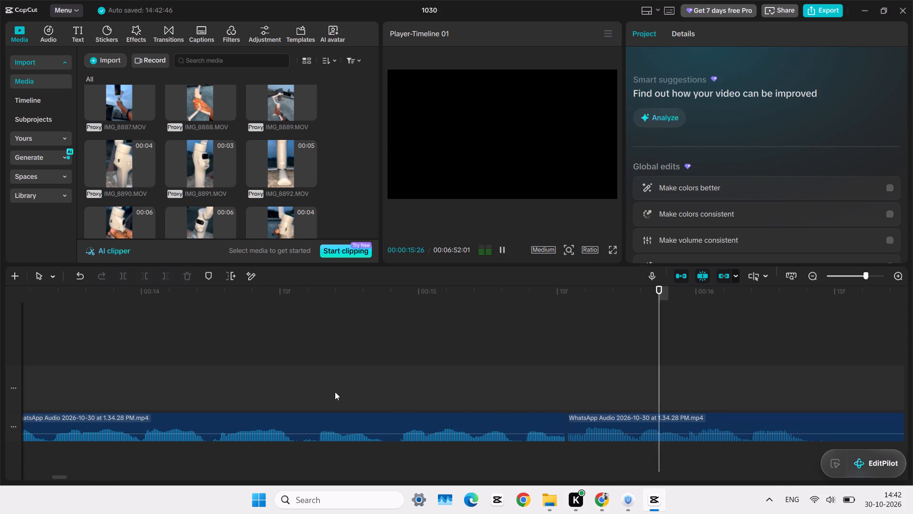
{"action": "left_click", "coordinate": [143, 391]}
{"action": "key", "text": "space"}
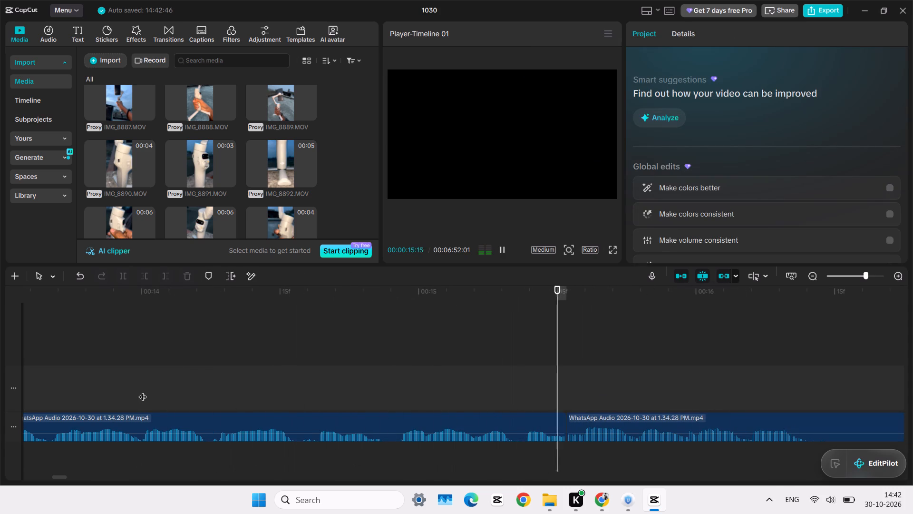
{"action": "left_click", "coordinate": [587, 385]}
Find where the phrase after the 00:15:16 join ends and split the voice recording there at 00:16:12.
{"action": "scroll", "coordinate": [587, 385], "scroll_direction": "left", "scroll_amount": 2}
{"action": "scroll", "coordinate": [587, 385], "scroll_direction": "down", "scroll_amount": 3, "text": "ctrl"}
{"action": "left_click", "coordinate": [359, 385]}
{"action": "scroll", "coordinate": [359, 385], "scroll_direction": "up", "scroll_amount": 14, "text": "ctrl"}
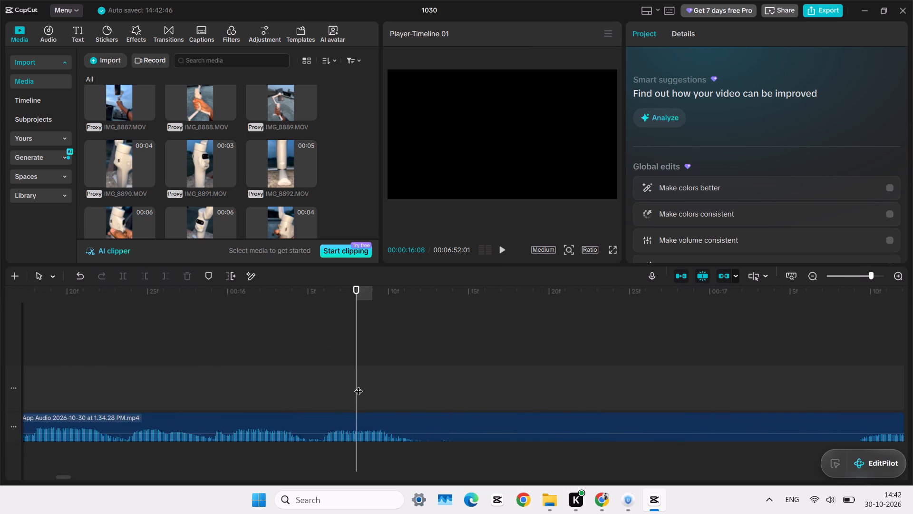
{"action": "key", "text": "space"}
{"action": "key", "text": "space"}
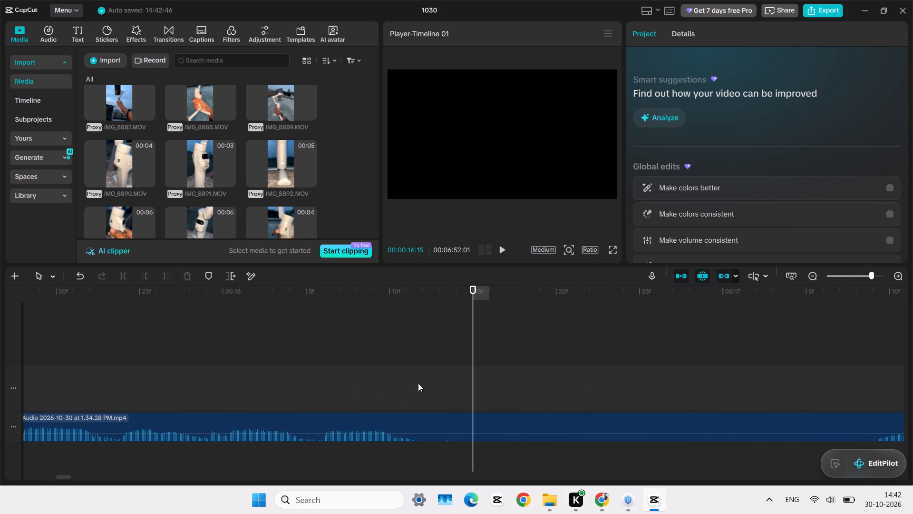
{"action": "left_click", "coordinate": [418, 383]}
{"action": "left_click", "coordinate": [416, 380]}
{"action": "left_click", "coordinate": [405, 392]}
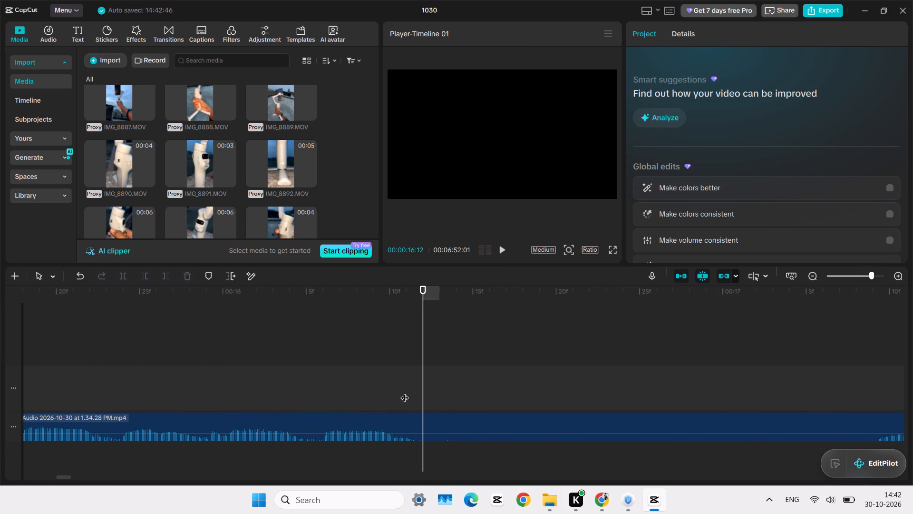
{"action": "left_click_drag", "start_coordinate": [406, 393], "coordinate": [416, 405]}
{"action": "left_click_drag", "start_coordinate": [416, 405], "coordinate": [417, 402]}
{"action": "left_click_drag", "start_coordinate": [422, 395], "coordinate": [415, 396]}
{"action": "left_click", "coordinate": [420, 429]}
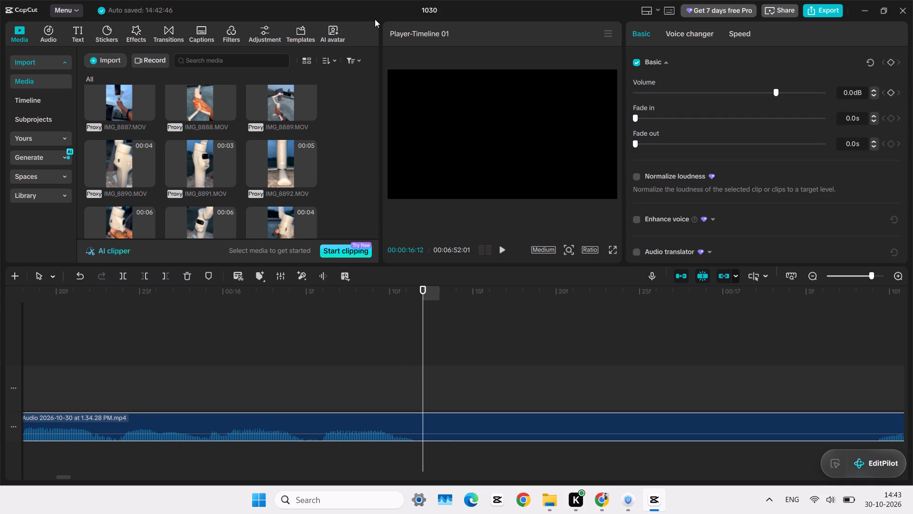
{"action": "key", "text": "ctrl+b"}
Listen to the recording after the 00:16:12 cut, up to about 00:27, to find the next usable take.
{"action": "scroll", "coordinate": [541, 368], "scroll_direction": "down", "scroll_amount": 7, "text": "ctrl"}
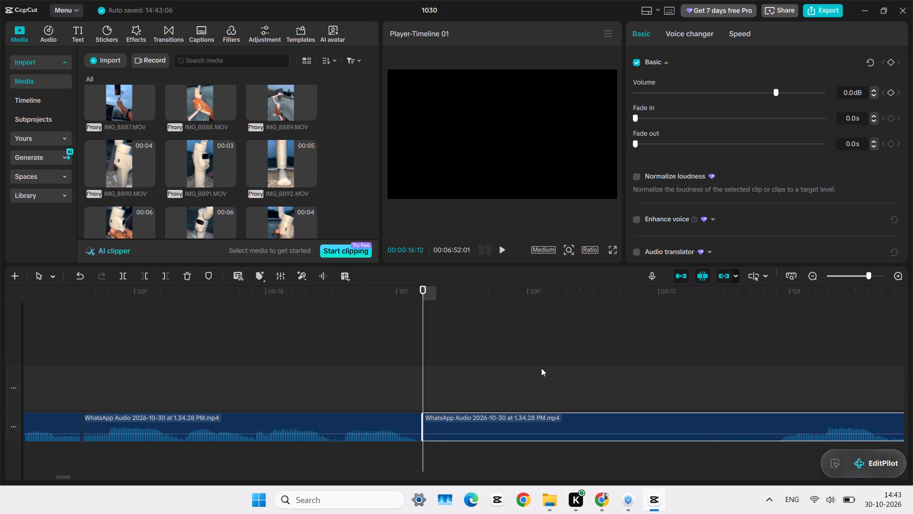
{"action": "scroll", "coordinate": [541, 368], "scroll_direction": "down", "scroll_amount": 5, "text": "ctrl"}
{"action": "key", "text": "space"}
{"action": "scroll", "coordinate": [541, 368], "scroll_direction": "right", "scroll_amount": 1}
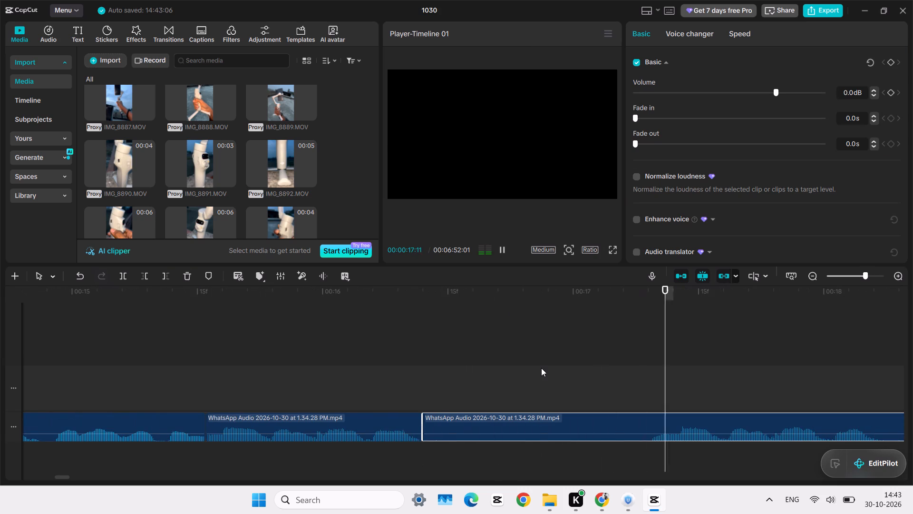
{"action": "scroll", "coordinate": [541, 368], "scroll_direction": "right", "scroll_amount": 1}
{"action": "scroll", "coordinate": [519, 365], "scroll_direction": "left", "scroll_amount": 2}
{"action": "scroll", "coordinate": [519, 365], "scroll_direction": "down", "scroll_amount": 6, "text": "ctrl"}
{"action": "left_click", "coordinate": [543, 373]}
{"action": "key", "text": "space"}
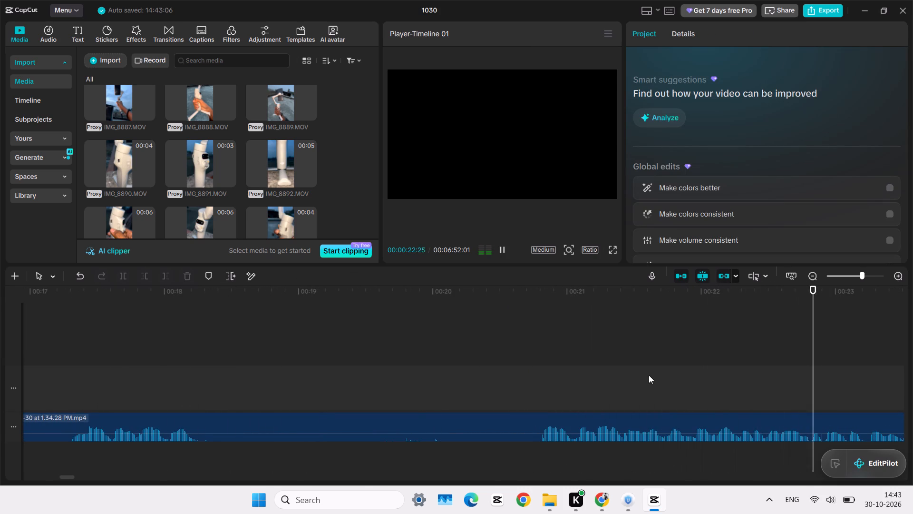
{"action": "scroll", "coordinate": [649, 375], "scroll_direction": "left", "scroll_amount": 3}
{"action": "scroll", "coordinate": [649, 375], "scroll_direction": "down", "scroll_amount": 13, "text": "ctrl"}
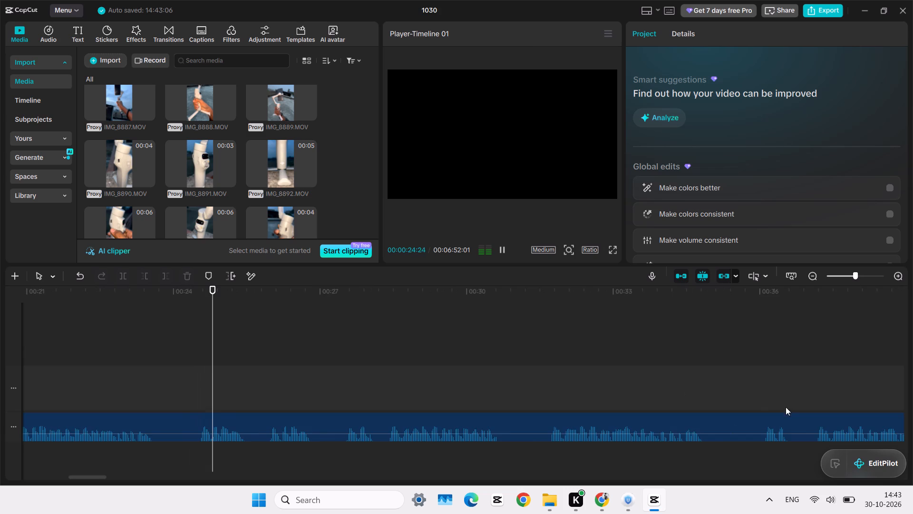
{"action": "scroll", "coordinate": [793, 405], "scroll_direction": "left", "scroll_amount": 1}
{"action": "scroll", "coordinate": [793, 405], "scroll_direction": "down", "scroll_amount": 8, "text": "ctrl"}
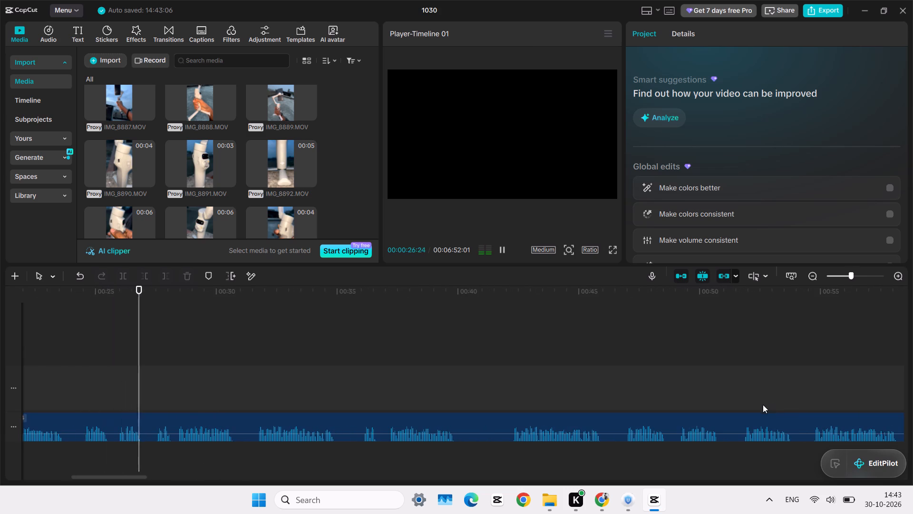
Sample the recording further along, at about 00:54, 01:24 and 01:47, to look for the next usable take.
{"action": "left_click", "coordinate": [783, 397]}
{"action": "key", "text": "space"}
{"action": "scroll", "coordinate": [731, 403], "scroll_direction": "left", "scroll_amount": 1}
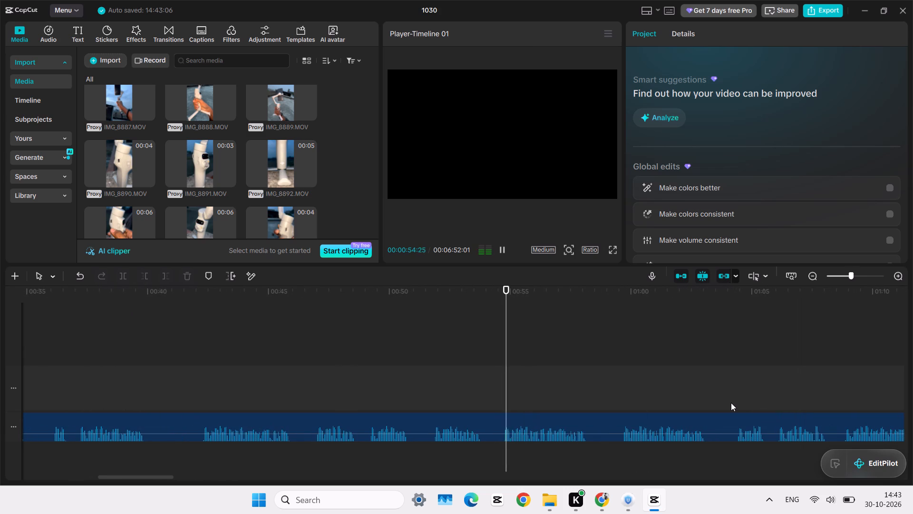
{"action": "scroll", "coordinate": [788, 401], "scroll_direction": "left", "scroll_amount": 1}
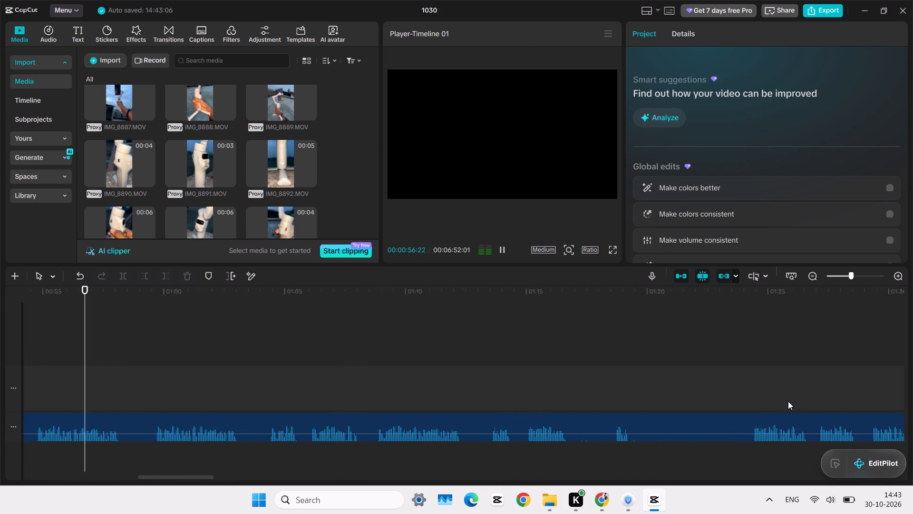
{"action": "scroll", "coordinate": [788, 401], "scroll_direction": "left", "scroll_amount": 1}
{"action": "scroll", "coordinate": [711, 403], "scroll_direction": "left", "scroll_amount": 1}
{"action": "left_click", "coordinate": [736, 403]}
{"action": "key", "text": "space"}
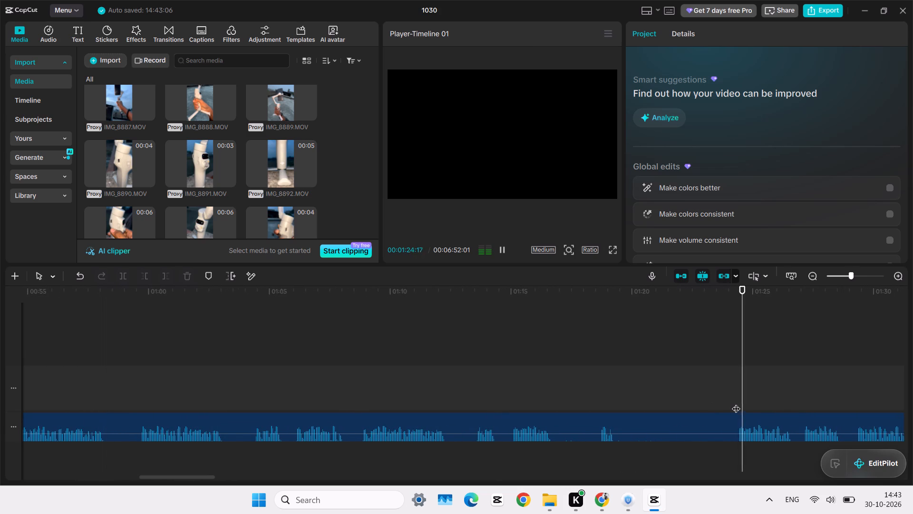
{"action": "scroll", "coordinate": [736, 403], "scroll_direction": "left", "scroll_amount": 3}
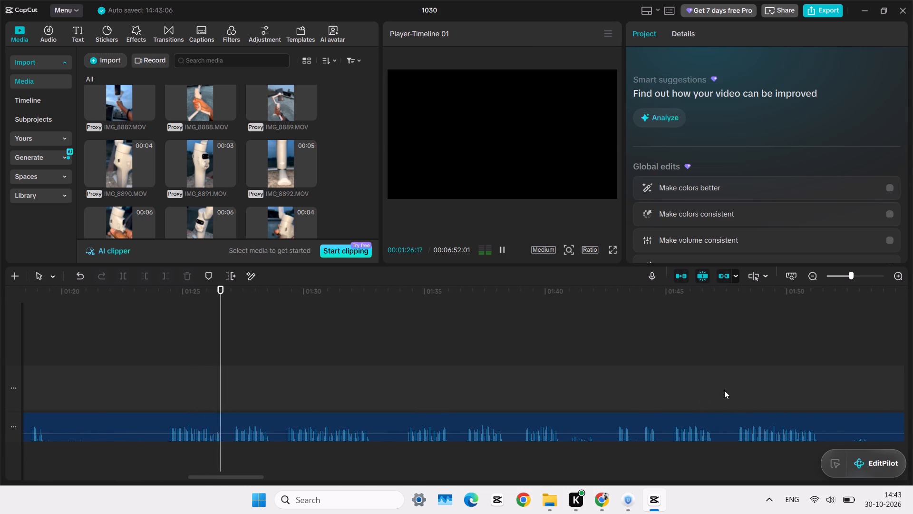
{"action": "left_click", "coordinate": [728, 388]}
{"action": "key", "text": "space"}
{"action": "scroll", "coordinate": [728, 388], "scroll_direction": "left", "scroll_amount": 1}
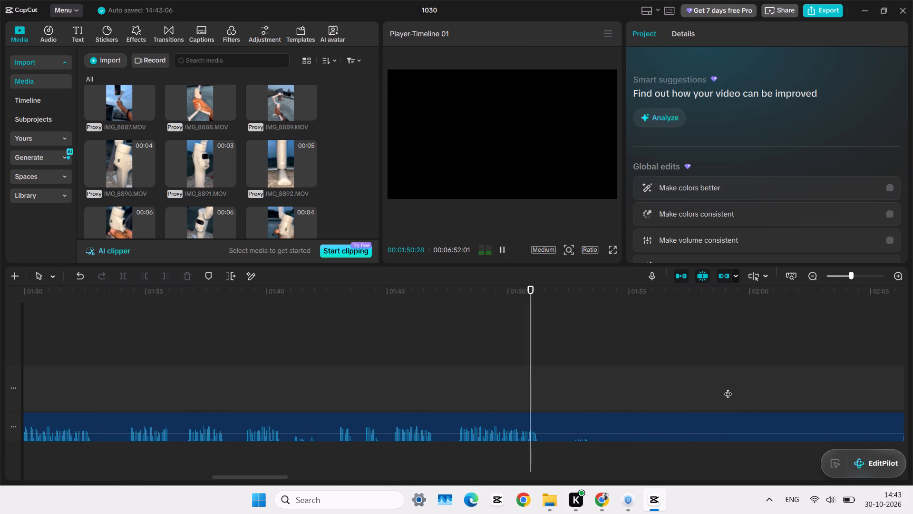
Find where the phrase near 01:48 begins and trim away the voice recording before it, at 01:47:29.
{"action": "scroll", "coordinate": [506, 393], "scroll_direction": "up", "scroll_amount": 11, "text": "ctrl"}
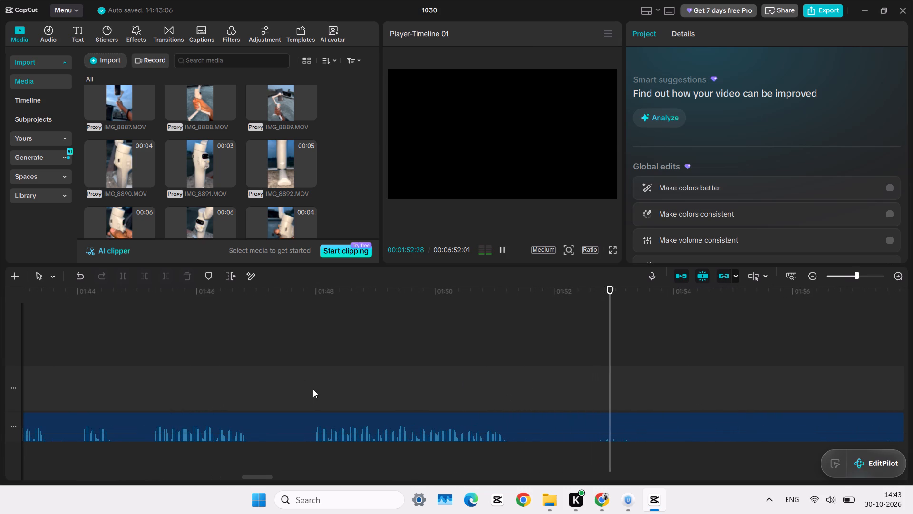
{"action": "left_click", "coordinate": [313, 389]}
{"action": "scroll", "coordinate": [313, 389], "scroll_direction": "up", "scroll_amount": 11, "text": "ctrl"}
{"action": "left_click", "coordinate": [313, 389]}
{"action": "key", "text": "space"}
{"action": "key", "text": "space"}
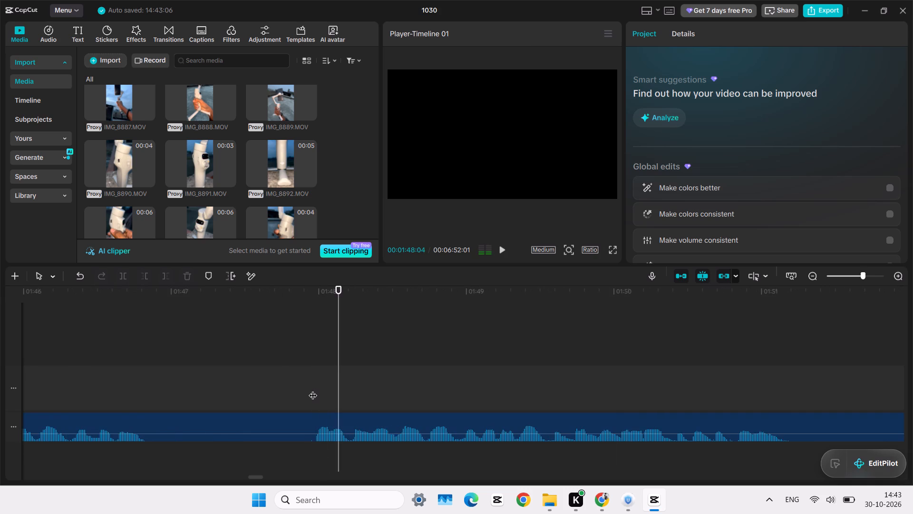
{"action": "left_click", "coordinate": [313, 389]}
{"action": "scroll", "coordinate": [313, 389], "scroll_direction": "up", "scroll_amount": 15, "text": "ctrl"}
{"action": "left_click", "coordinate": [313, 389]}
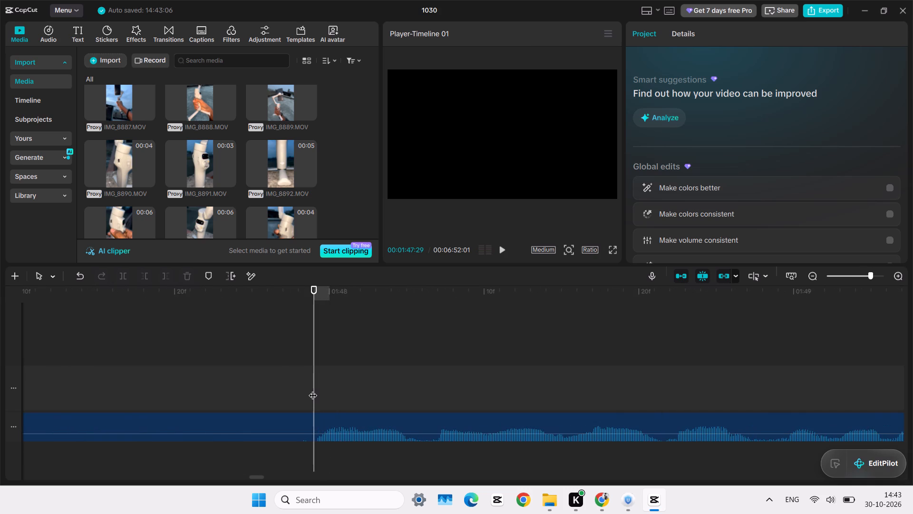
{"action": "left_click", "coordinate": [313, 389]}
{"action": "left_click", "coordinate": [315, 388]}
{"action": "left_click", "coordinate": [317, 416]}
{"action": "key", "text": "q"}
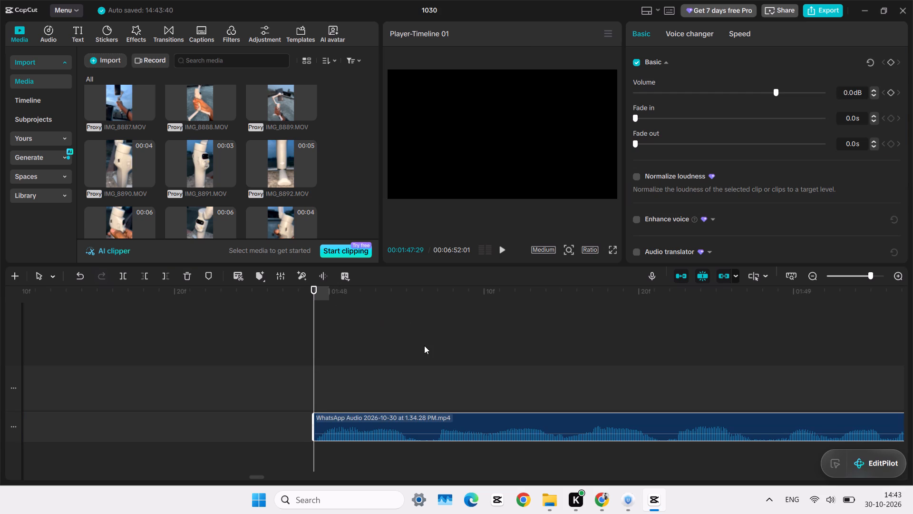
Move the trimmed voice recording back to sit directly against the end of the previous take at 00:16:12.
{"action": "scroll", "coordinate": [424, 346], "scroll_direction": "down", "scroll_amount": 19, "text": "ctrl"}
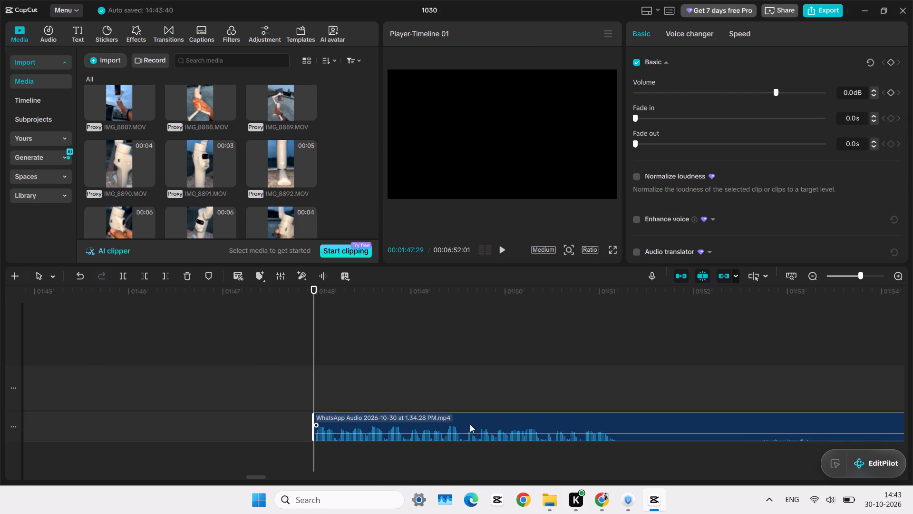
{"action": "left_click_drag", "start_coordinate": [470, 424], "coordinate": [0, 469]}
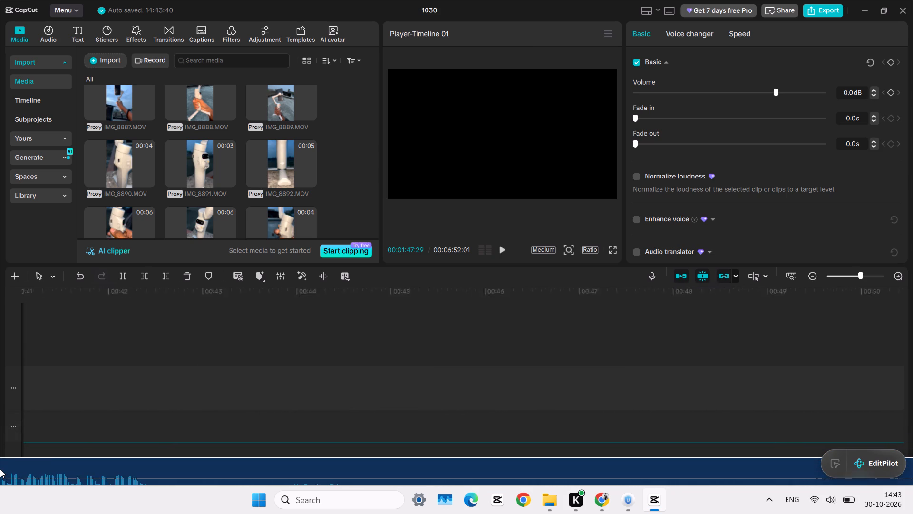
{"action": "left_click_drag", "start_coordinate": [0, 469], "coordinate": [720, 496]}
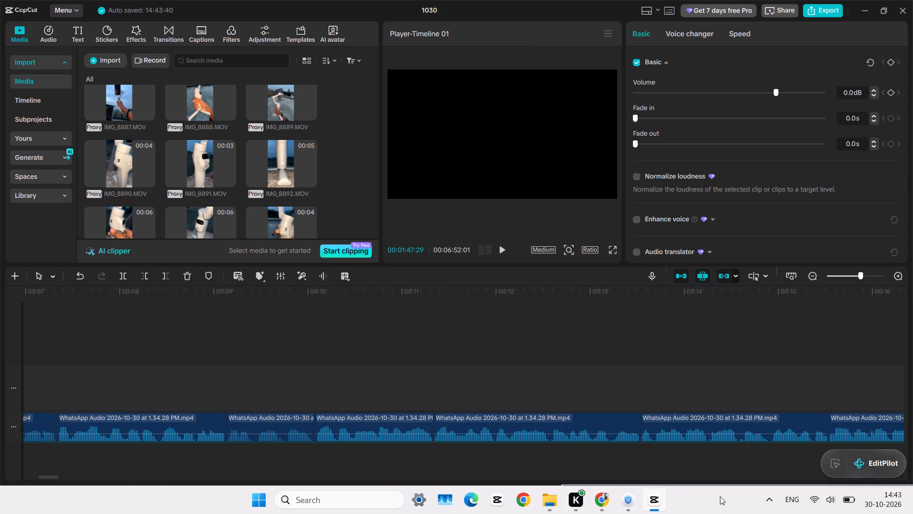
{"action": "left_click_drag", "start_coordinate": [720, 496], "coordinate": [806, 432]}
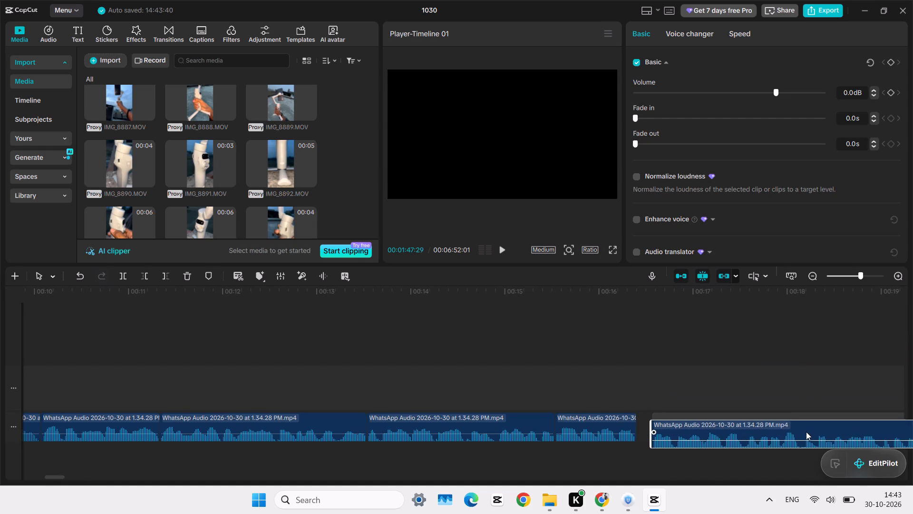
{"action": "left_click_drag", "start_coordinate": [806, 432], "coordinate": [789, 429]}
{"action": "left_click_drag", "start_coordinate": [722, 427], "coordinate": [728, 401]}
Play back the takes across the 00:16:12 join, starting from about 00:15, to check how they flow.
{"action": "left_click", "coordinate": [523, 371]}
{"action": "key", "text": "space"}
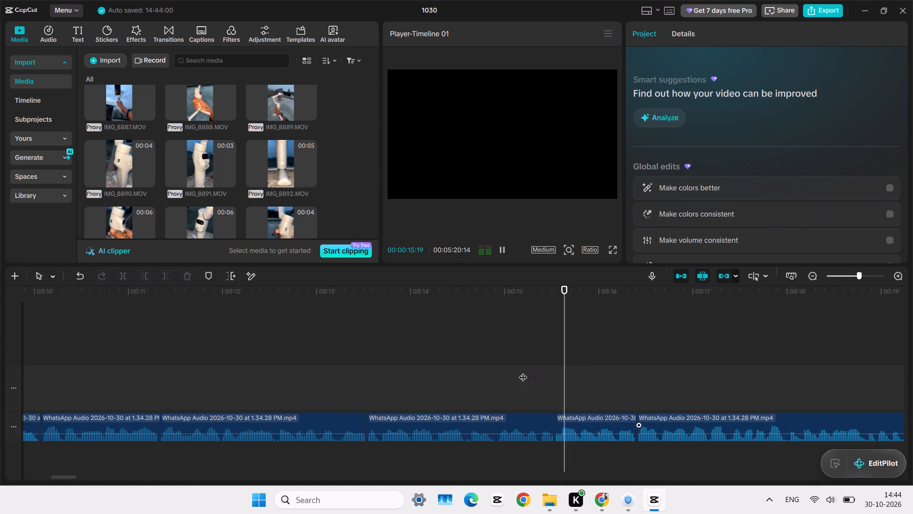
{"action": "scroll", "coordinate": [523, 371], "scroll_direction": "down", "scroll_amount": 11, "text": "ctrl"}
{"action": "scroll", "coordinate": [523, 371], "scroll_direction": "left", "scroll_amount": 1}
{"action": "scroll", "coordinate": [495, 387], "scroll_direction": "up", "scroll_amount": 5, "text": "ctrl"}
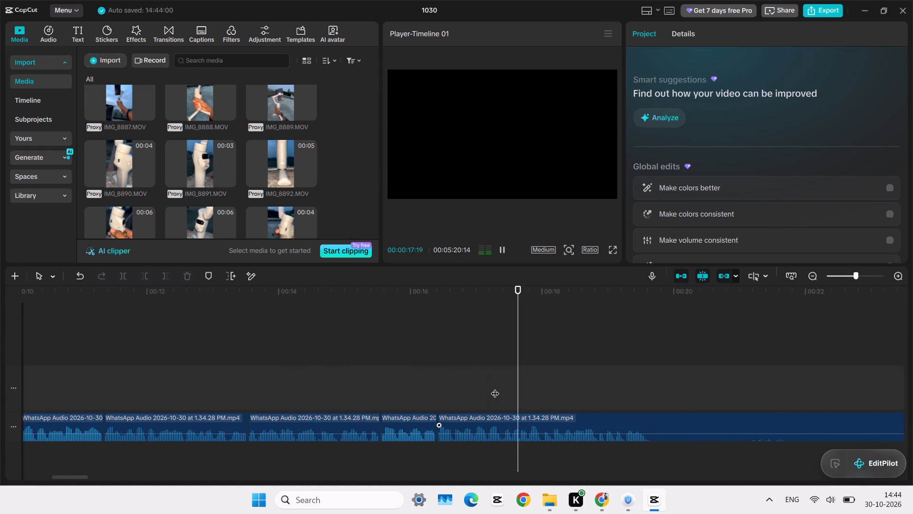
{"action": "scroll", "coordinate": [495, 387], "scroll_direction": "up", "scroll_amount": 5, "text": "ctrl"}
{"action": "scroll", "coordinate": [553, 382], "scroll_direction": "left", "scroll_amount": 2}
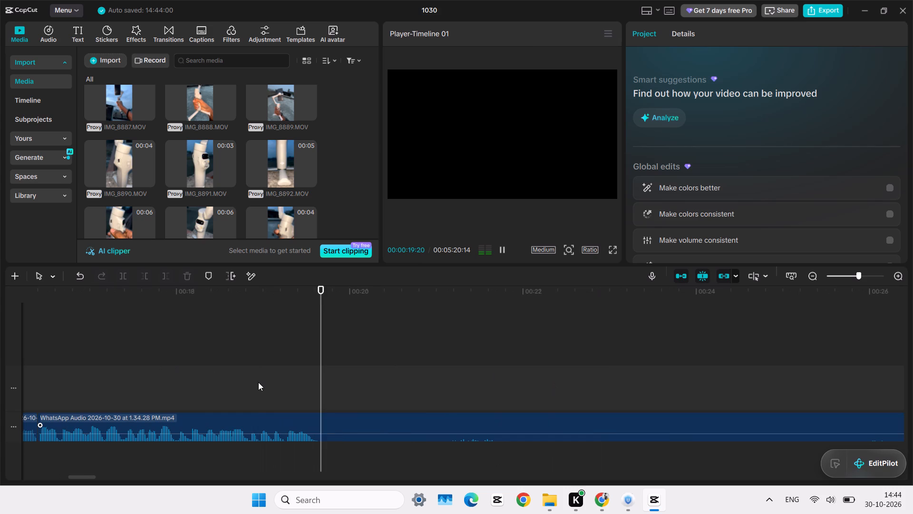
Find where the phrase after the 00:16:12 join ends and split the voice recording there at 00:19:17.
{"action": "left_click", "coordinate": [258, 382]}
{"action": "left_click_drag", "start_coordinate": [258, 382], "coordinate": [304, 396]}
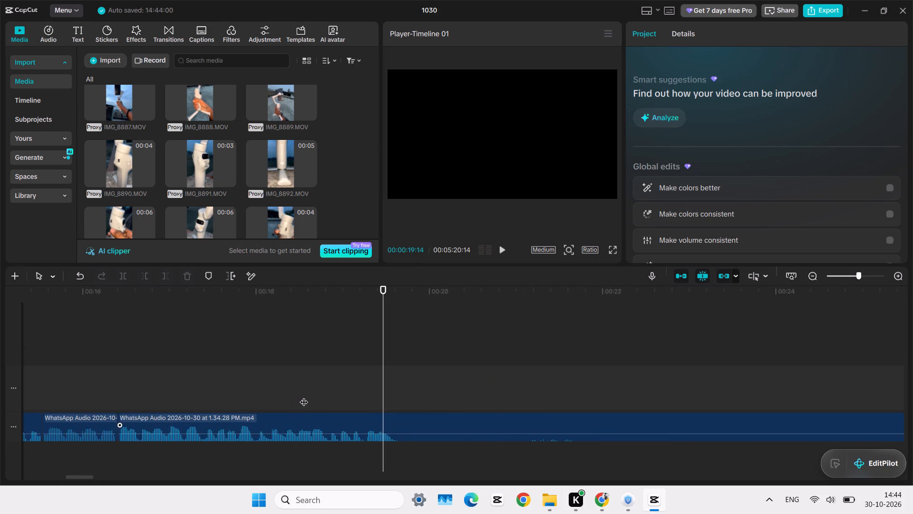
{"action": "scroll", "coordinate": [304, 396], "scroll_direction": "right", "scroll_amount": 1}
{"action": "scroll", "coordinate": [304, 396], "scroll_direction": "up", "scroll_amount": 9, "text": "ctrl"}
{"action": "left_click", "coordinate": [400, 394]}
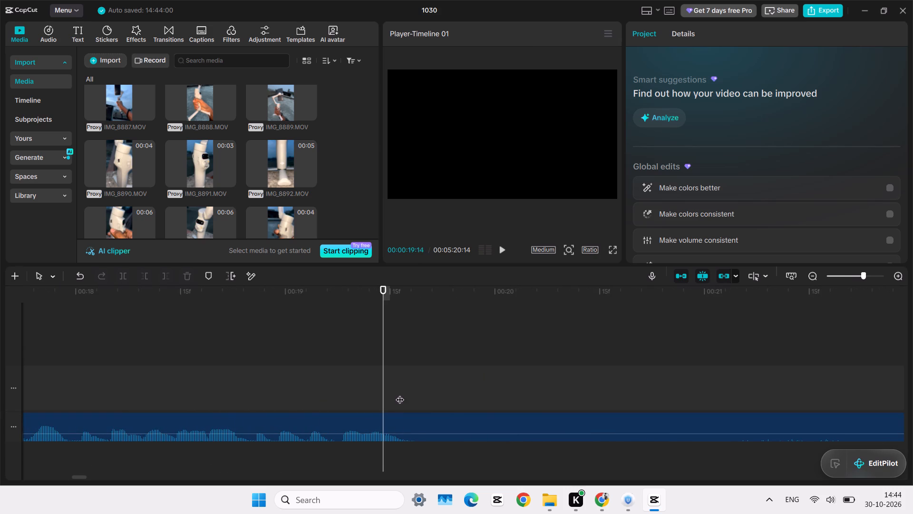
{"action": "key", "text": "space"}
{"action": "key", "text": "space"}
{"action": "left_click", "coordinate": [400, 394]}
{"action": "left_click", "coordinate": [402, 393]}
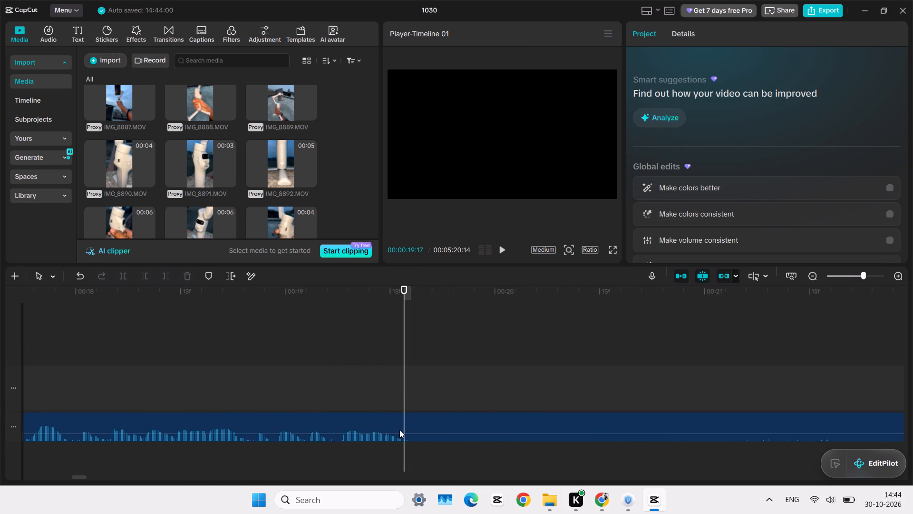
{"action": "left_click", "coordinate": [402, 440]}
{"action": "key", "text": "ctrl+b"}
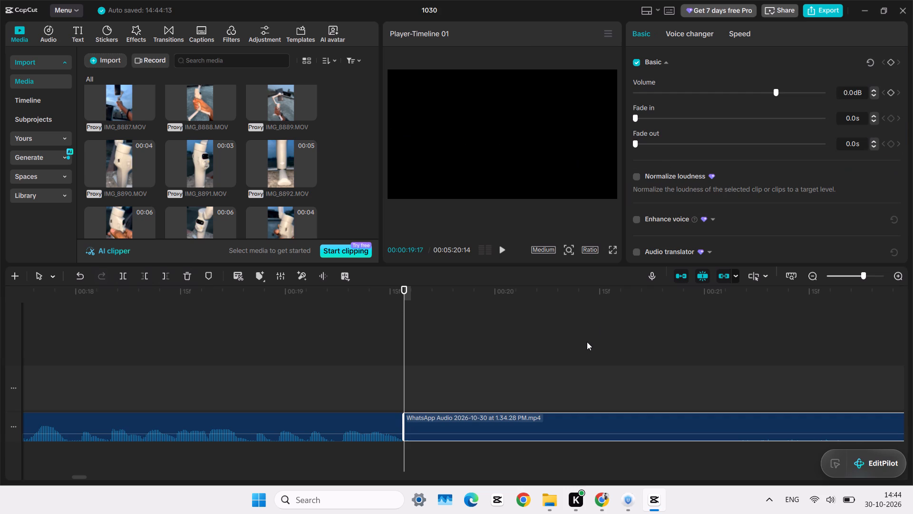
Listen to the recording after the 00:19:17 cut, around 00:35, to look for the next usable take.
{"action": "scroll", "coordinate": [587, 342], "scroll_direction": "down", "scroll_amount": 6, "text": "ctrl"}
{"action": "scroll", "coordinate": [587, 342], "scroll_direction": "left", "scroll_amount": 1}
{"action": "scroll", "coordinate": [587, 342], "scroll_direction": "down", "scroll_amount": 8, "text": "ctrl"}
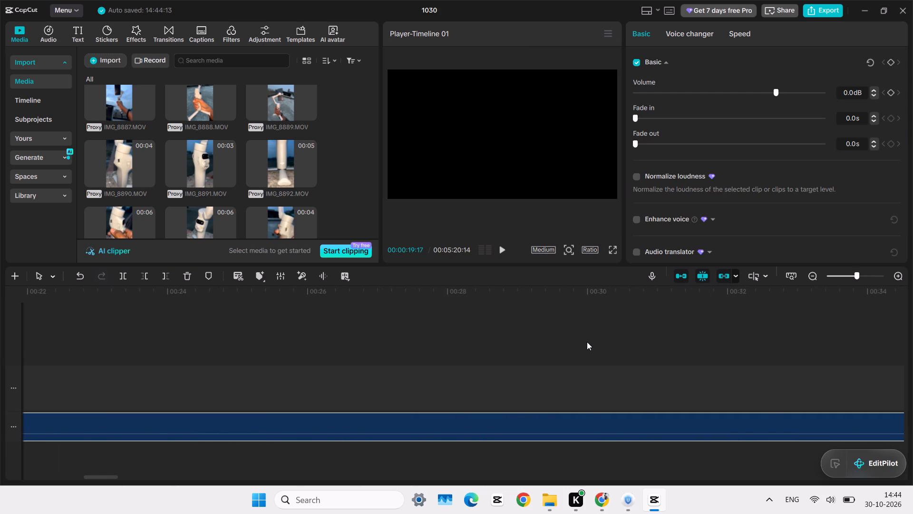
{"action": "scroll", "coordinate": [587, 342], "scroll_direction": "down", "scroll_amount": 5, "text": "ctrl"}
{"action": "left_click", "coordinate": [573, 381]}
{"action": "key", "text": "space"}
{"action": "scroll", "coordinate": [573, 381], "scroll_direction": "left", "scroll_amount": 1}
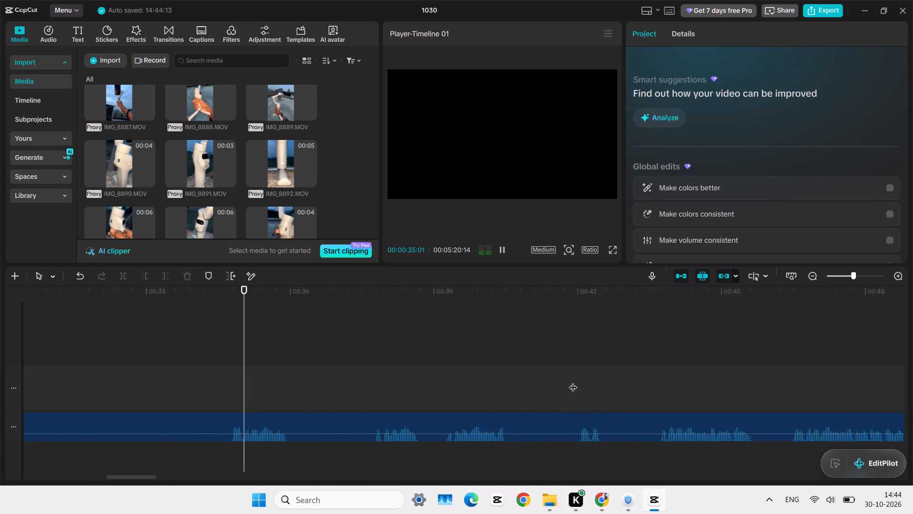
Listen through the remaining recording from about 00:35 past 00:45 to find the next usable phrase.
{"action": "scroll", "coordinate": [573, 381], "scroll_direction": "down", "scroll_amount": 6, "text": "ctrl"}
{"action": "scroll", "coordinate": [469, 406], "scroll_direction": "up", "scroll_amount": 1, "text": "ctrl"}
{"action": "scroll", "coordinate": [469, 406], "scroll_direction": "down", "scroll_amount": 5}
{"action": "scroll", "coordinate": [470, 405], "scroll_direction": "up", "scroll_amount": 5, "text": "ctrl"}
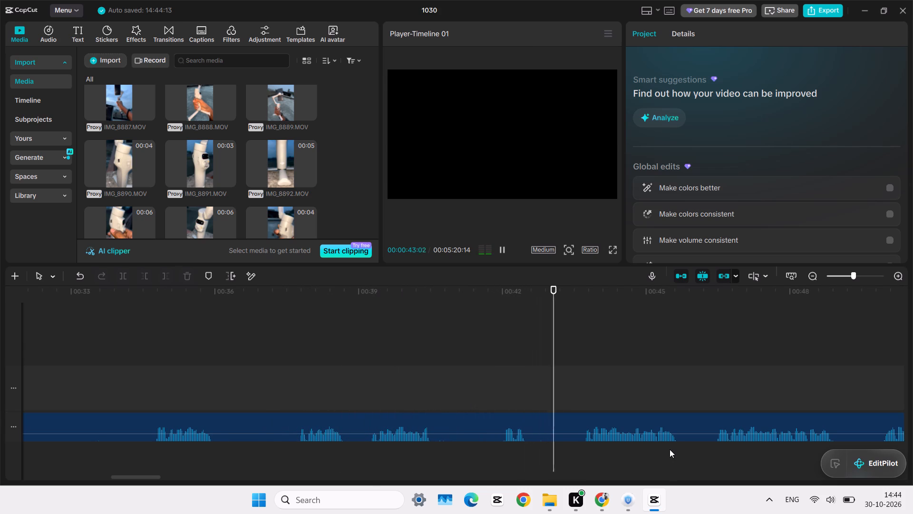
{"action": "scroll", "coordinate": [657, 388], "scroll_direction": "left", "scroll_amount": 1}
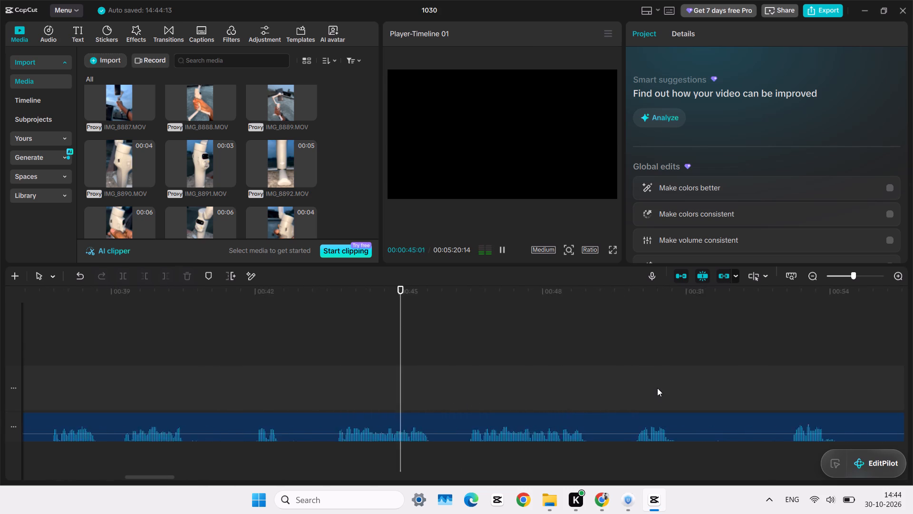
{"action": "scroll", "coordinate": [657, 388], "scroll_direction": "left", "scroll_amount": 1}
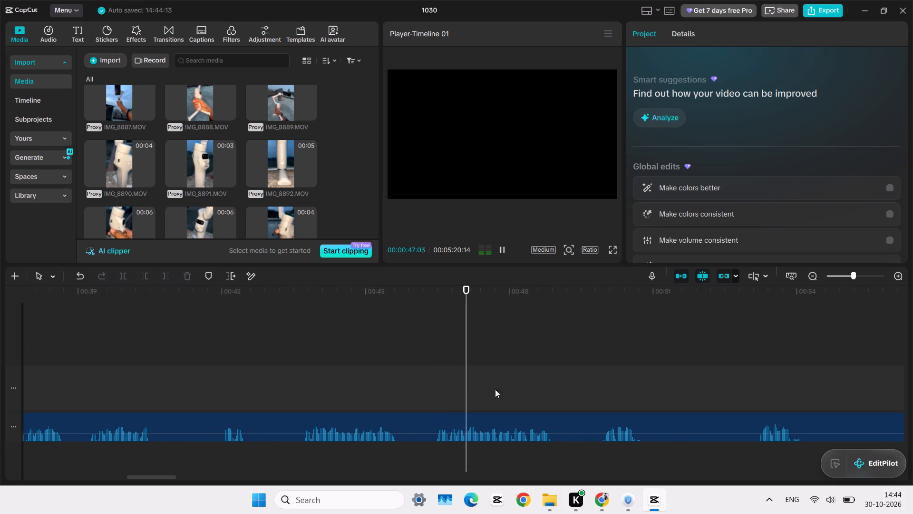
Find where the phrase near 00:46 begins and trim off the recording before it at 00:46:14.
{"action": "scroll", "coordinate": [694, 397], "scroll_direction": "left", "scroll_amount": 1}
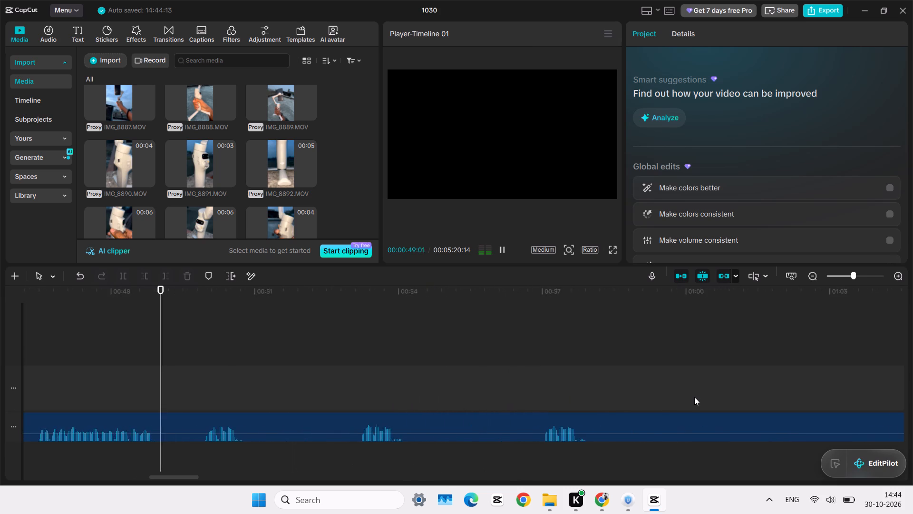
{"action": "scroll", "coordinate": [694, 397], "scroll_direction": "down", "scroll_amount": 5, "text": "ctrl"}
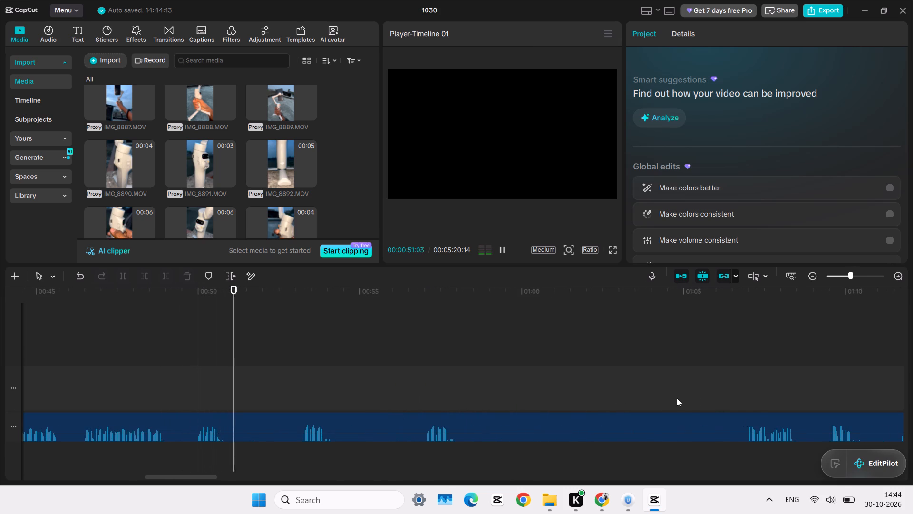
{"action": "scroll", "coordinate": [677, 398], "scroll_direction": "left", "scroll_amount": 1}
{"action": "scroll", "coordinate": [677, 398], "scroll_direction": "right", "scroll_amount": 2}
{"action": "left_click", "coordinate": [375, 399]}
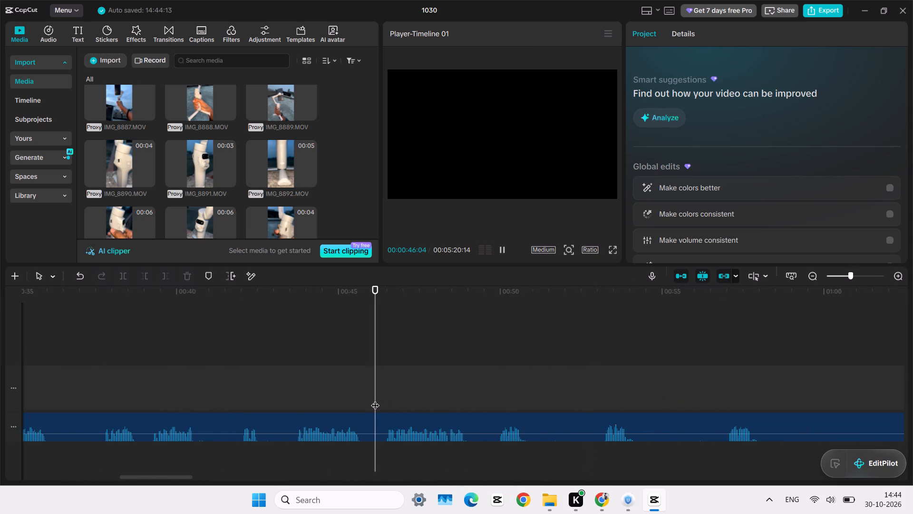
{"action": "scroll", "coordinate": [375, 399], "scroll_direction": "right", "scroll_amount": 1}
{"action": "scroll", "coordinate": [375, 399], "scroll_direction": "up", "scroll_amount": 2, "text": "ctrl"}
{"action": "scroll", "coordinate": [375, 399], "scroll_direction": "right", "scroll_amount": 1, "text": "ctrl"}
{"action": "scroll", "coordinate": [375, 399], "scroll_direction": "up", "scroll_amount": 1, "text": "ctrl"}
{"action": "scroll", "coordinate": [375, 399], "scroll_direction": "right", "scroll_amount": 1, "text": "ctrl"}
{"action": "scroll", "coordinate": [375, 399], "scroll_direction": "up", "scroll_amount": 2, "text": "ctrl"}
{"action": "scroll", "coordinate": [375, 399], "scroll_direction": "right", "scroll_amount": 1, "text": "ctrl"}
{"action": "scroll", "coordinate": [375, 399], "scroll_direction": "up", "scroll_amount": 1, "text": "ctrl"}
{"action": "scroll", "coordinate": [375, 399], "scroll_direction": "right", "scroll_amount": 1, "text": "ctrl"}
{"action": "scroll", "coordinate": [375, 399], "scroll_direction": "up", "scroll_amount": 1, "text": "ctrl"}
{"action": "scroll", "coordinate": [375, 399], "scroll_direction": "right", "scroll_amount": 1, "text": "ctrl"}
{"action": "scroll", "coordinate": [375, 399], "scroll_direction": "up", "scroll_amount": 1, "text": "ctrl"}
{"action": "scroll", "coordinate": [375, 399], "scroll_direction": "right", "scroll_amount": 1, "text": "ctrl"}
{"action": "scroll", "coordinate": [375, 399], "scroll_direction": "up", "scroll_amount": 1, "text": "ctrl"}
{"action": "scroll", "coordinate": [375, 399], "scroll_direction": "right", "scroll_amount": 1, "text": "ctrl"}
{"action": "scroll", "coordinate": [376, 399], "scroll_direction": "up", "scroll_amount": 10, "text": "ctrl"}
{"action": "scroll", "coordinate": [376, 399], "scroll_direction": "down", "scroll_amount": 1}
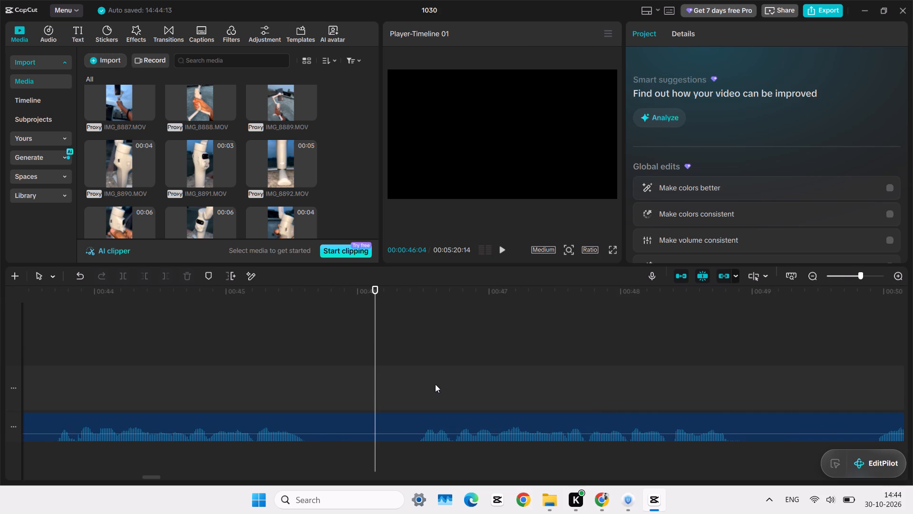
{"action": "left_click", "coordinate": [430, 379]}
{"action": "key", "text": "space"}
{"action": "left_click", "coordinate": [415, 381]}
{"action": "double_click", "coordinate": [415, 381]}
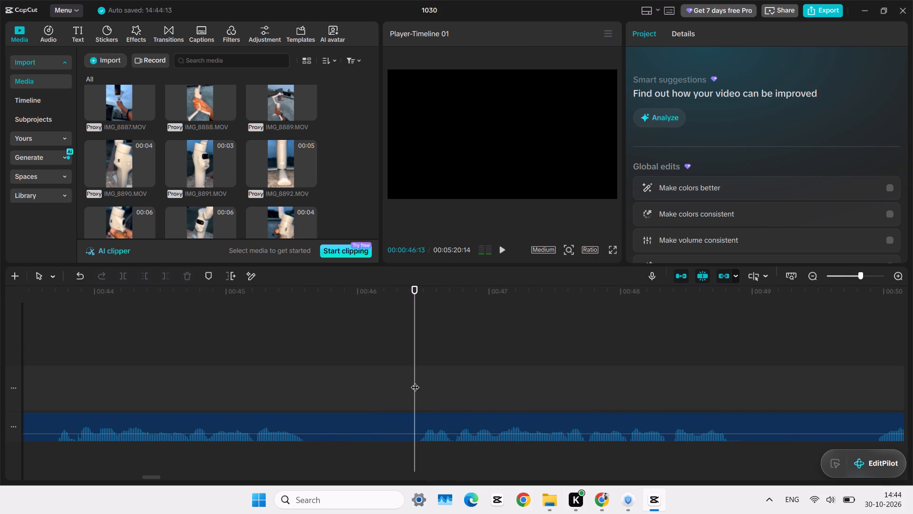
{"action": "scroll", "coordinate": [420, 381], "scroll_direction": "up", "scroll_amount": 10, "text": "ctrl"}
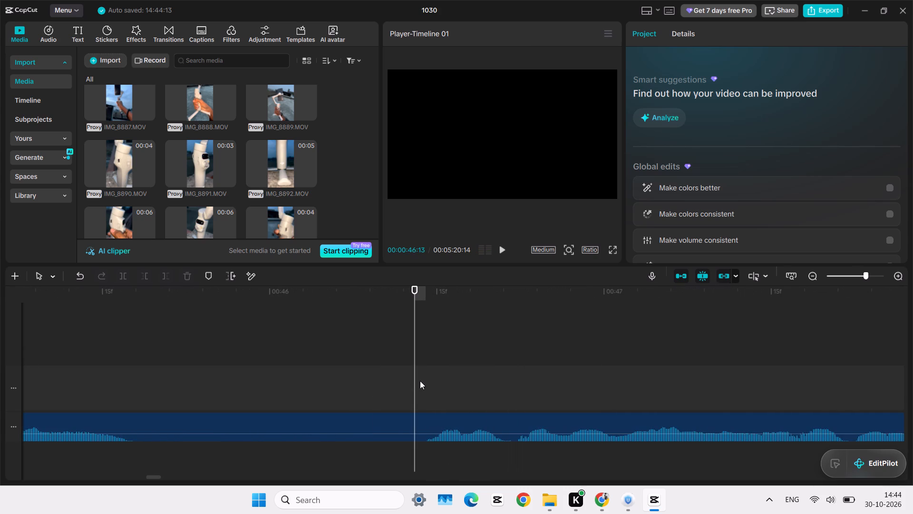
{"action": "left_click", "coordinate": [433, 389]}
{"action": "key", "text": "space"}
{"action": "left_click", "coordinate": [433, 389]}
{"action": "left_click", "coordinate": [433, 388]}
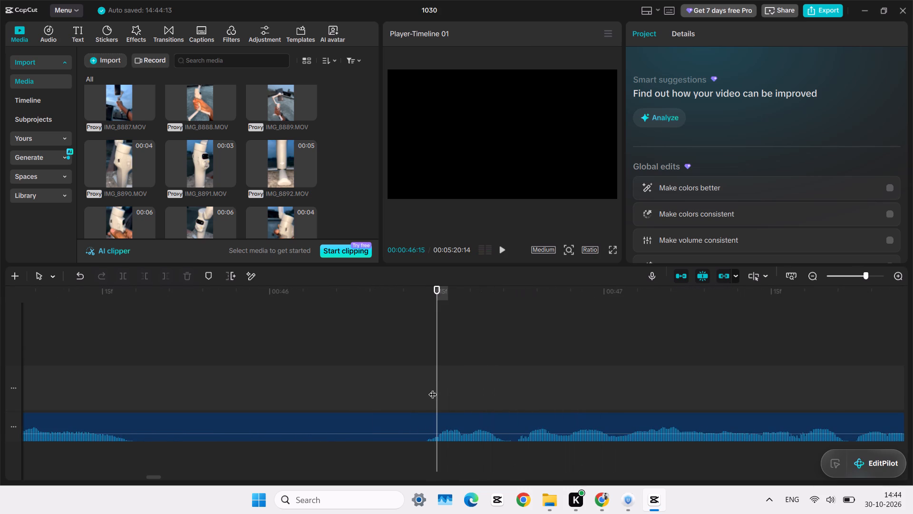
{"action": "left_click_drag", "start_coordinate": [439, 386], "coordinate": [429, 388]}
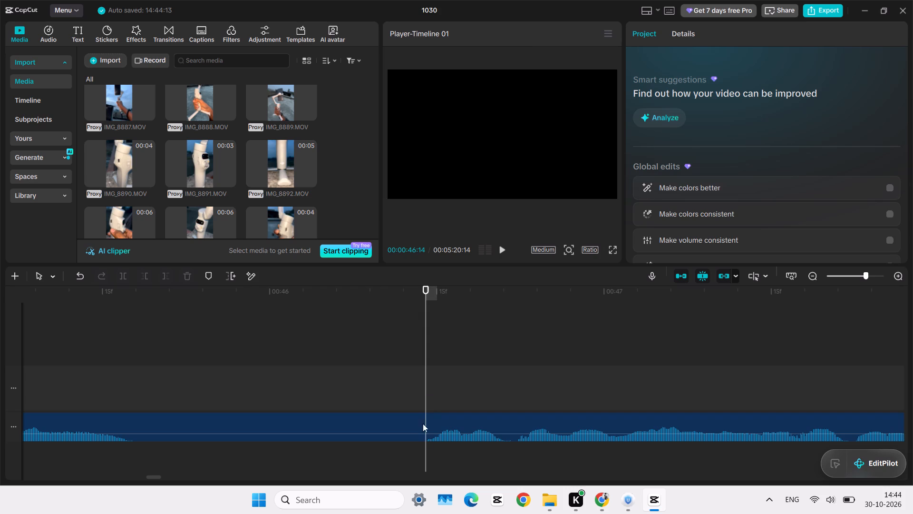
{"action": "left_click", "coordinate": [427, 440]}
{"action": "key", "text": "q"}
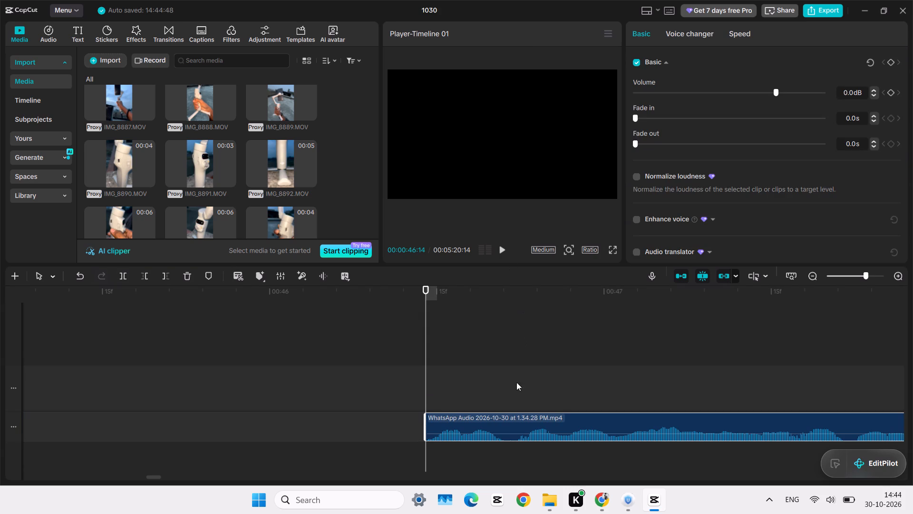
Move the trimmed recording back against the end of the previous voice clip, at about 00:19:17.
{"action": "left_click_drag", "start_coordinate": [515, 429], "coordinate": [0, 436]}
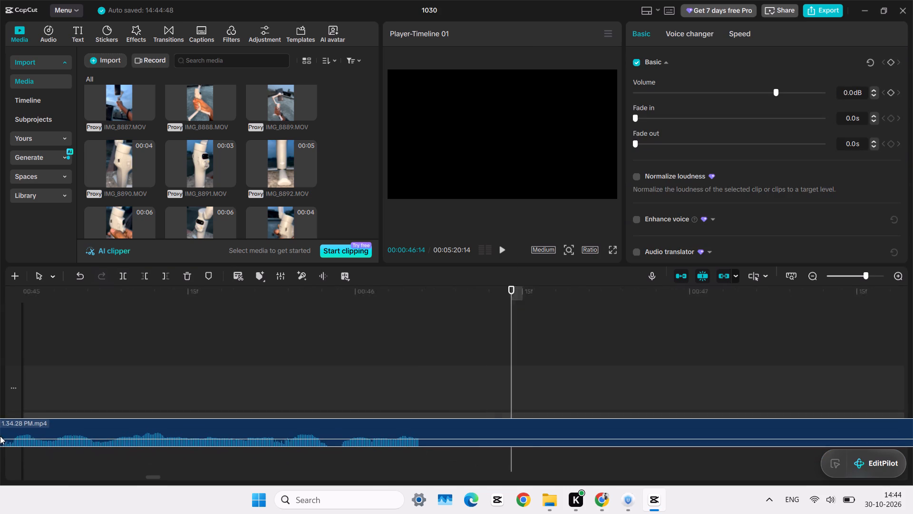
{"action": "left_click_drag", "start_coordinate": [0, 436], "coordinate": [0, 473]}
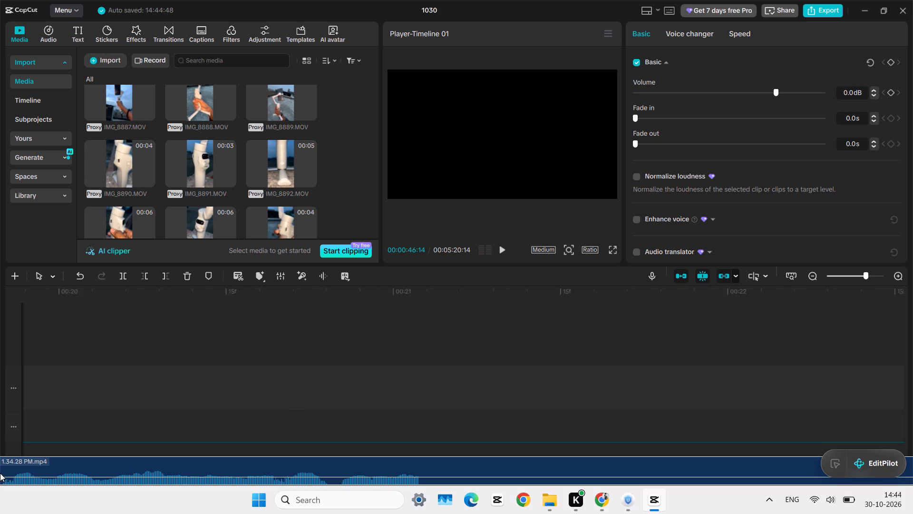
{"action": "left_click_drag", "start_coordinate": [0, 473], "coordinate": [770, 451]}
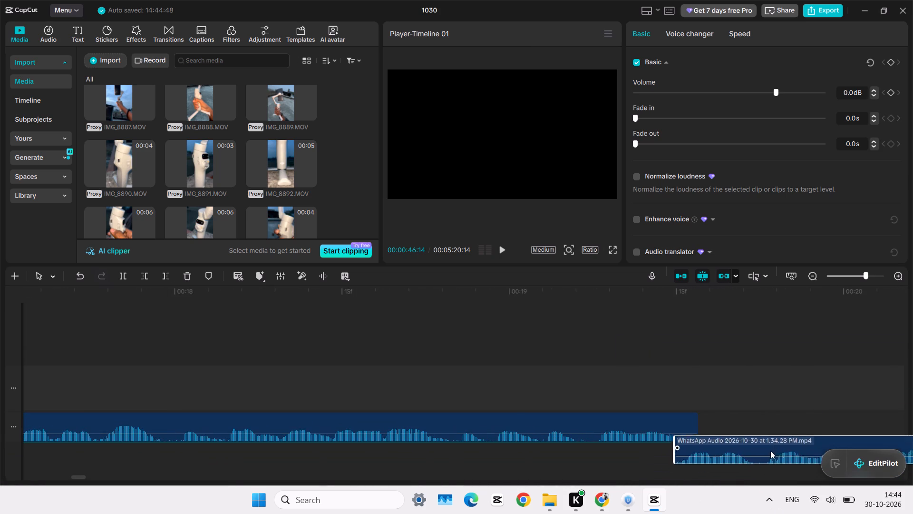
{"action": "left_click_drag", "start_coordinate": [770, 451], "coordinate": [791, 431]}
Play across the new join, find where the added phrase ends and split the recording there at 00:21:28.
{"action": "left_click", "coordinate": [584, 359]}
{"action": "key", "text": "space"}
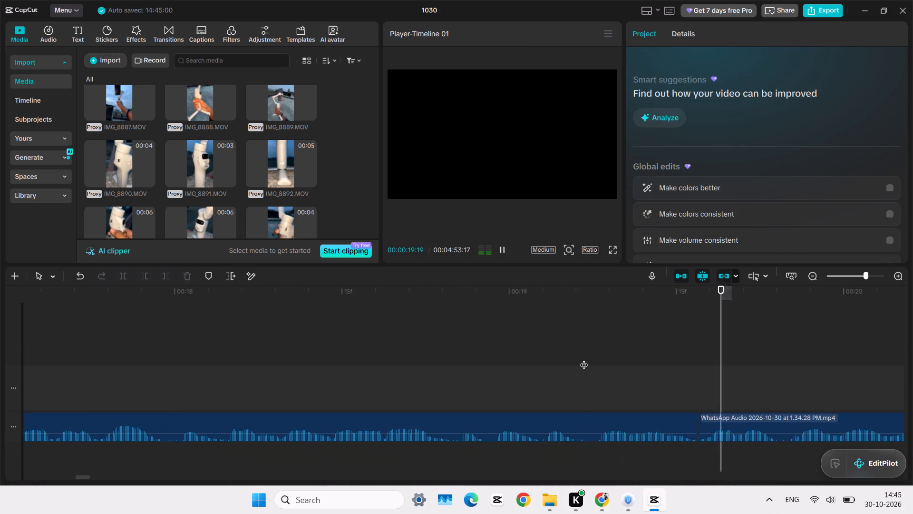
{"action": "scroll", "coordinate": [584, 359], "scroll_direction": "down", "scroll_amount": 13, "text": "ctrl"}
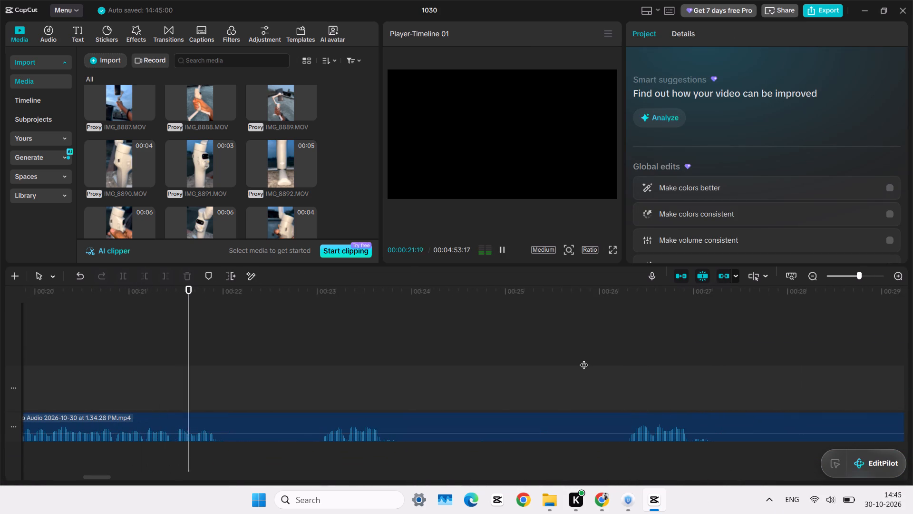
{"action": "left_click", "coordinate": [69, 386]}
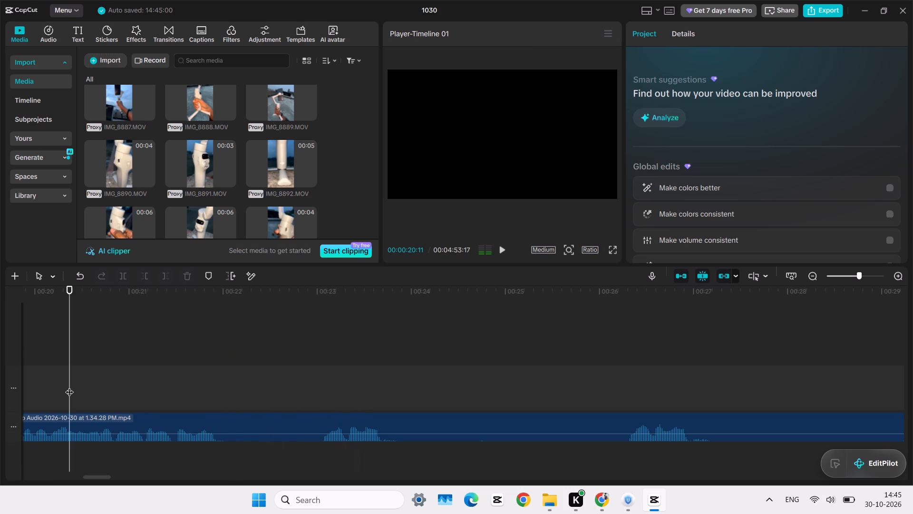
{"action": "left_click_drag", "start_coordinate": [69, 386], "coordinate": [218, 395]}
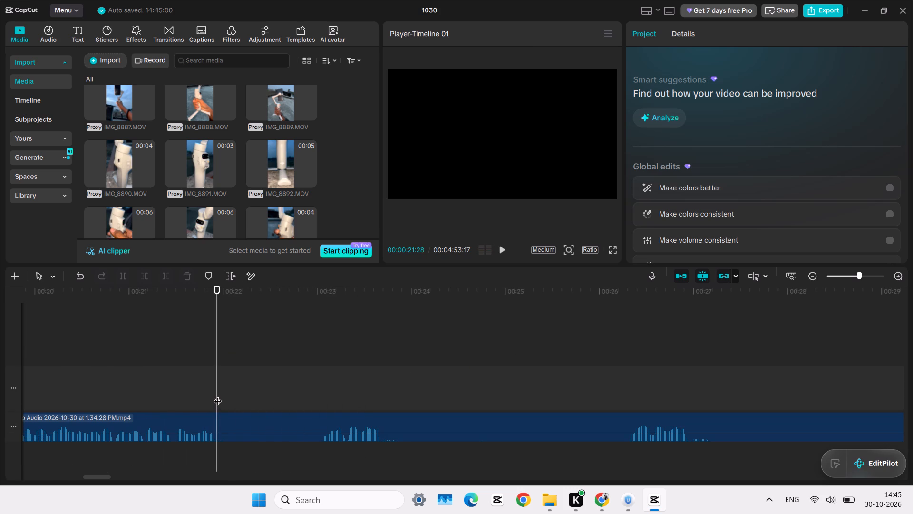
{"action": "left_click", "coordinate": [220, 426]}
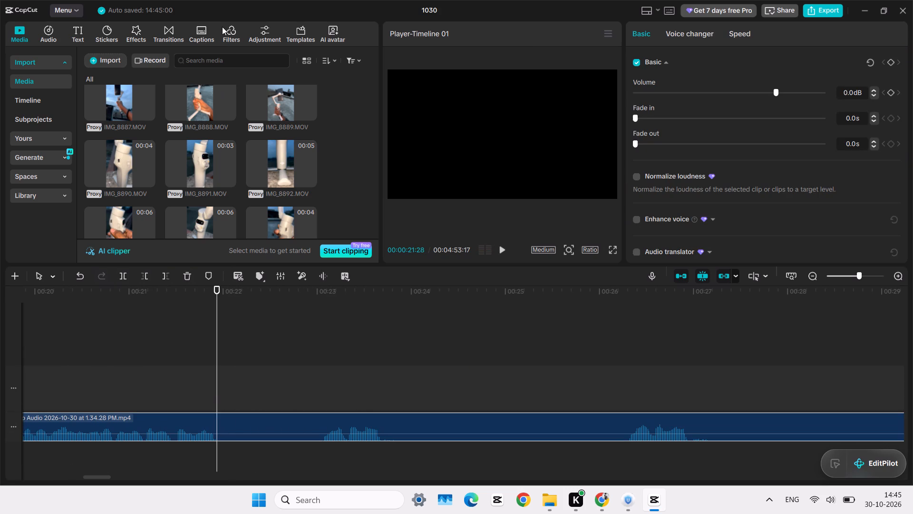
{"action": "key", "text": "ctrl+b"}
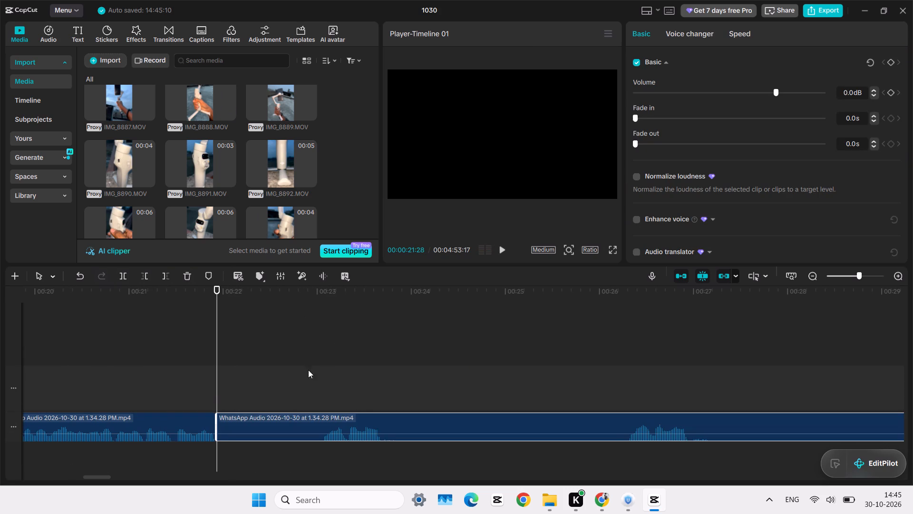
Listen to the recording after the 00:21:28 cut and replay the preceding phrase to judge which take should follow.
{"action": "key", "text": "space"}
{"action": "scroll", "coordinate": [441, 357], "scroll_direction": "down", "scroll_amount": 4, "text": "ctrl"}
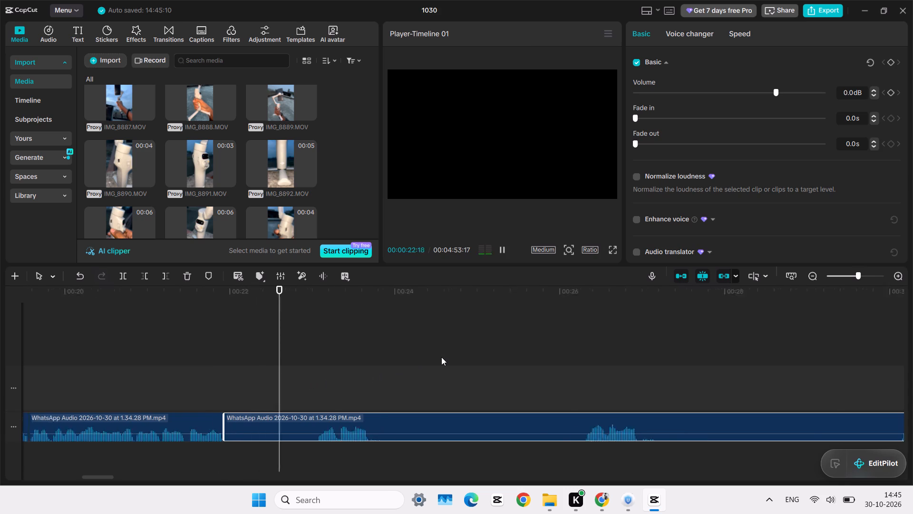
{"action": "scroll", "coordinate": [441, 357], "scroll_direction": "down", "scroll_amount": 2, "text": "ctrl"}
{"action": "scroll", "coordinate": [441, 357], "scroll_direction": "left", "scroll_amount": 1}
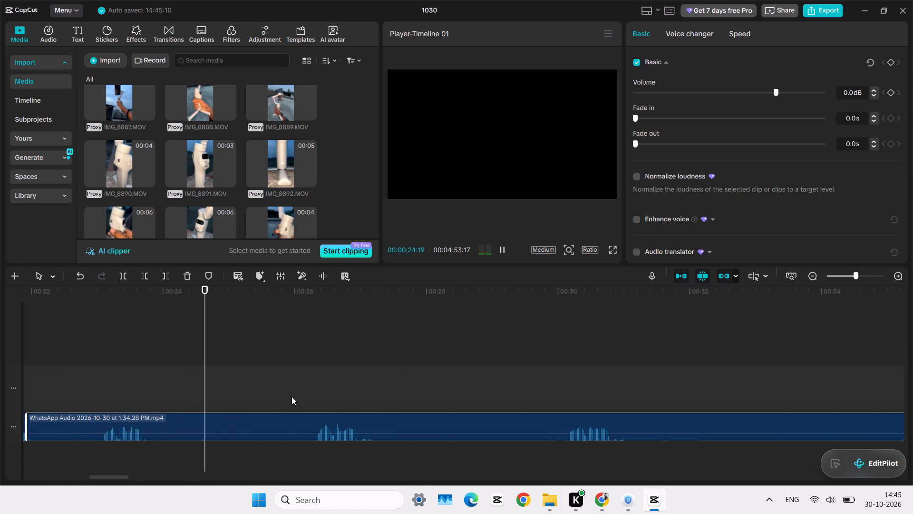
{"action": "scroll", "coordinate": [159, 408], "scroll_direction": "right", "scroll_amount": 1}
{"action": "left_click", "coordinate": [324, 399]}
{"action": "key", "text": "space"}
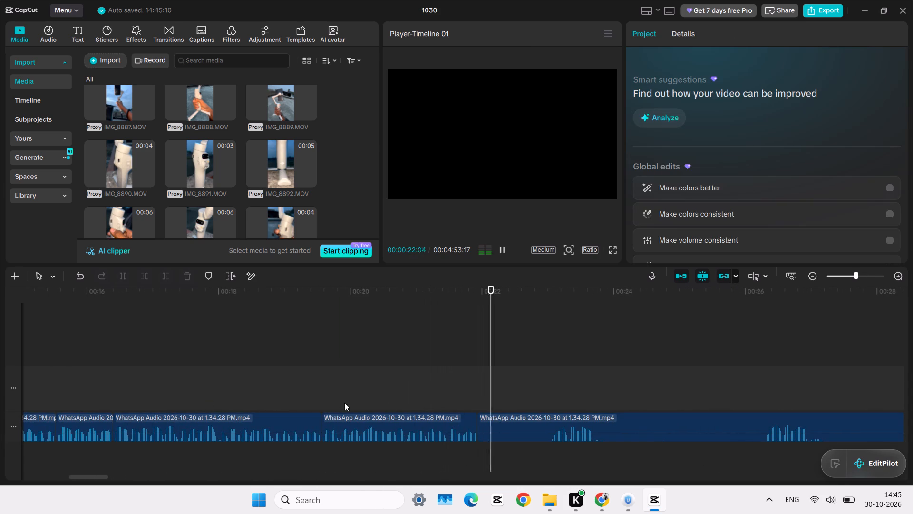
{"action": "scroll", "coordinate": [661, 395], "scroll_direction": "left", "scroll_amount": 3}
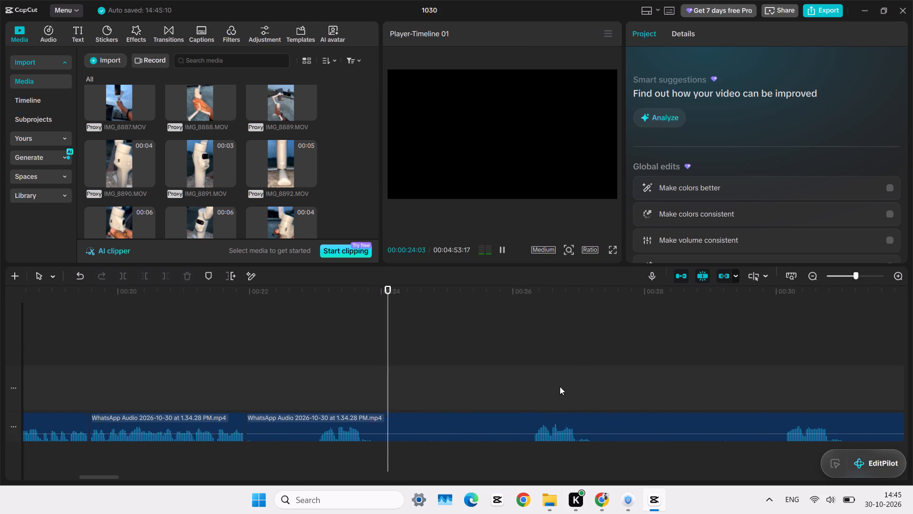
Find where the take near 00:26 begins and trim off the recording before it at 00:26:09.
{"action": "left_click", "coordinate": [531, 387]}
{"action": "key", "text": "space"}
{"action": "left_click", "coordinate": [531, 387]}
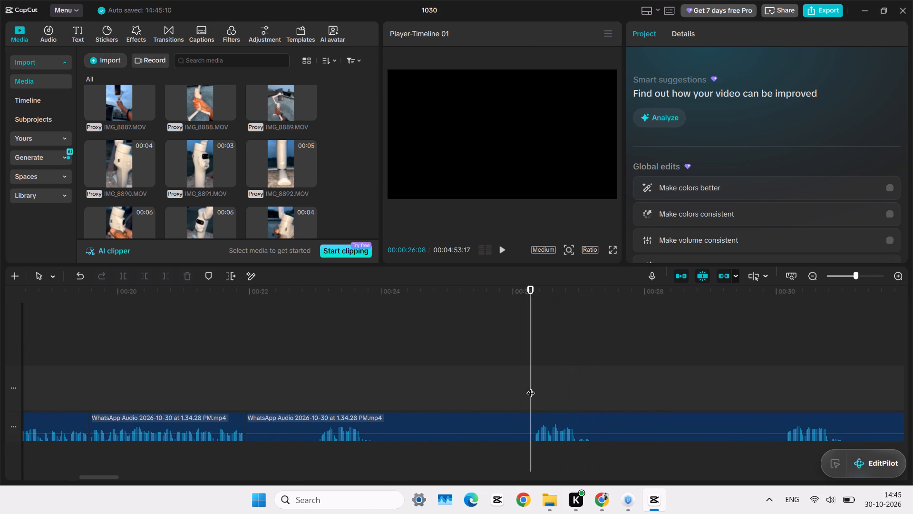
{"action": "scroll", "coordinate": [531, 387], "scroll_direction": "up", "scroll_amount": 19, "text": "ctrl"}
{"action": "left_click", "coordinate": [533, 386]}
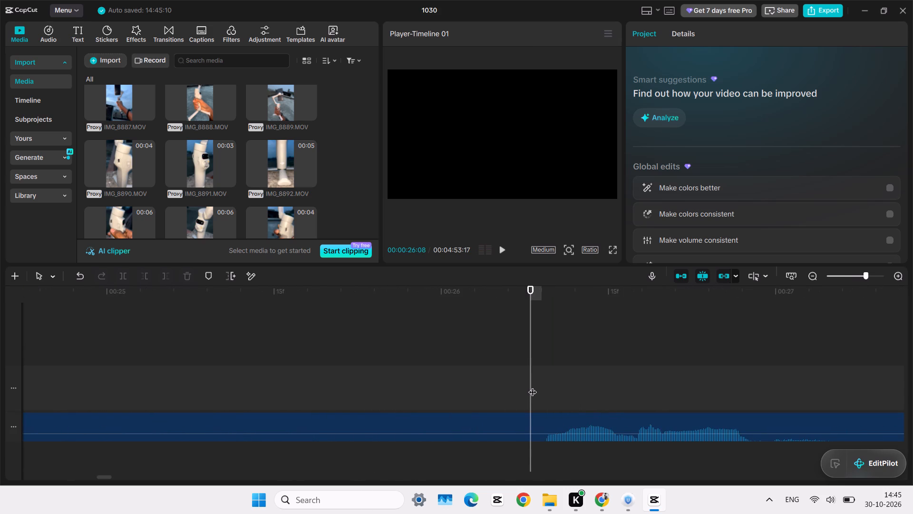
{"action": "left_click", "coordinate": [542, 383]}
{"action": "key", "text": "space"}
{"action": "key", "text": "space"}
{"action": "left_click", "coordinate": [542, 383]}
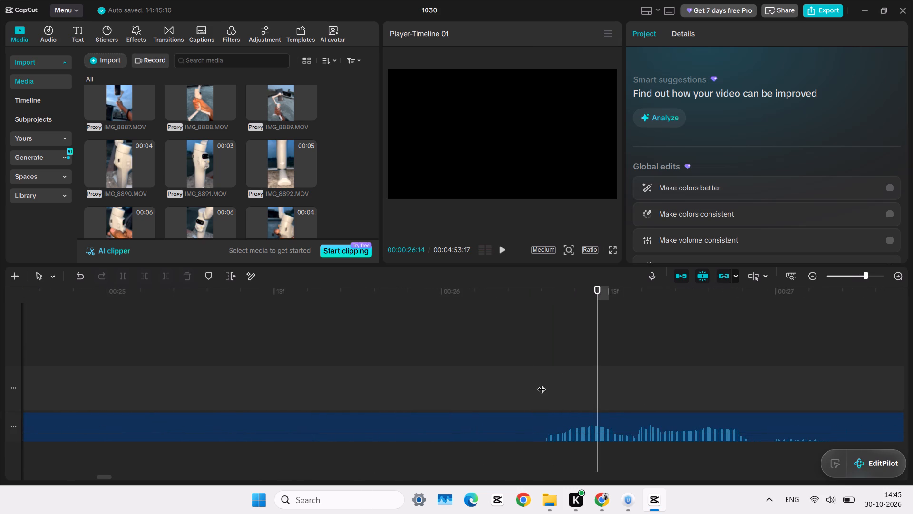
{"action": "left_click", "coordinate": [547, 383]}
{"action": "left_click", "coordinate": [552, 424]}
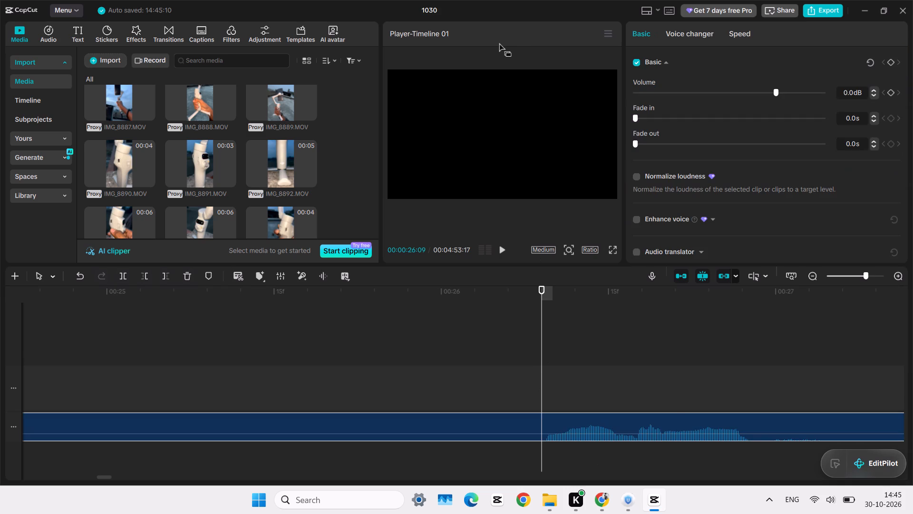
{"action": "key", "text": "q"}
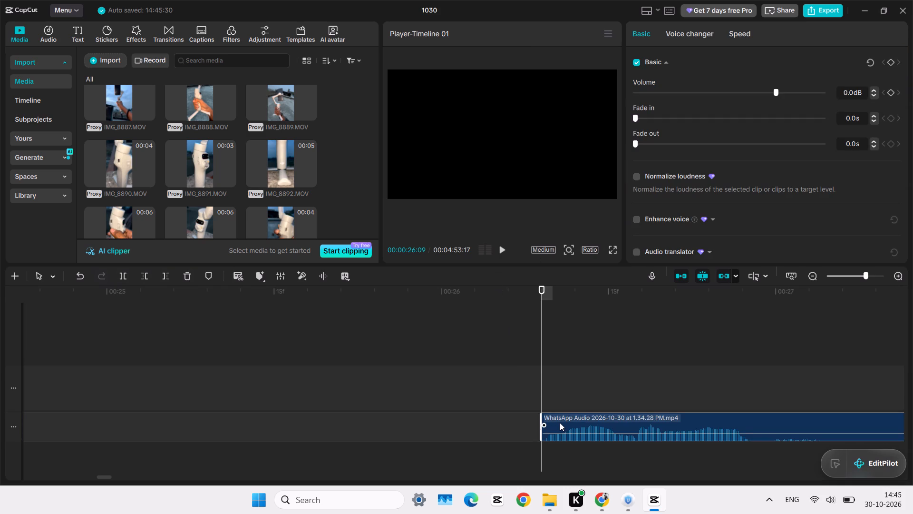
Move the trimmed recording back against the end of the previous phrase at 00:21:28.
{"action": "left_click_drag", "start_coordinate": [560, 423], "coordinate": [0, 461]}
{"action": "scroll", "coordinate": [170, 468], "scroll_direction": "left", "scroll_amount": 4}
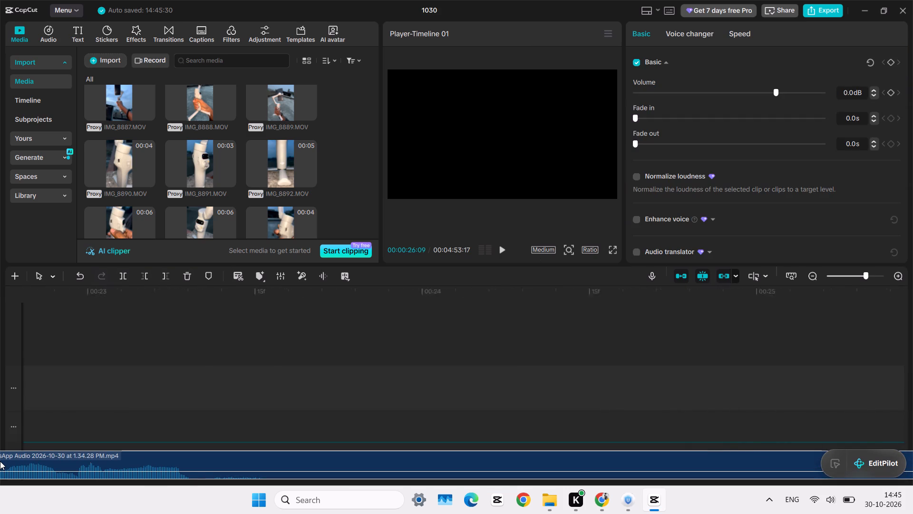
{"action": "left_click_drag", "start_coordinate": [0, 461], "coordinate": [598, 417]}
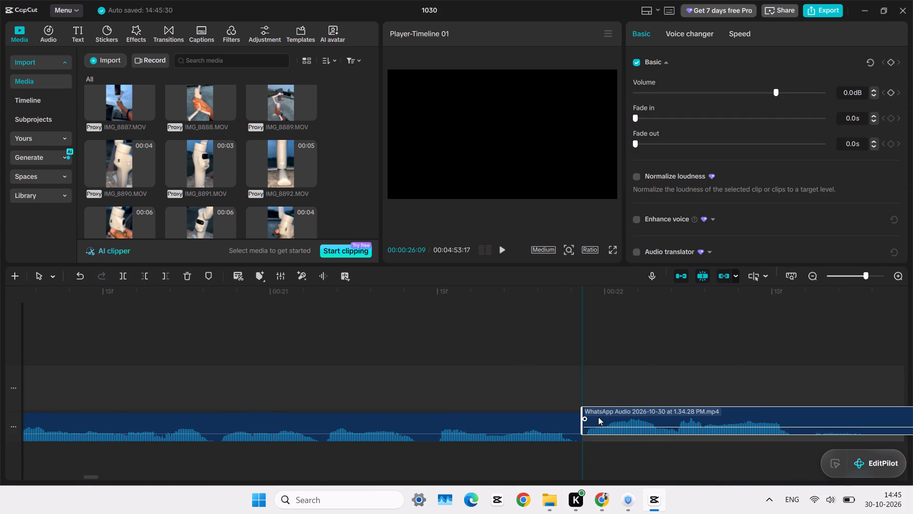
{"action": "left_click_drag", "start_coordinate": [598, 417], "coordinate": [599, 417]}
Listen across the new join at 00:21:28, replaying from the preceding phrase, to check how the added take follows it.
{"action": "left_click", "coordinate": [444, 355]}
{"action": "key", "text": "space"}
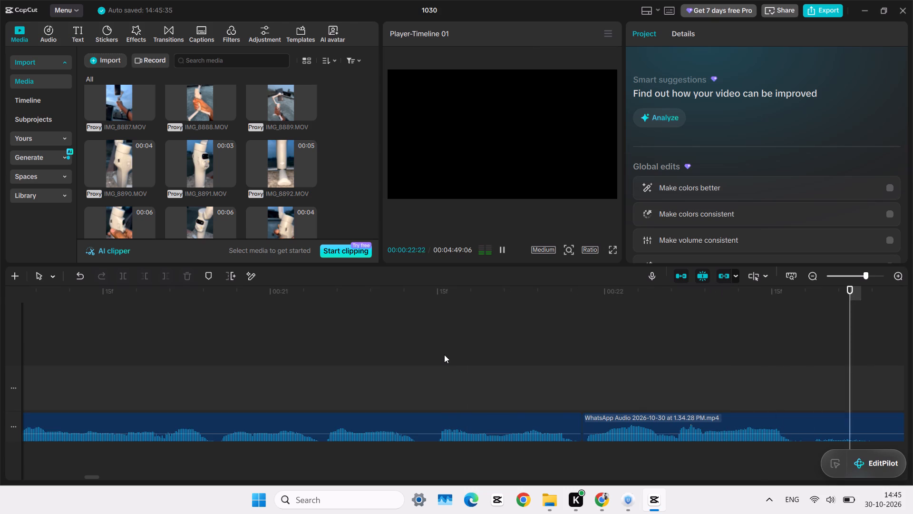
{"action": "left_click", "coordinate": [392, 395]}
{"action": "scroll", "coordinate": [392, 395], "scroll_direction": "down", "scroll_amount": 14, "text": "ctrl"}
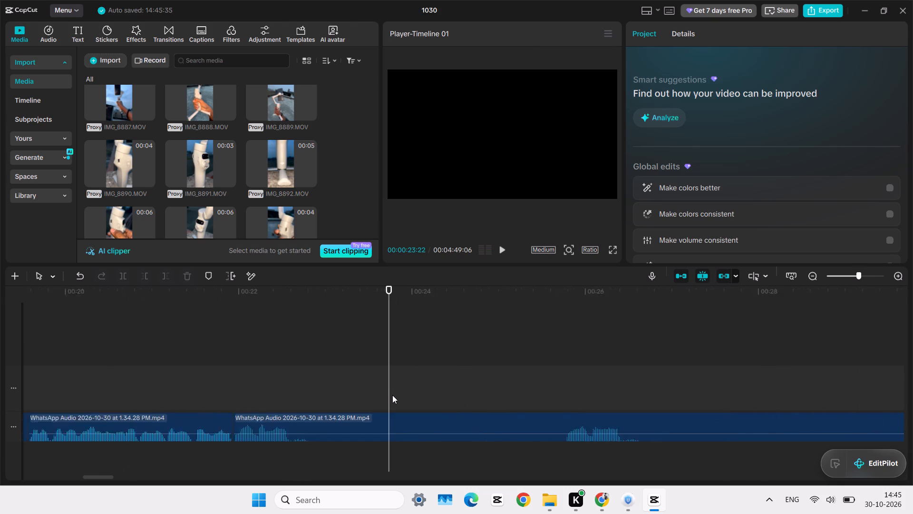
{"action": "scroll", "coordinate": [392, 395], "scroll_direction": "down", "scroll_amount": 2, "text": "ctrl"}
{"action": "scroll", "coordinate": [392, 395], "scroll_direction": "right", "scroll_amount": 1}
{"action": "left_click", "coordinate": [309, 385]}
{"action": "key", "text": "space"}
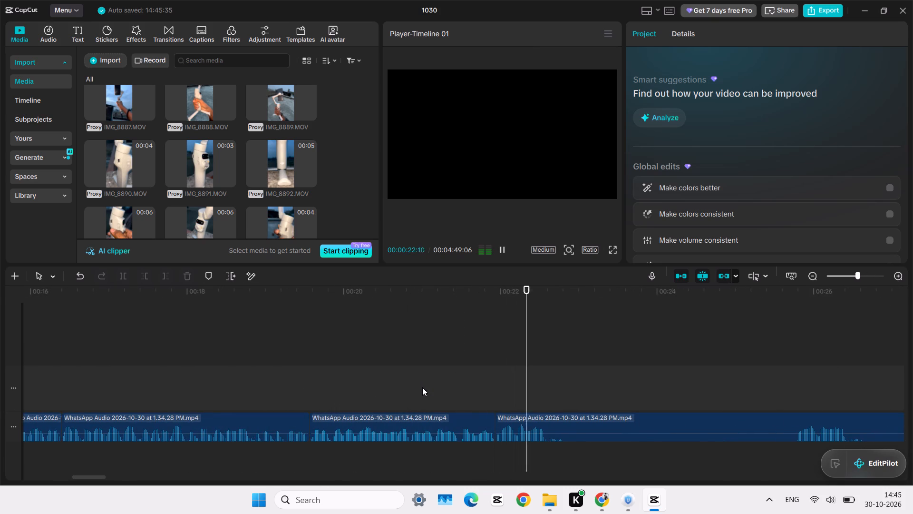
Play back the joined takes leading into the join just before 00:22 to check the transition.
{"action": "left_click", "coordinate": [397, 385]}
{"action": "key", "text": "space"}
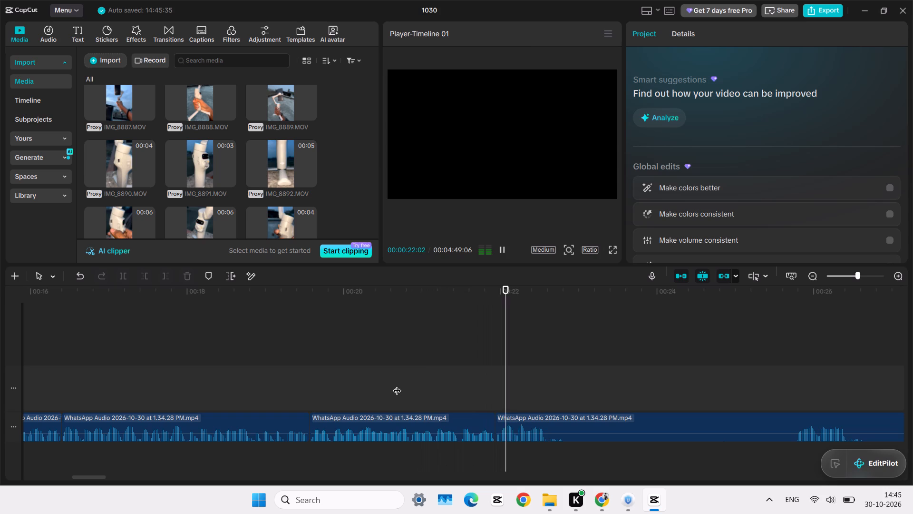
{"action": "left_click", "coordinate": [515, 399]}
Move the remaining recording about seven frames later, to 00:22:05, leaving a gap after the take that ends just before 00:22.
{"action": "scroll", "coordinate": [515, 399], "scroll_direction": "up", "scroll_amount": 3, "text": "ctrl"}
{"action": "scroll", "coordinate": [515, 399], "scroll_direction": "right", "scroll_amount": 4}
{"action": "scroll", "coordinate": [515, 399], "scroll_direction": "up", "scroll_amount": 1, "text": "ctrl"}
{"action": "scroll", "coordinate": [515, 399], "scroll_direction": "right", "scroll_amount": 1, "text": "ctrl"}
{"action": "scroll", "coordinate": [515, 399], "scroll_direction": "up", "scroll_amount": 1, "text": "ctrl"}
{"action": "scroll", "coordinate": [515, 399], "scroll_direction": "right", "scroll_amount": 1, "text": "ctrl"}
{"action": "scroll", "coordinate": [515, 399], "scroll_direction": "up", "scroll_amount": 1, "text": "ctrl"}
{"action": "scroll", "coordinate": [515, 399], "scroll_direction": "right", "scroll_amount": 1, "text": "ctrl"}
{"action": "scroll", "coordinate": [515, 399], "scroll_direction": "up", "scroll_amount": 1, "text": "ctrl"}
{"action": "scroll", "coordinate": [515, 399], "scroll_direction": "right", "scroll_amount": 1, "text": "ctrl"}
{"action": "scroll", "coordinate": [515, 399], "scroll_direction": "up", "scroll_amount": 1, "text": "ctrl"}
{"action": "scroll", "coordinate": [515, 399], "scroll_direction": "right", "scroll_amount": 1, "text": "ctrl"}
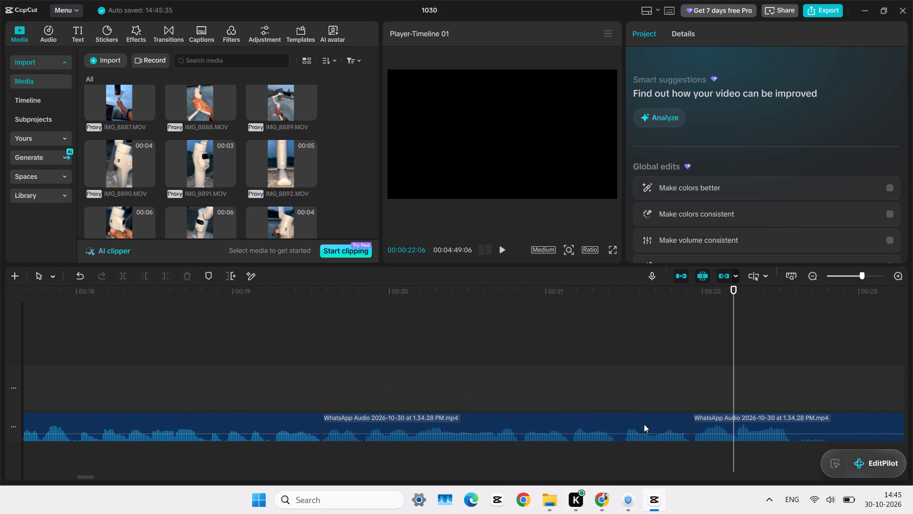
{"action": "scroll", "coordinate": [710, 438], "scroll_direction": "left", "scroll_amount": 1}
{"action": "left_click_drag", "start_coordinate": [613, 423], "coordinate": [651, 432]}
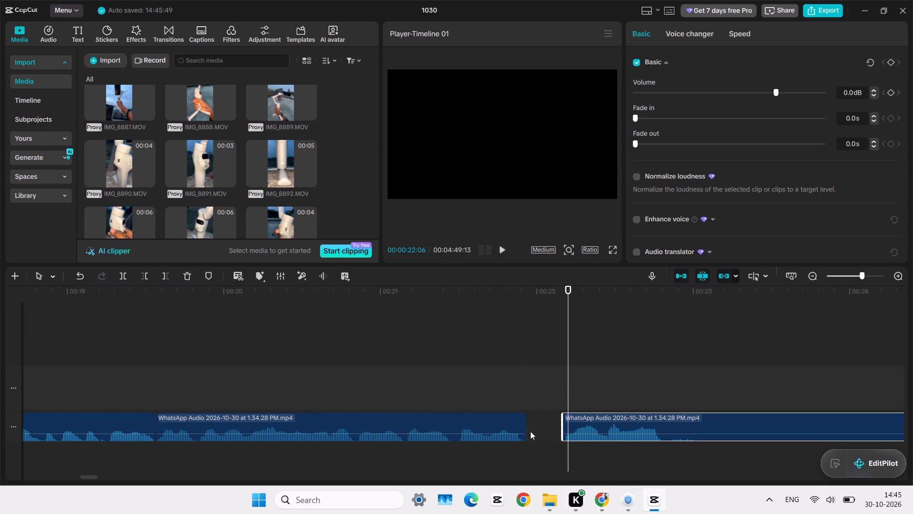
Extend the end of the take before the gap to about 00:22:03, playing it back to check its ending.
{"action": "left_click", "coordinate": [524, 431]}
{"action": "left_click", "coordinate": [526, 432]}
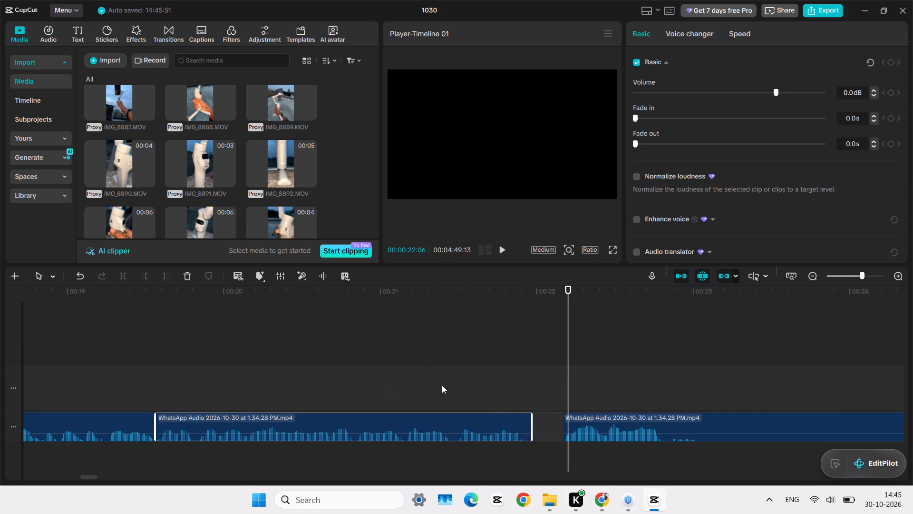
{"action": "left_click", "coordinate": [441, 385]}
{"action": "key", "text": "space"}
{"action": "left_click", "coordinate": [497, 438]}
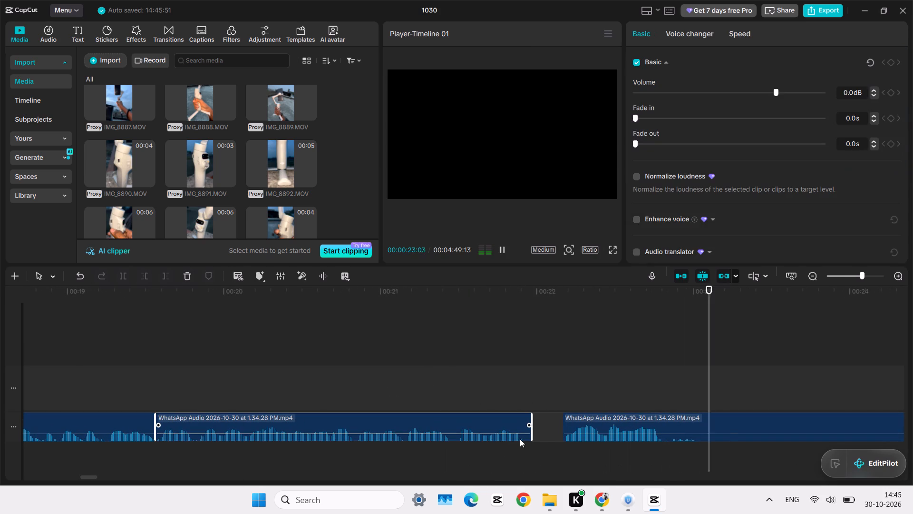
{"action": "left_click", "coordinate": [531, 436]}
{"action": "left_click", "coordinate": [532, 436]}
{"action": "left_click_drag", "start_coordinate": [532, 436], "coordinate": [542, 439]}
{"action": "left_click", "coordinate": [527, 434]}
{"action": "left_click_drag", "start_coordinate": [531, 434], "coordinate": [549, 436]}
{"action": "left_click", "coordinate": [411, 374]}
{"action": "key", "text": "space"}
{"action": "key", "text": "space"}
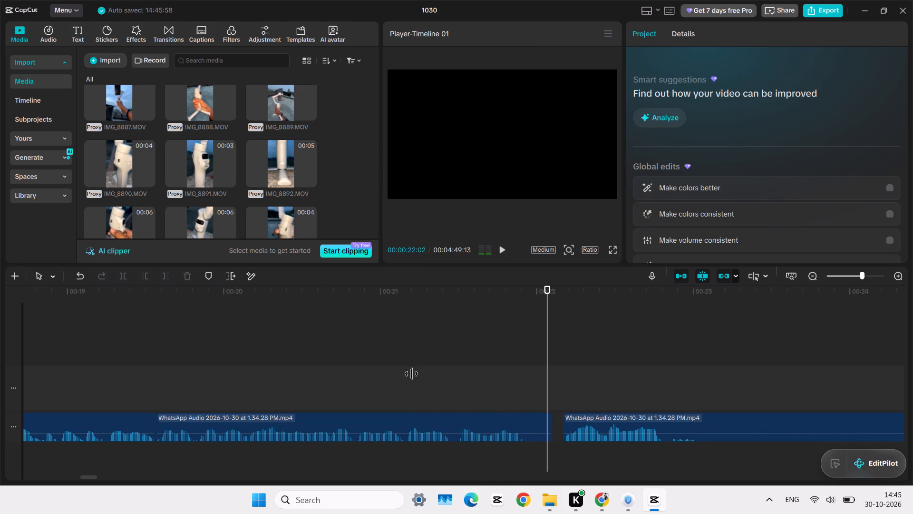
Trim the end of the extended take back to about 00:22:01.
{"action": "left_click", "coordinate": [541, 425]}
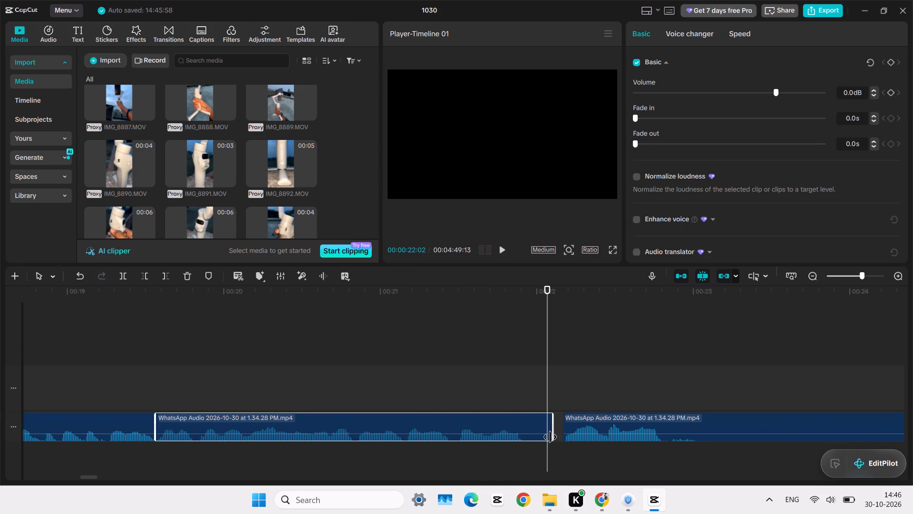
{"action": "left_click_drag", "start_coordinate": [551, 436], "coordinate": [542, 439]}
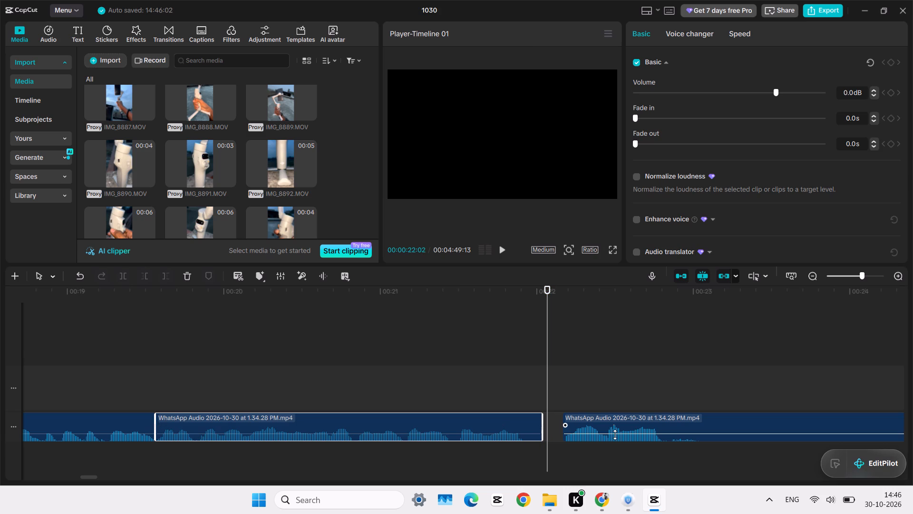
Move the remaining recording back to about 00:22:01 so it joins directly onto the end of the previous take.
{"action": "left_click", "coordinate": [615, 434]}
{"action": "left_click_drag", "start_coordinate": [616, 428], "coordinate": [605, 430]}
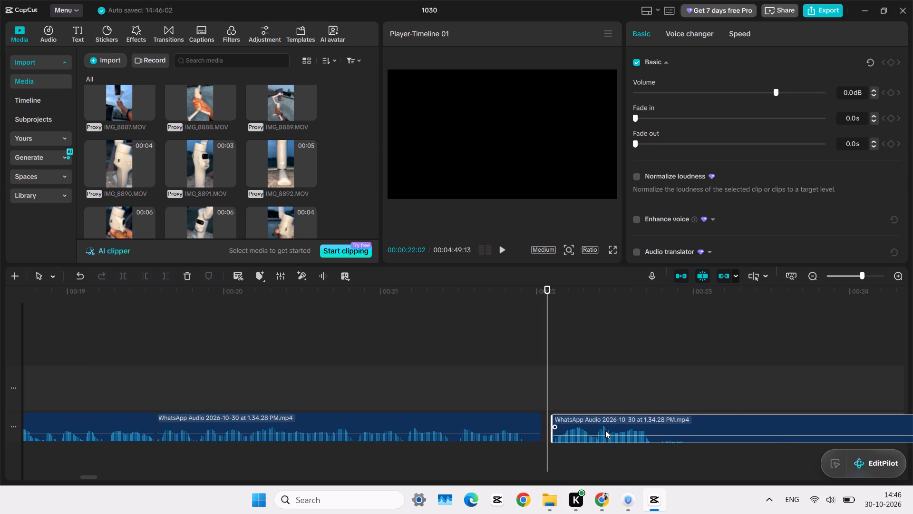
{"action": "left_click_drag", "start_coordinate": [605, 430], "coordinate": [596, 429]}
Play back the join near 00:22 and trim the end of the earlier take back to 00:21:27.
{"action": "left_click", "coordinate": [401, 347]}
{"action": "key", "text": "space"}
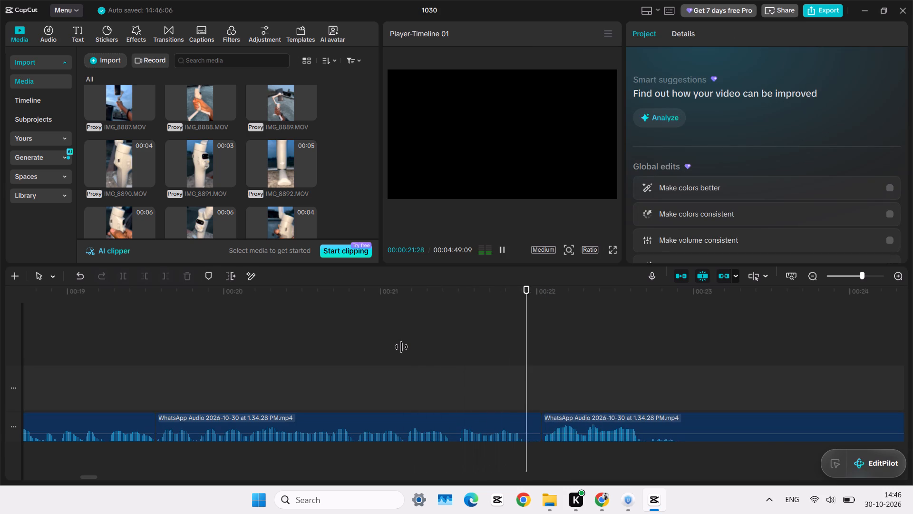
{"action": "left_click", "coordinate": [539, 384]}
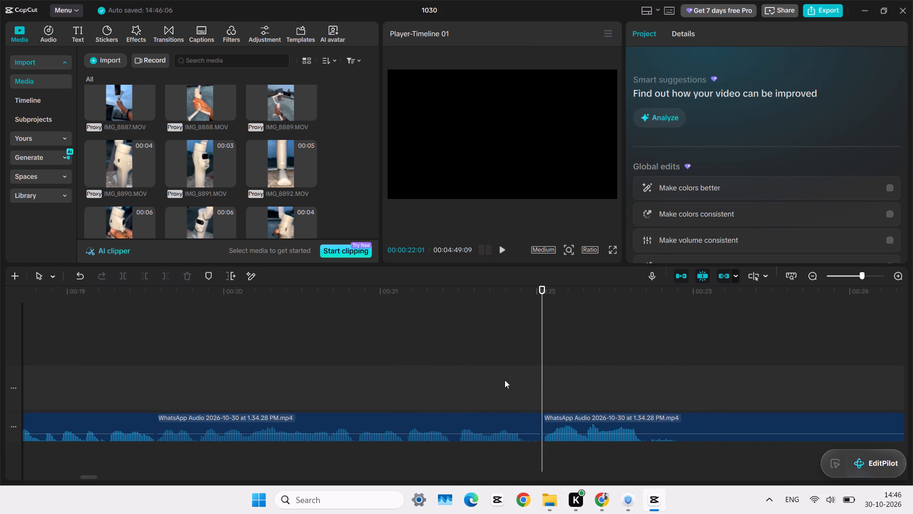
{"action": "left_click", "coordinate": [422, 384]}
{"action": "key", "text": "space"}
{"action": "key", "text": "space"}
{"action": "scroll", "coordinate": [422, 384], "scroll_direction": "up", "scroll_amount": 4, "text": "ctrl"}
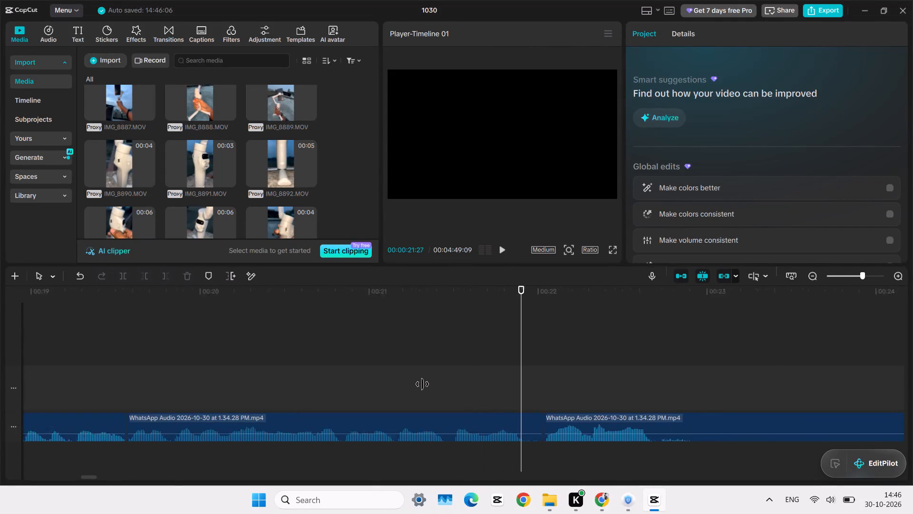
{"action": "scroll", "coordinate": [422, 384], "scroll_direction": "up", "scroll_amount": 18, "text": "ctrl"}
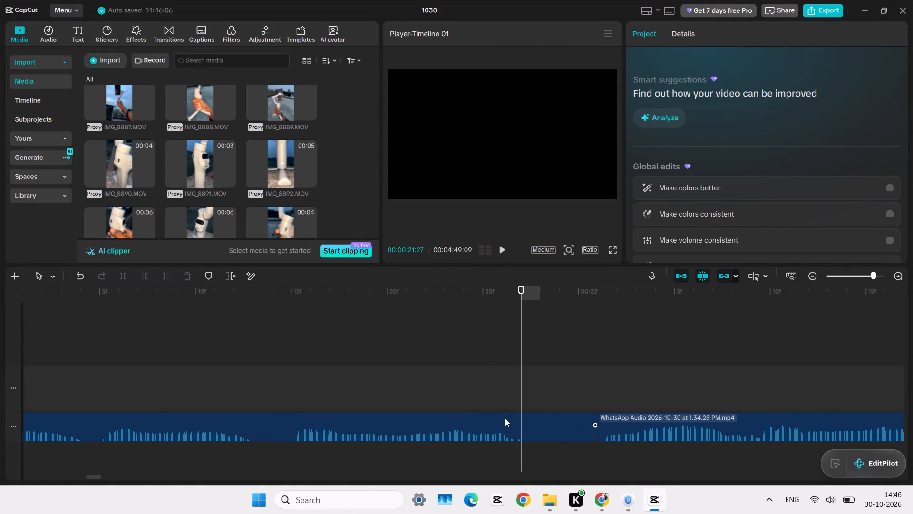
{"action": "left_click", "coordinate": [505, 418]}
{"action": "key", "text": "w"}
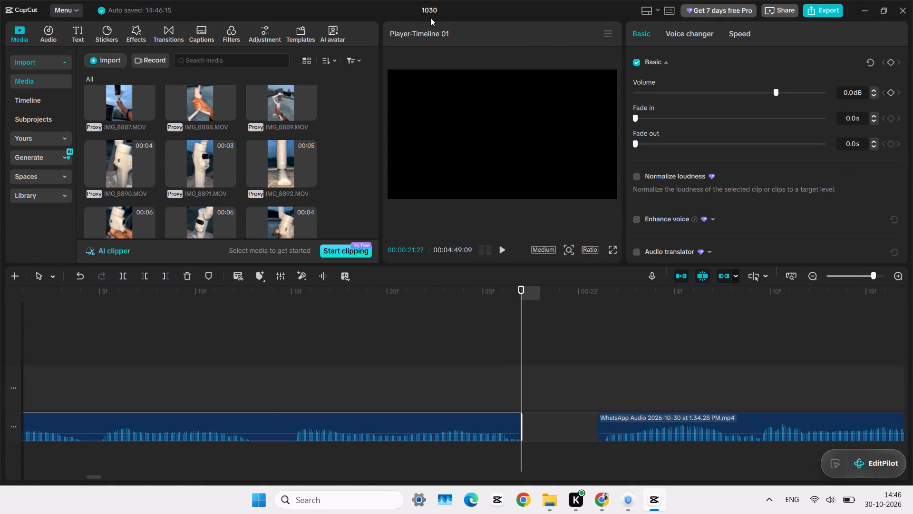
Move the remaining recording earlier to 00:21:27 so it joins directly onto the trimmed take, and play back the join.
{"action": "left_click_drag", "start_coordinate": [615, 428], "coordinate": [553, 432]}
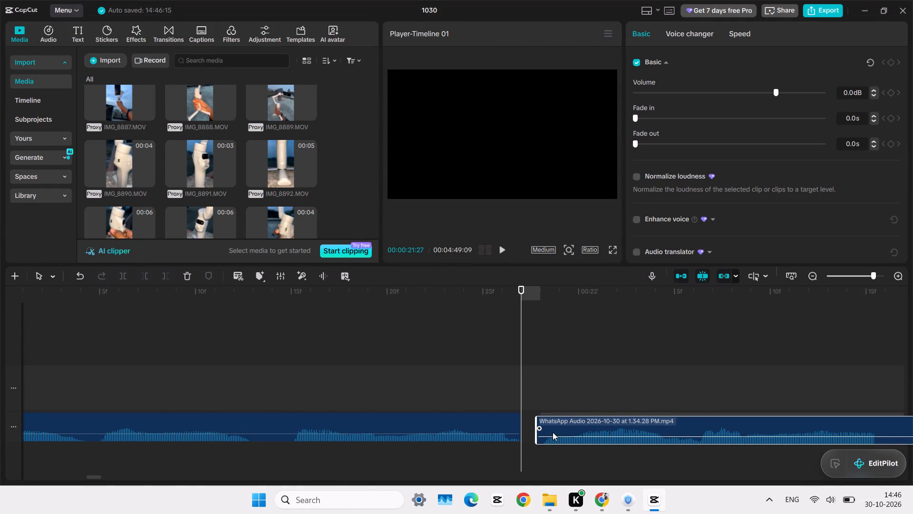
{"action": "left_click_drag", "start_coordinate": [553, 432], "coordinate": [543, 434]}
{"action": "left_click", "coordinate": [415, 392]}
{"action": "key", "text": "space"}
{"action": "left_click", "coordinate": [236, 393]}
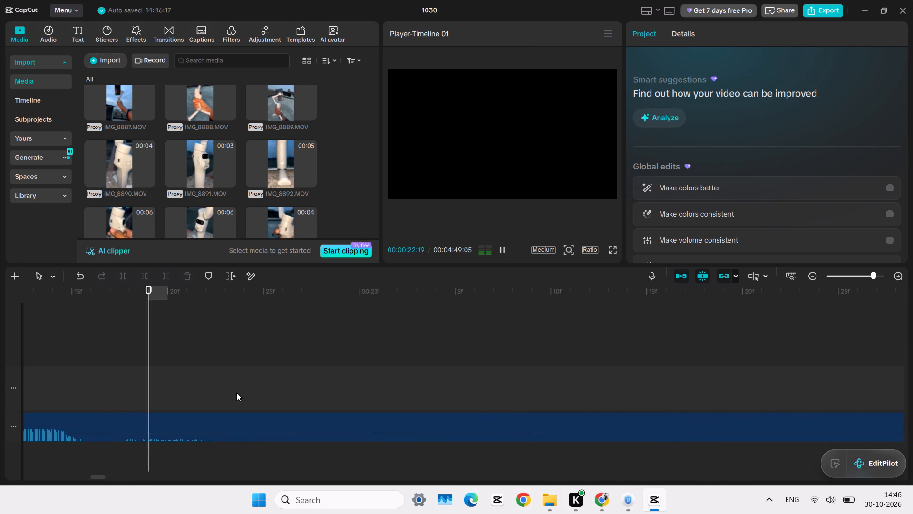
Play back the joined takes leading up to about 00:22 to check the latest join.
{"action": "scroll", "coordinate": [236, 393], "scroll_direction": "down", "scroll_amount": 15, "text": "ctrl"}
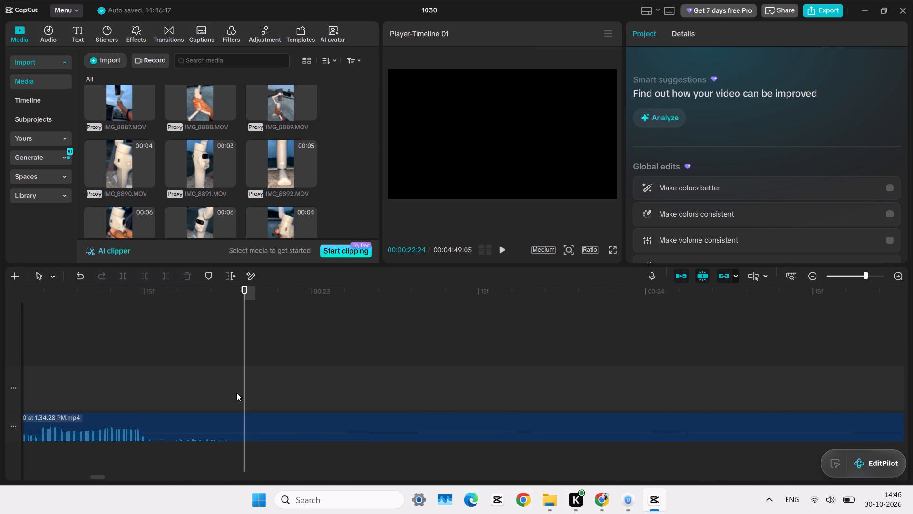
{"action": "scroll", "coordinate": [236, 393], "scroll_direction": "down", "scroll_amount": 13, "text": "ctrl"}
{"action": "left_click", "coordinate": [94, 389]}
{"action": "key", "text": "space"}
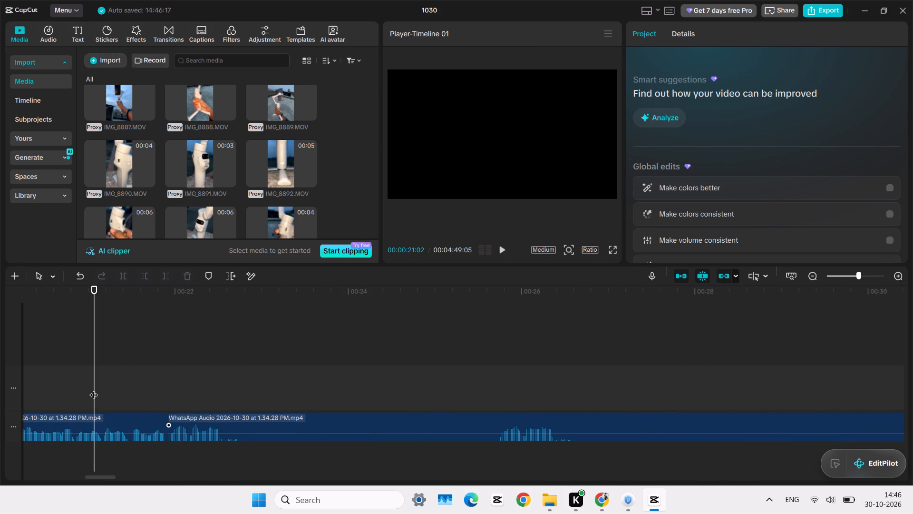
{"action": "scroll", "coordinate": [94, 389], "scroll_direction": "down", "scroll_amount": 5, "text": "ctrl"}
{"action": "scroll", "coordinate": [94, 389], "scroll_direction": "right", "scroll_amount": 1}
{"action": "left_click", "coordinate": [354, 389]}
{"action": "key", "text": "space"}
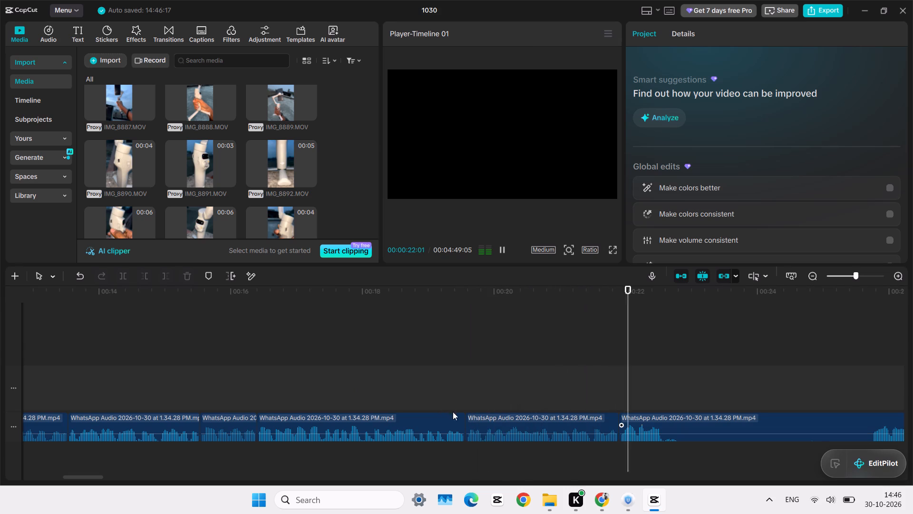
Find the end of the phrase just after the 00:22 join and split the remaining recording at 00:22:17.
{"action": "left_click", "coordinate": [608, 394]}
{"action": "scroll", "coordinate": [608, 394], "scroll_direction": "up", "scroll_amount": 10, "text": "ctrl"}
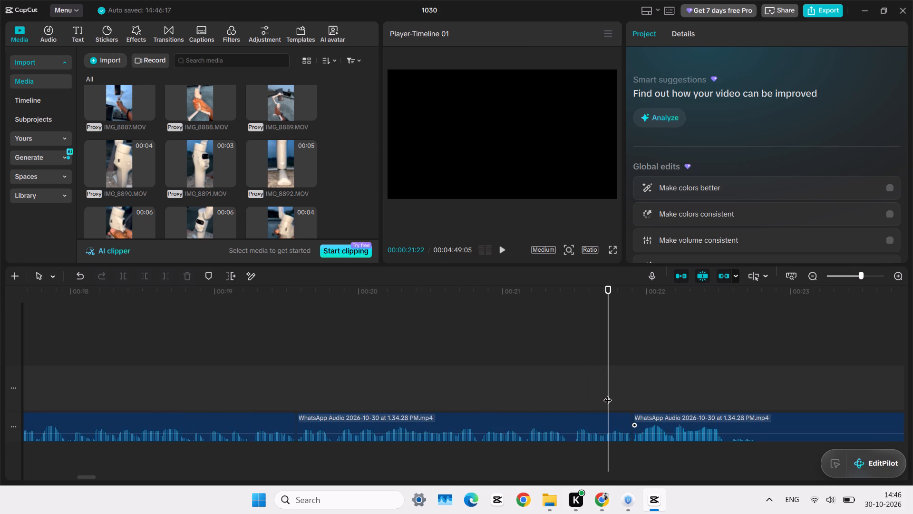
{"action": "scroll", "coordinate": [706, 403], "scroll_direction": "left", "scroll_amount": 1}
{"action": "left_click", "coordinate": [444, 381]}
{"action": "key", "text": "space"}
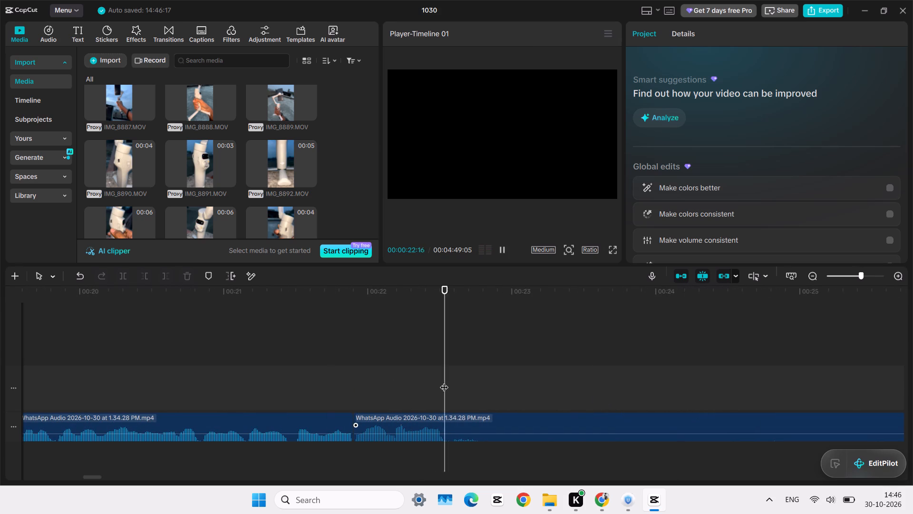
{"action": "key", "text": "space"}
{"action": "left_click", "coordinate": [444, 381]}
{"action": "left_click", "coordinate": [449, 382]}
{"action": "left_click", "coordinate": [450, 414]}
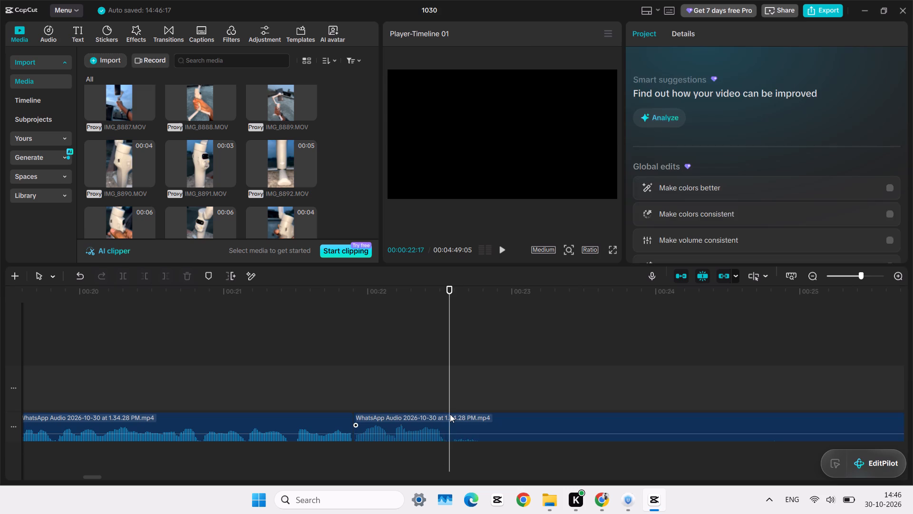
{"action": "key", "text": "ctrl+b"}
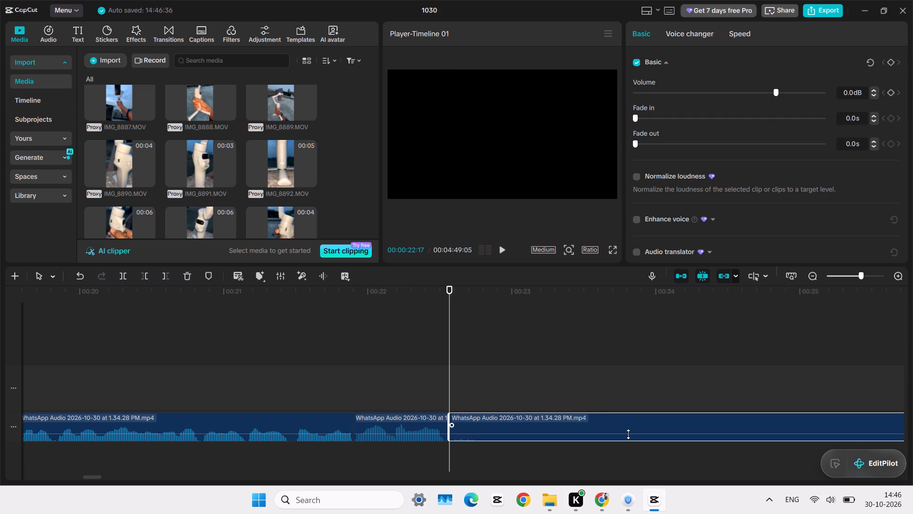
Listen through the following phrases and trim the start of the remaining recording to 00:35:21, just before the next usable phrase.
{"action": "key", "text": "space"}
{"action": "scroll", "coordinate": [628, 434], "scroll_direction": "left", "scroll_amount": 3}
{"action": "left_click", "coordinate": [410, 375]}
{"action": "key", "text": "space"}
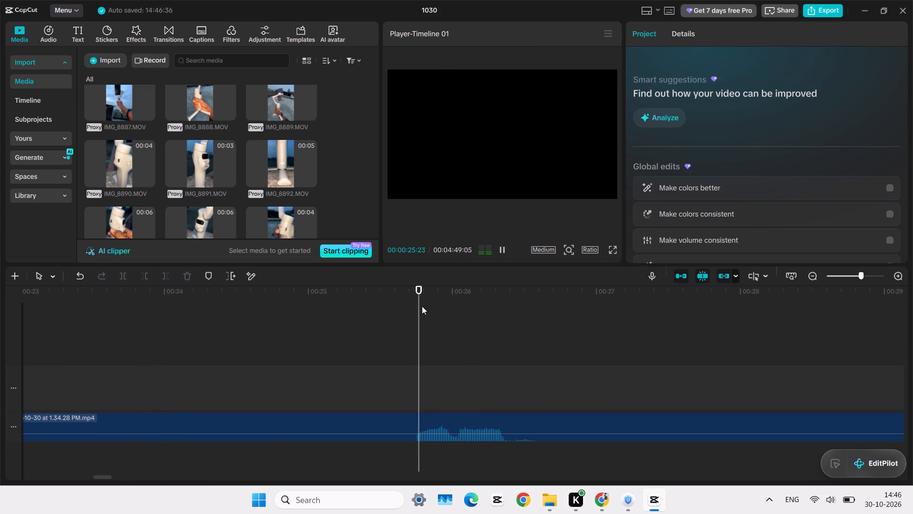
{"action": "scroll", "coordinate": [422, 306], "scroll_direction": "left", "scroll_amount": 1}
{"action": "scroll", "coordinate": [422, 306], "scroll_direction": "down", "scroll_amount": 14, "text": "ctrl"}
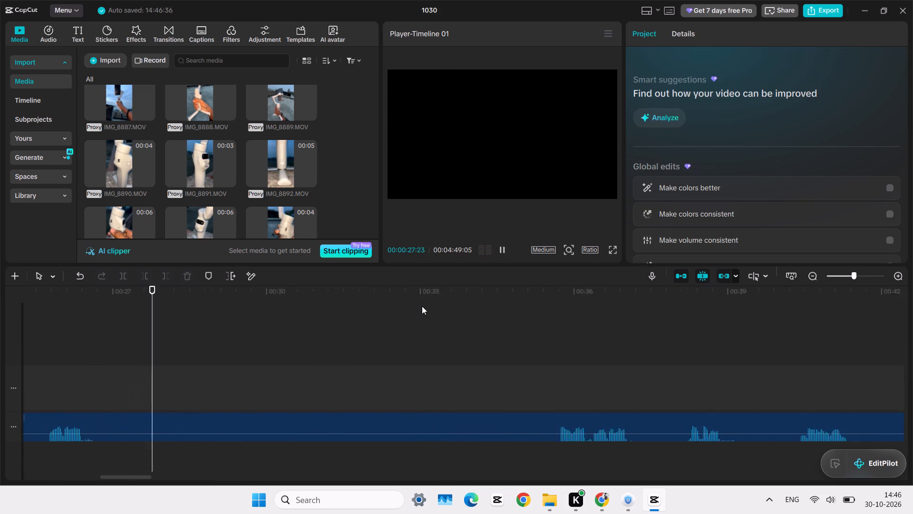
{"action": "scroll", "coordinate": [422, 306], "scroll_direction": "down", "scroll_amount": 3, "text": "ctrl"}
{"action": "left_click", "coordinate": [480, 387]}
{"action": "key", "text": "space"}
{"action": "scroll", "coordinate": [480, 387], "scroll_direction": "left", "scroll_amount": 1}
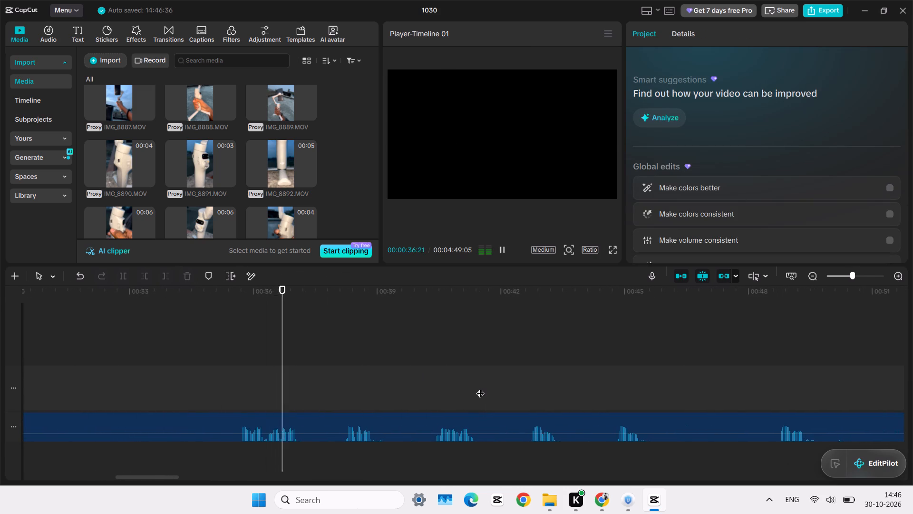
{"action": "left_click", "coordinate": [242, 398]}
{"action": "scroll", "coordinate": [242, 398], "scroll_direction": "up", "scroll_amount": 14, "text": "ctrl"}
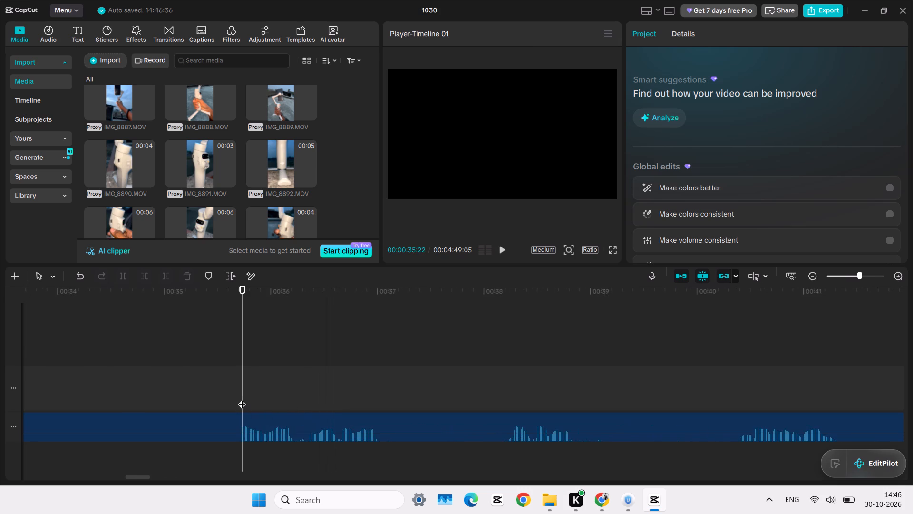
{"action": "scroll", "coordinate": [242, 398], "scroll_direction": "up", "scroll_amount": 9, "text": "ctrl"}
{"action": "left_click", "coordinate": [235, 393]}
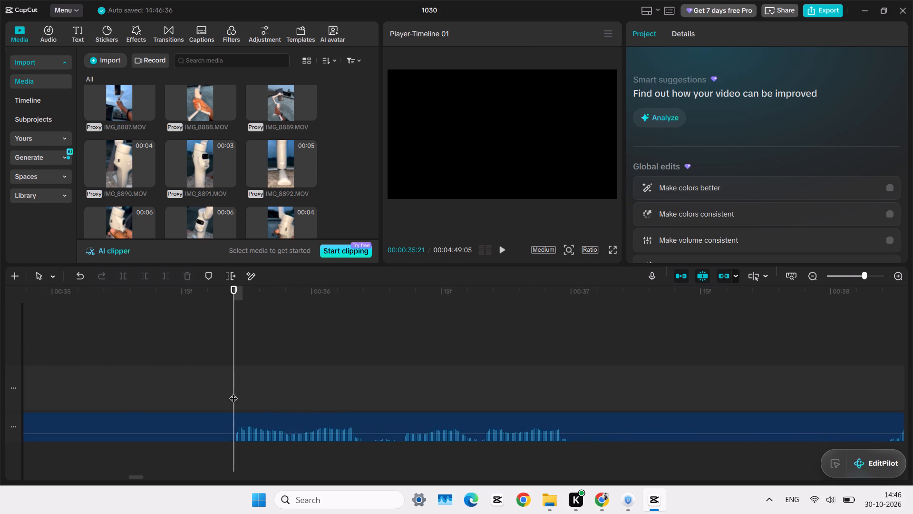
{"action": "left_click", "coordinate": [233, 392]}
{"action": "scroll", "coordinate": [233, 392], "scroll_direction": "up", "scroll_amount": 18, "text": "ctrl"}
{"action": "left_click", "coordinate": [233, 392]}
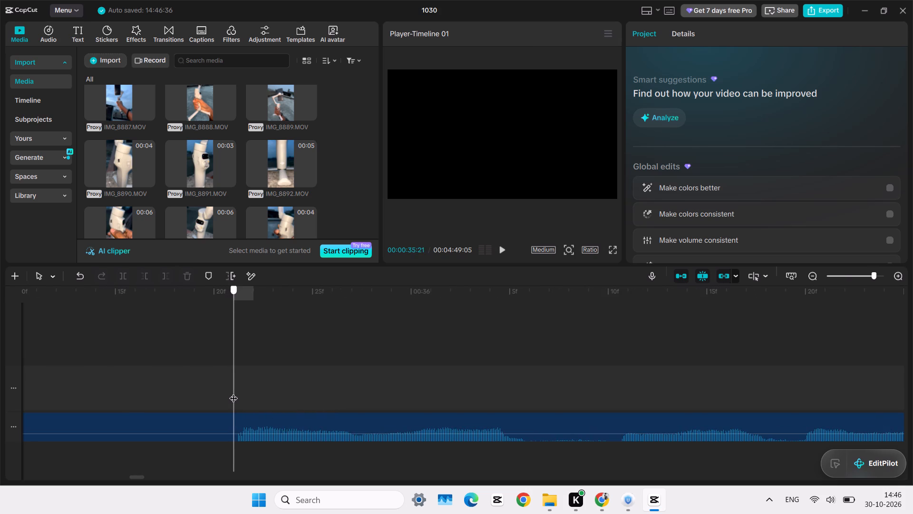
{"action": "left_click", "coordinate": [234, 389]}
{"action": "left_click", "coordinate": [261, 434]}
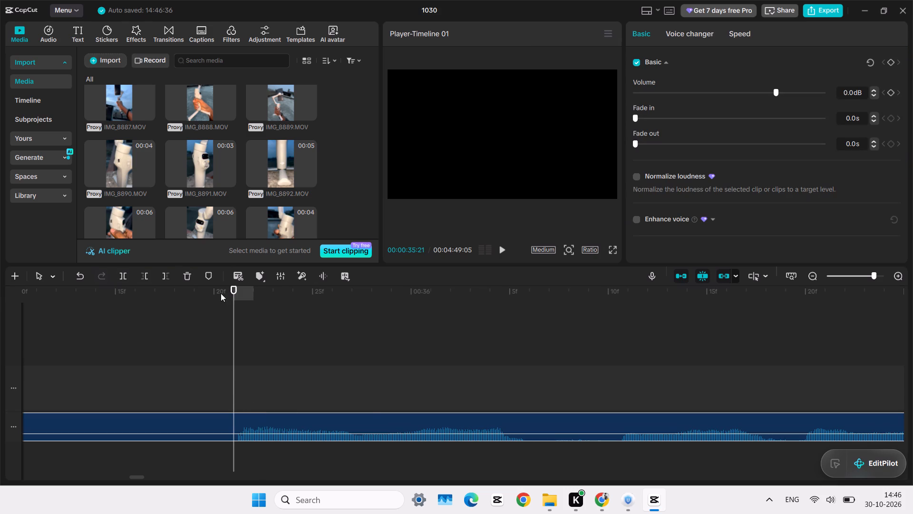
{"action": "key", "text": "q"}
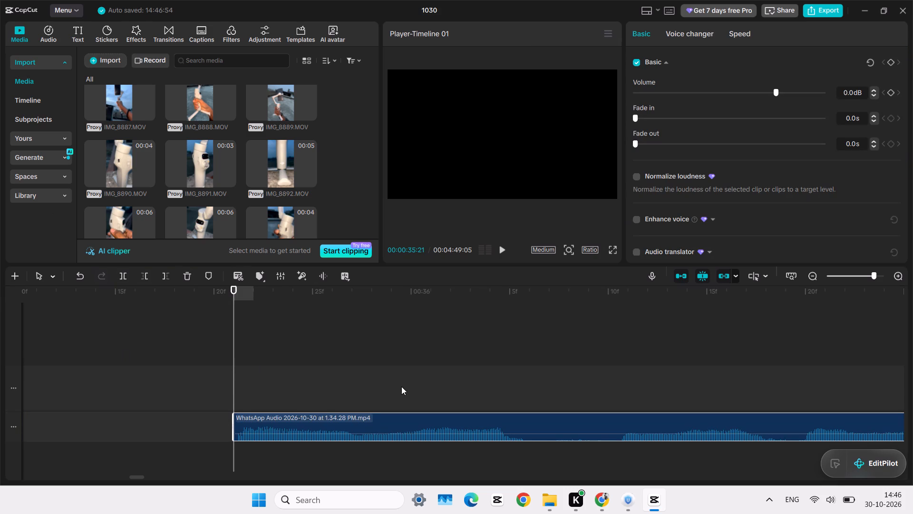
Move the trimmed remaining recording earlier to about 00:22:23, just after the short split phrase.
{"action": "scroll", "coordinate": [401, 387], "scroll_direction": "down", "scroll_amount": 4, "text": "ctrl"}
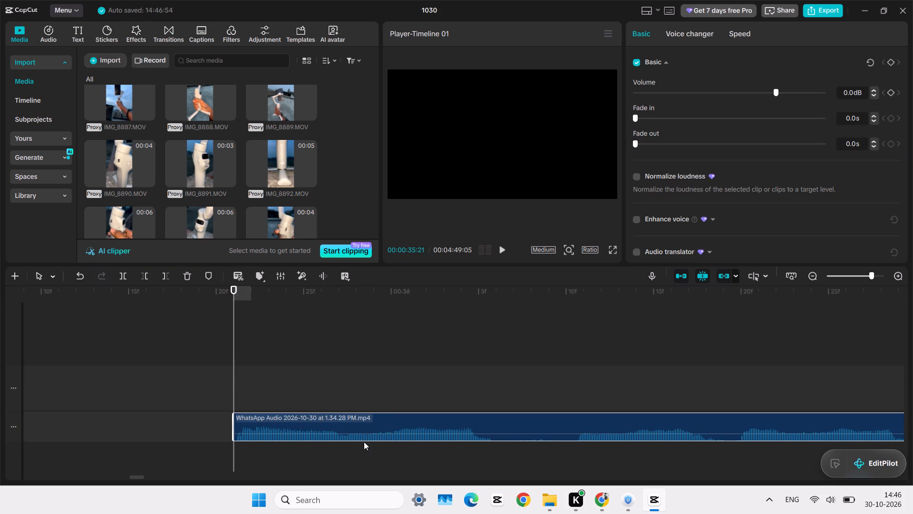
{"action": "left_click_drag", "start_coordinate": [375, 422], "coordinate": [0, 437]}
{"action": "scroll", "coordinate": [0, 449], "scroll_direction": "left", "scroll_amount": 1}
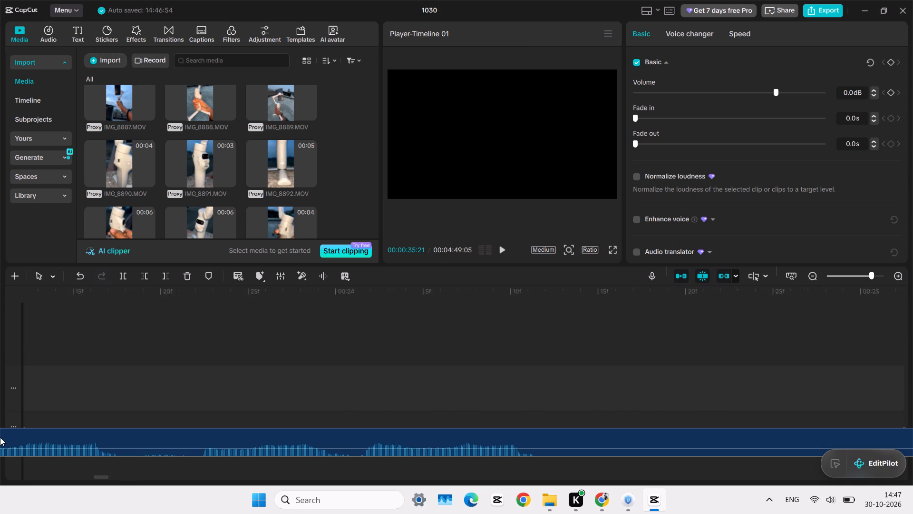
{"action": "left_click_drag", "start_coordinate": [0, 437], "coordinate": [572, 511]}
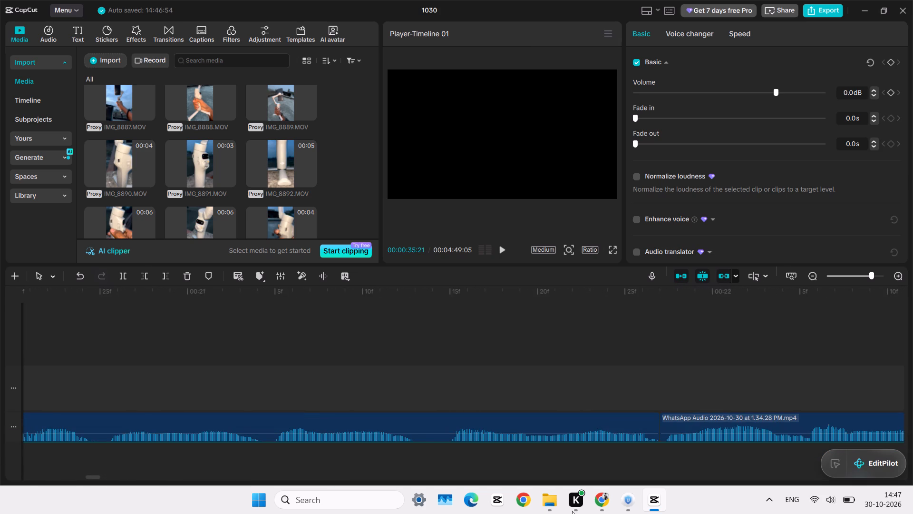
{"action": "left_click_drag", "start_coordinate": [572, 511], "coordinate": [578, 510]}
{"action": "left_click_drag", "start_coordinate": [578, 510], "coordinate": [843, 443]}
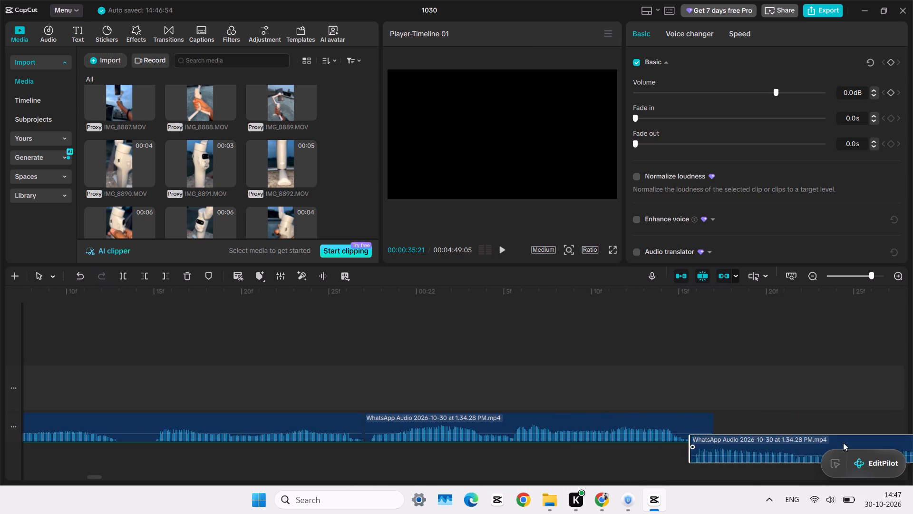
{"action": "left_click_drag", "start_coordinate": [843, 443], "coordinate": [893, 422]}
Play back the take before the short phrase and trim its end back to 00:21:14.
{"action": "left_click", "coordinate": [298, 365]}
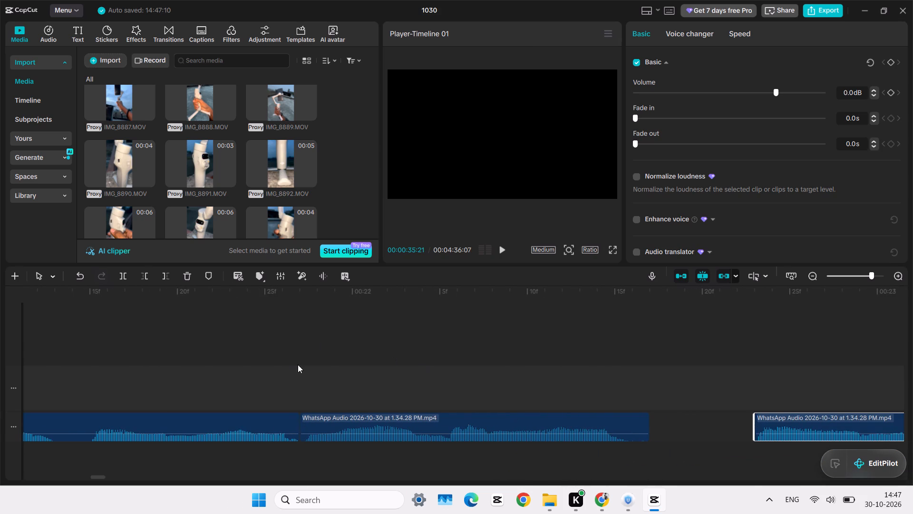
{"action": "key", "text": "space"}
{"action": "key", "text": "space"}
{"action": "left_click", "coordinate": [229, 383]}
{"action": "scroll", "coordinate": [229, 383], "scroll_direction": "right", "scroll_amount": 1}
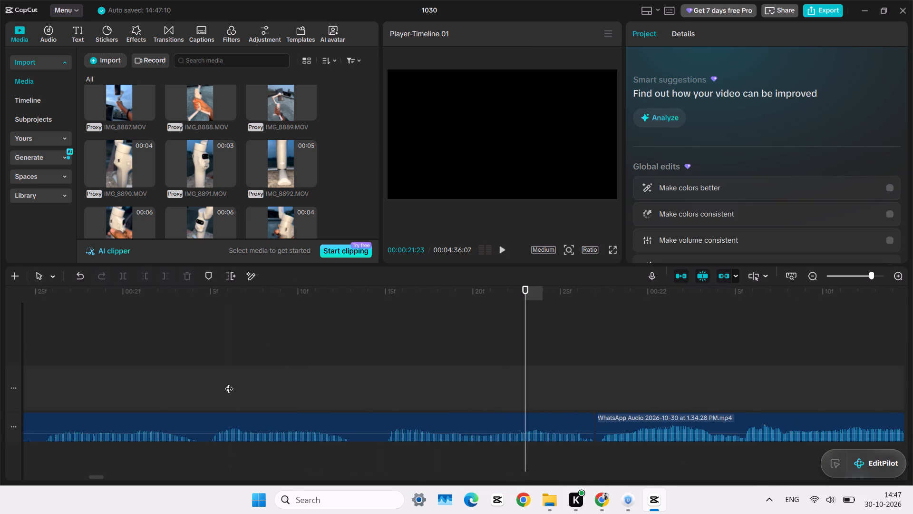
{"action": "scroll", "coordinate": [229, 383], "scroll_direction": "down", "scroll_amount": 5, "text": "ctrl"}
{"action": "scroll", "coordinate": [192, 391], "scroll_direction": "down", "scroll_amount": 13, "text": "ctrl"}
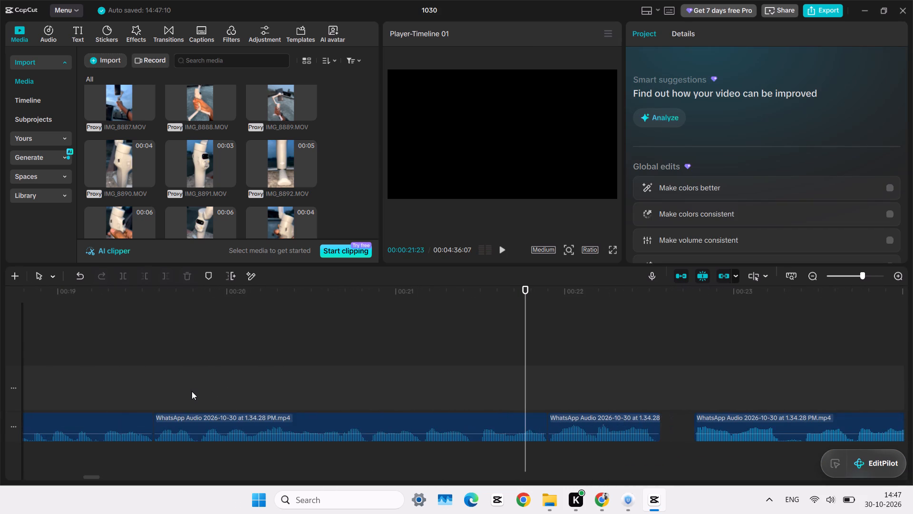
{"action": "left_click", "coordinate": [329, 406]}
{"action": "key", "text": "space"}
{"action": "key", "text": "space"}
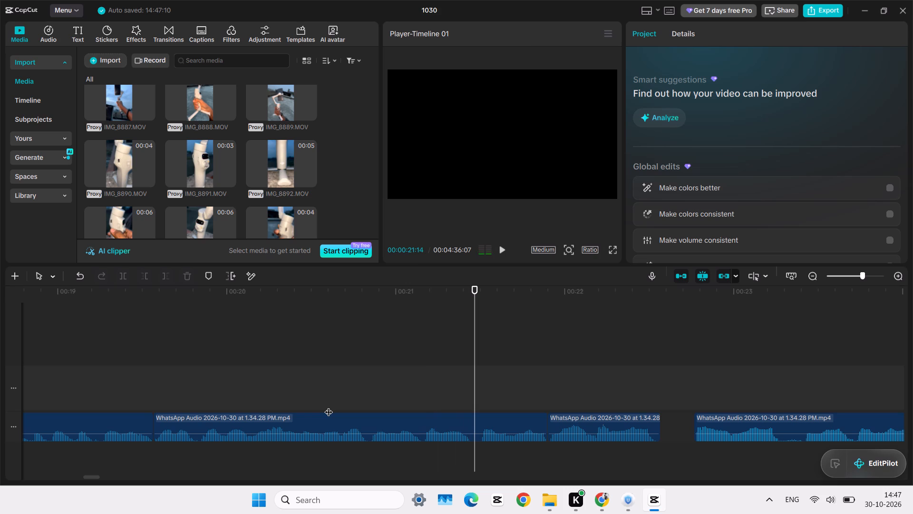
{"action": "left_click", "coordinate": [471, 392]}
{"action": "left_click", "coordinate": [472, 392]}
{"action": "left_click", "coordinate": [449, 439]}
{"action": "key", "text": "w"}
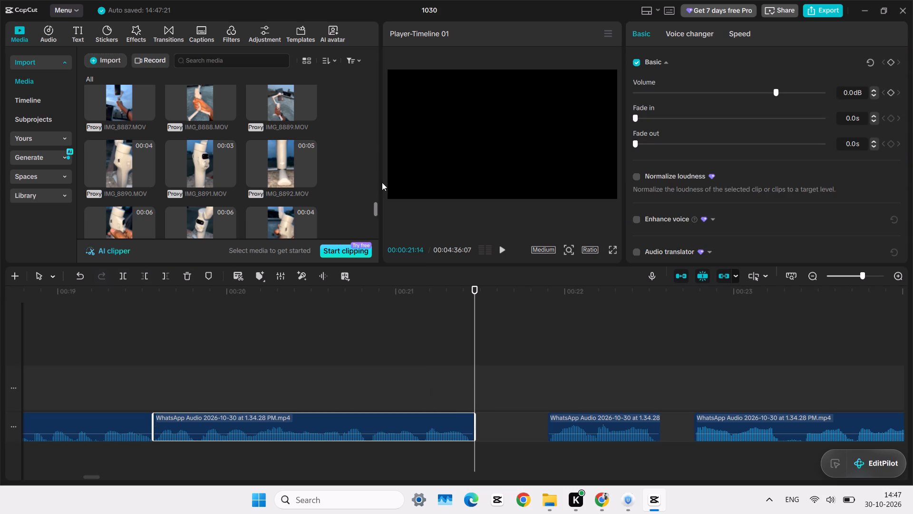
Delete the short phrase clip left standing alone around 00:22.
{"action": "left_click", "coordinate": [610, 438]}
{"action": "key", "text": "Delete"}
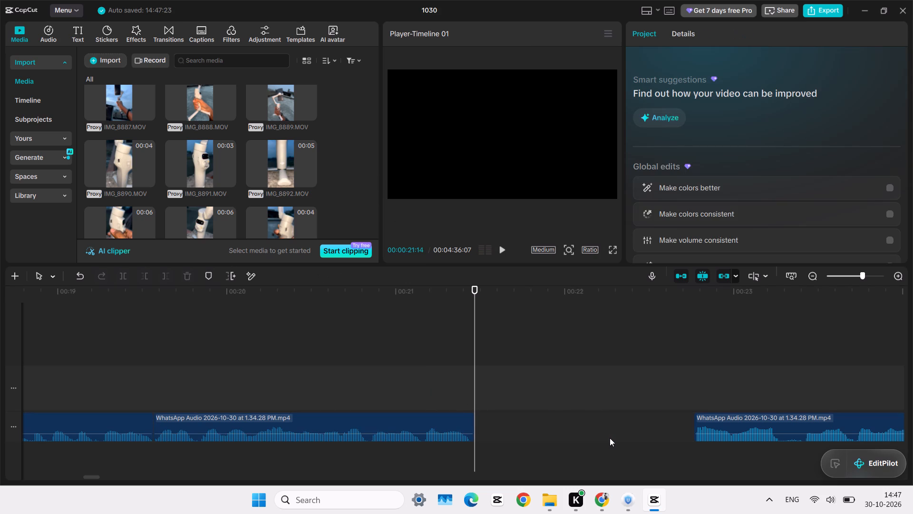
Move the remaining recording earlier to 00:21:14 so it joins directly onto the trimmed take, and play back the join.
{"action": "left_click_drag", "start_coordinate": [743, 426], "coordinate": [522, 432]}
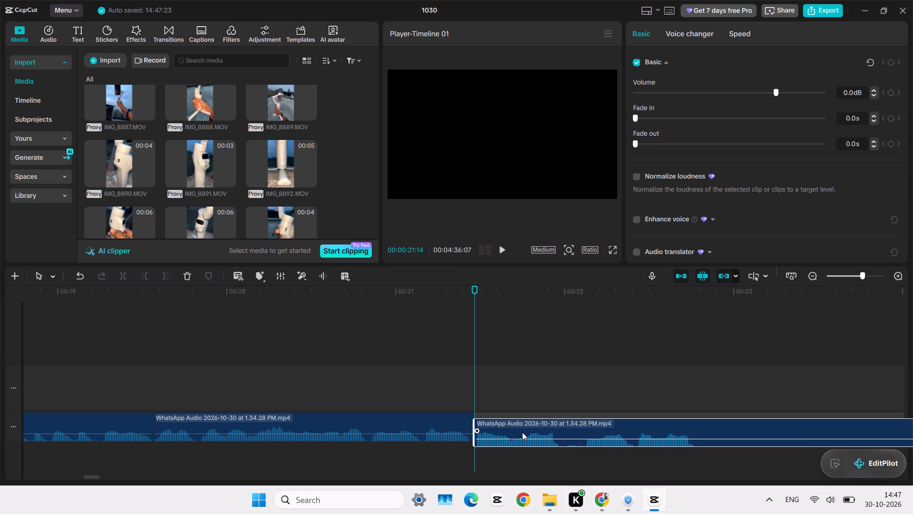
{"action": "left_click_drag", "start_coordinate": [522, 432], "coordinate": [521, 432]}
{"action": "left_click", "coordinate": [256, 354]}
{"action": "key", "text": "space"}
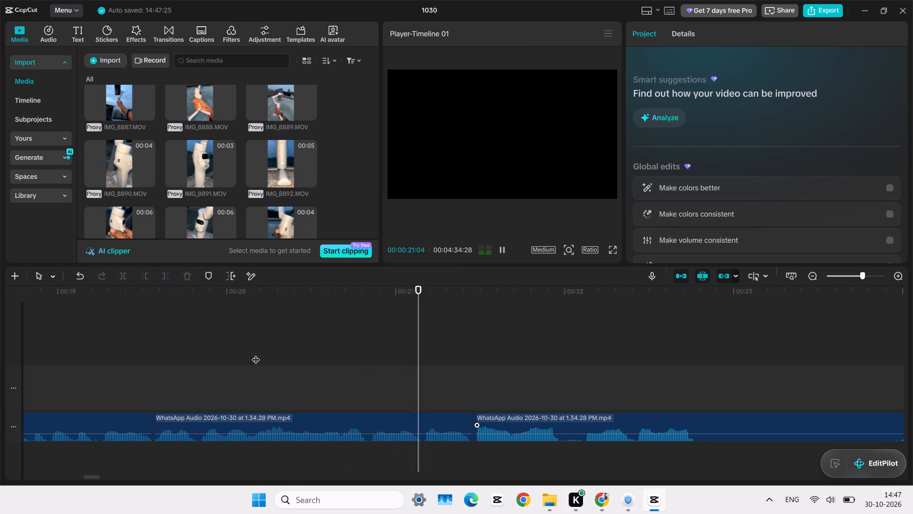
{"action": "left_click", "coordinate": [499, 370]}
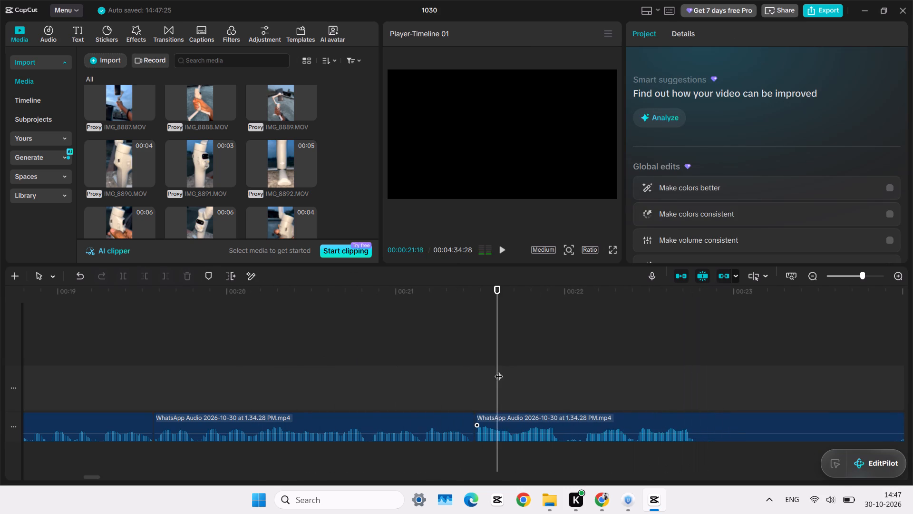
{"action": "left_click", "coordinate": [566, 393]}
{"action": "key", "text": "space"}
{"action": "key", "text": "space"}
{"action": "left_click", "coordinate": [566, 393]}
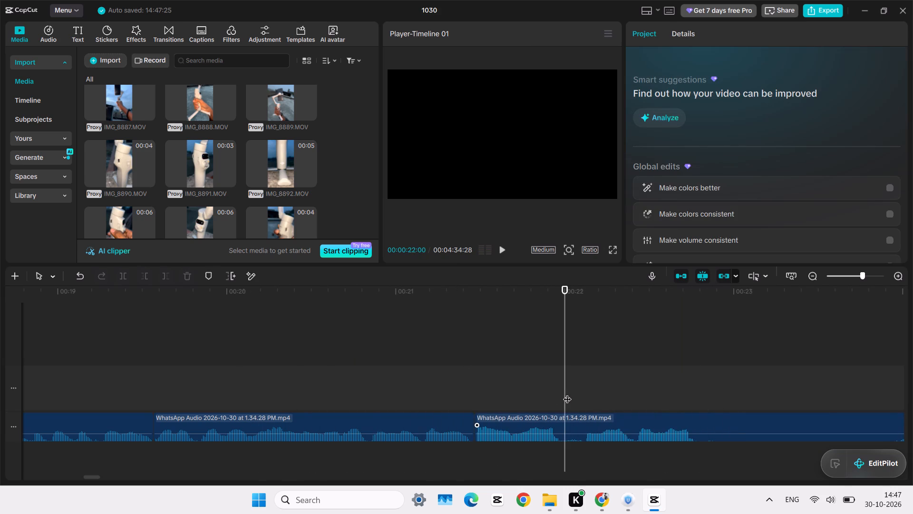
{"action": "left_click", "coordinate": [469, 374]}
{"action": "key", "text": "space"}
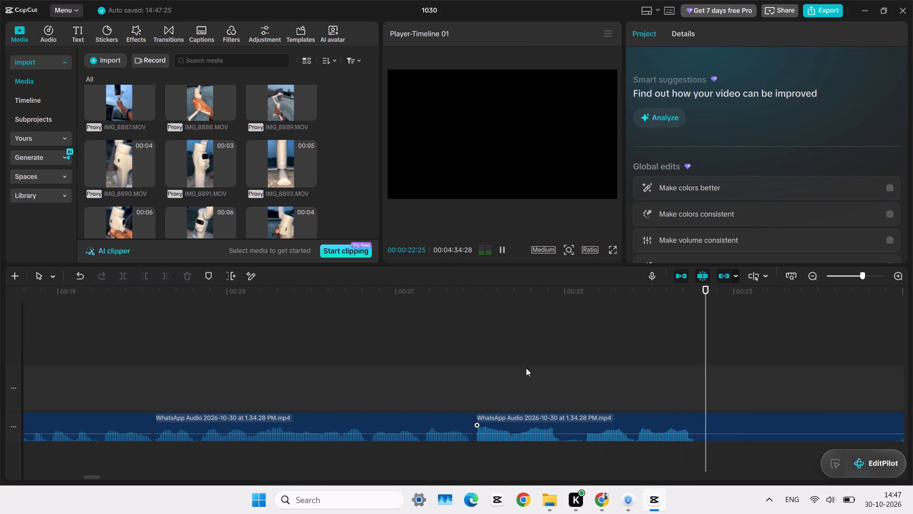
Find the end of the newly joined phrase and split the remaining recording there at 00:22:23.
{"action": "left_click", "coordinate": [526, 368]}
{"action": "scroll", "coordinate": [526, 368], "scroll_direction": "left", "scroll_amount": 1}
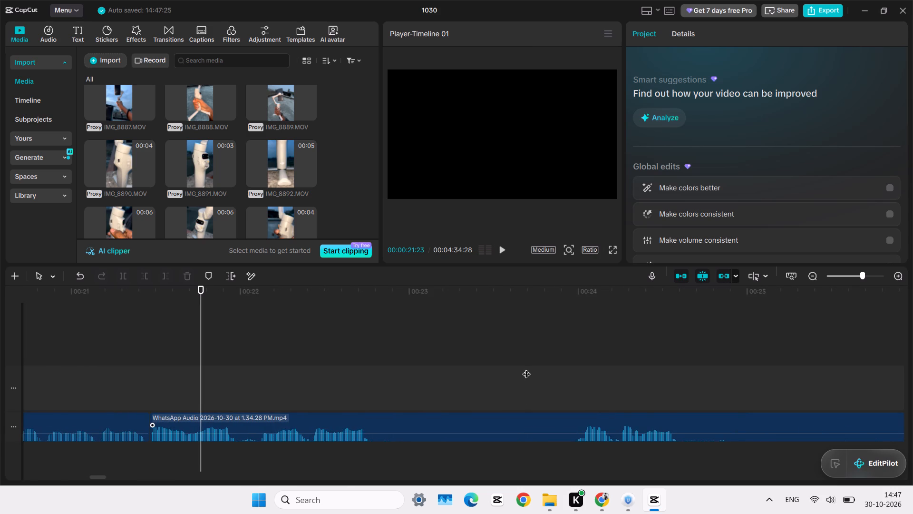
{"action": "left_click", "coordinate": [357, 354]}
{"action": "scroll", "coordinate": [357, 354], "scroll_direction": "up", "scroll_amount": 9, "text": "ctrl"}
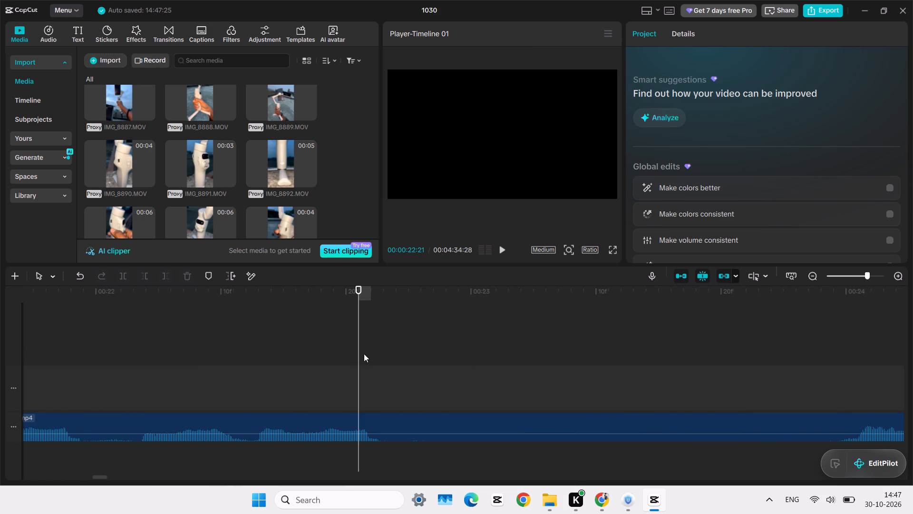
{"action": "left_click", "coordinate": [369, 353]}
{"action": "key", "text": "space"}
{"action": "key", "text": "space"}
{"action": "left_click", "coordinate": [369, 353]}
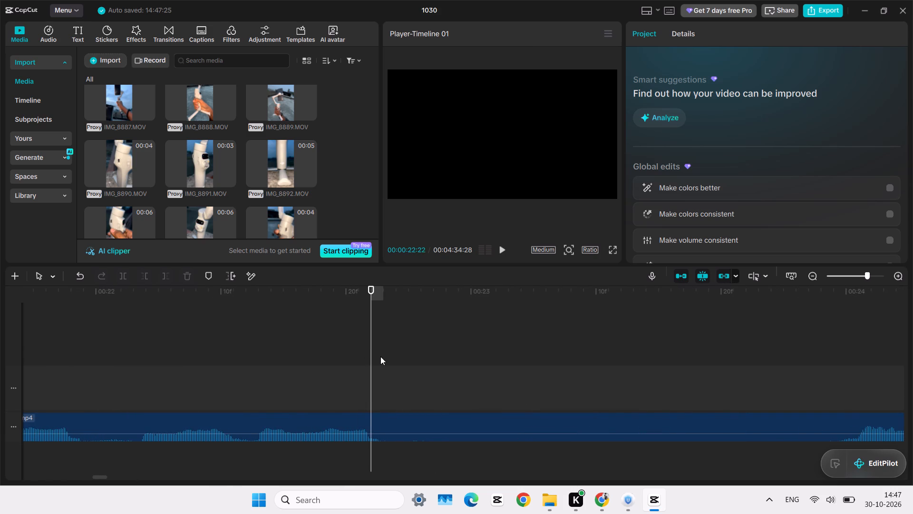
{"action": "left_click", "coordinate": [380, 356]}
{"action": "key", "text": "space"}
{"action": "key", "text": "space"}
{"action": "left_click", "coordinate": [380, 356]}
{"action": "left_click", "coordinate": [401, 429]}
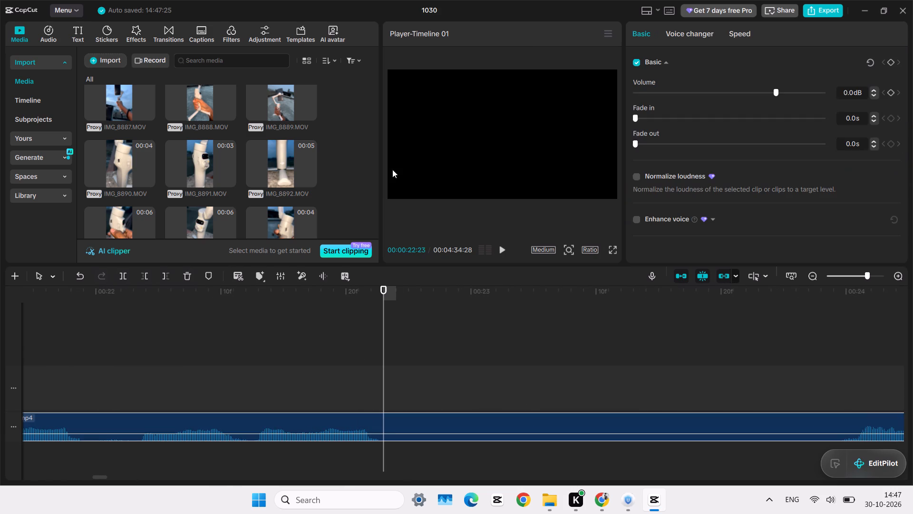
{"action": "key", "text": "ctrl+b"}
{"action": "left_click", "coordinate": [470, 353]}
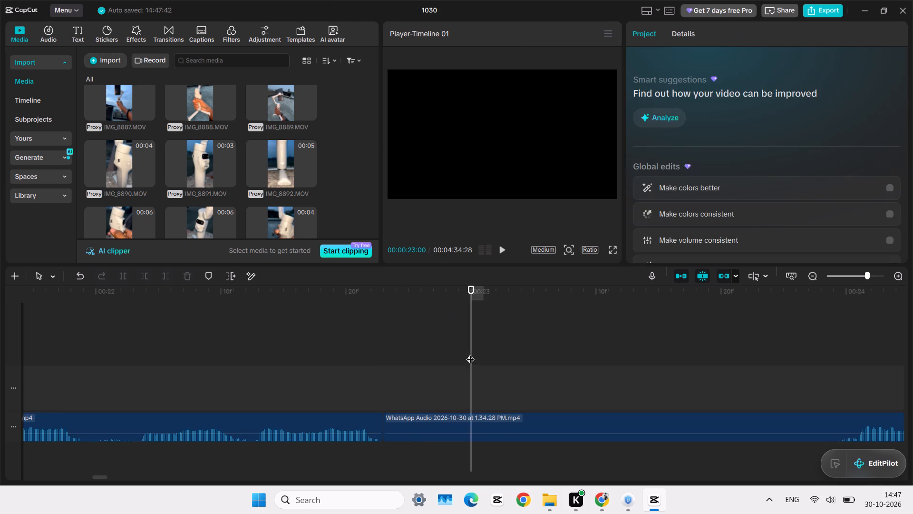
Play past the split, find where the next phrase starts, and trim the remaining recording's start to 00:24:00.
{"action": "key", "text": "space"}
{"action": "scroll", "coordinate": [470, 353], "scroll_direction": "left", "scroll_amount": 2}
{"action": "scroll", "coordinate": [470, 353], "scroll_direction": "down", "scroll_amount": 10, "text": "ctrl"}
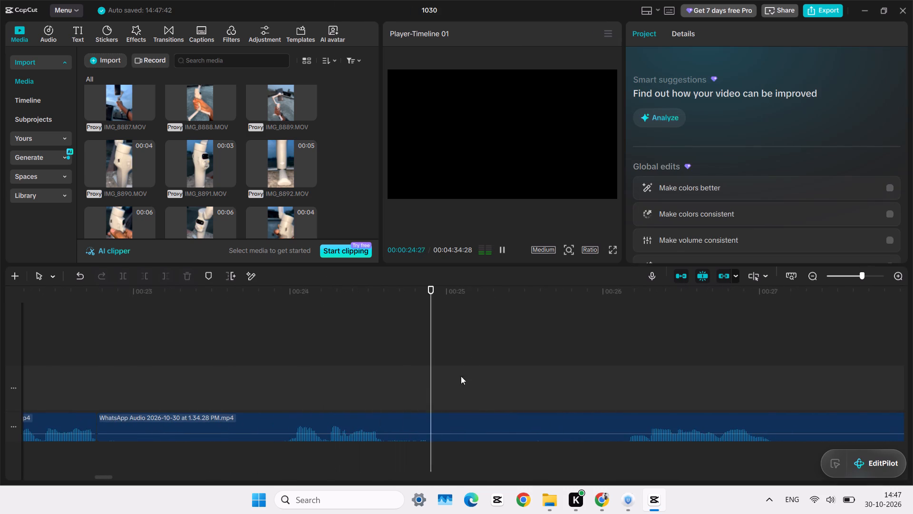
{"action": "scroll", "coordinate": [578, 385], "scroll_direction": "left", "scroll_amount": 1}
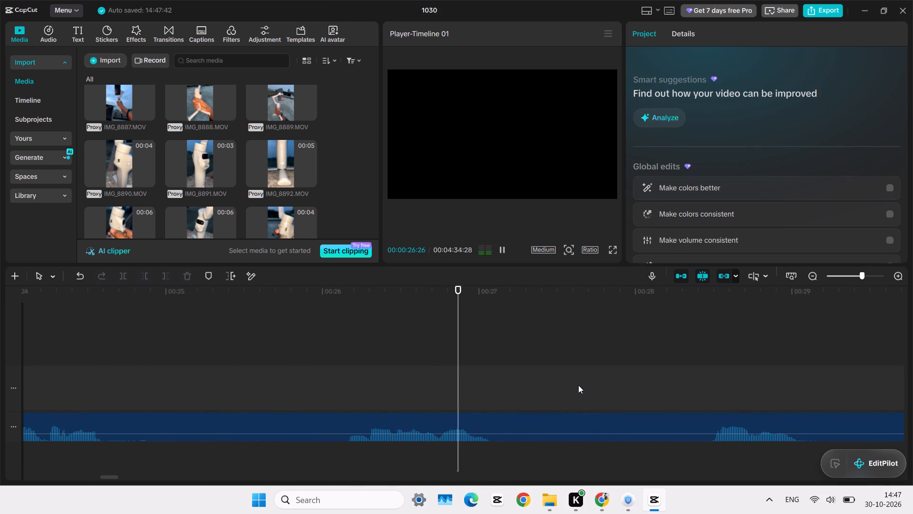
{"action": "left_click", "coordinate": [329, 392]}
{"action": "scroll", "coordinate": [329, 392], "scroll_direction": "right", "scroll_amount": 1}
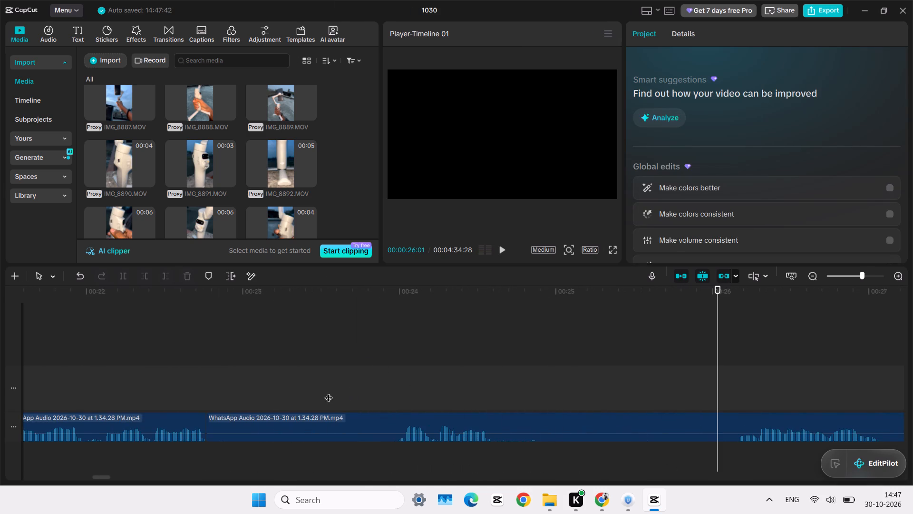
{"action": "left_click", "coordinate": [399, 395]}
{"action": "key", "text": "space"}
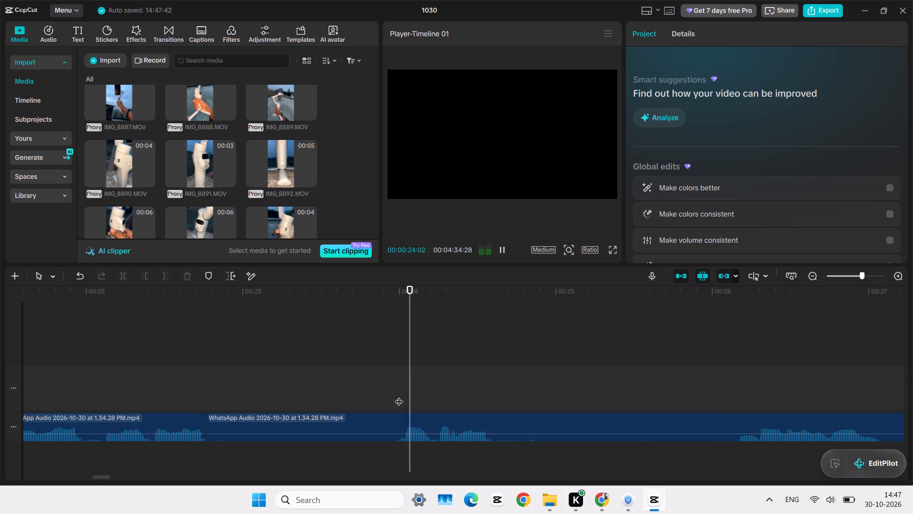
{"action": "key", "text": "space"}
{"action": "left_click", "coordinate": [399, 395]}
{"action": "left_click", "coordinate": [398, 423]}
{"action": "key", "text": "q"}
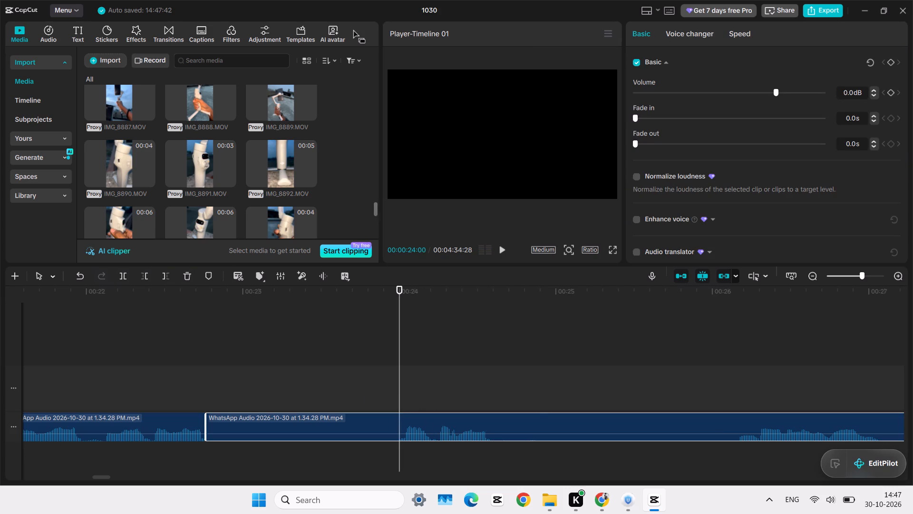
Move the trimmed remaining recording earlier to 00:22:23 so it joins directly onto the previous phrase, and play back the join.
{"action": "left_click_drag", "start_coordinate": [433, 423], "coordinate": [240, 424]}
{"action": "left_click", "coordinate": [66, 377]}
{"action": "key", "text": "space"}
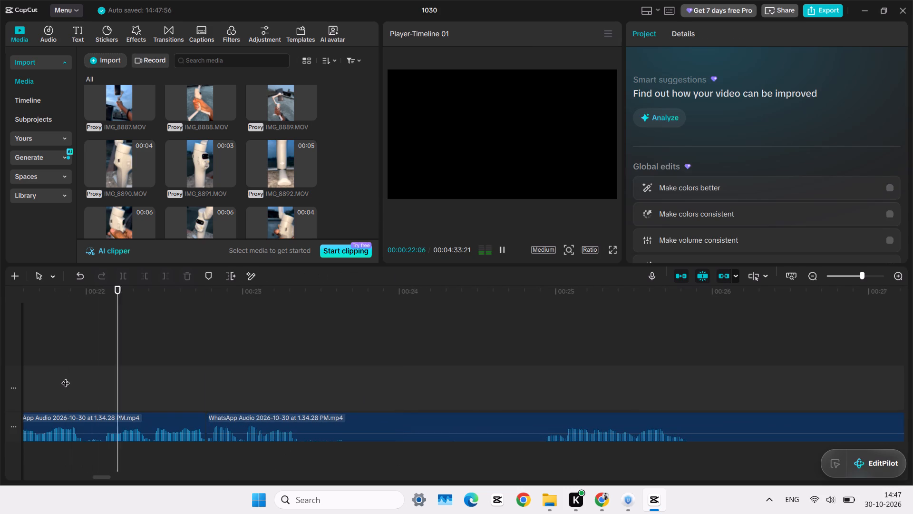
{"action": "left_click", "coordinate": [115, 377]}
{"action": "scroll", "coordinate": [115, 377], "scroll_direction": "right", "scroll_amount": 1}
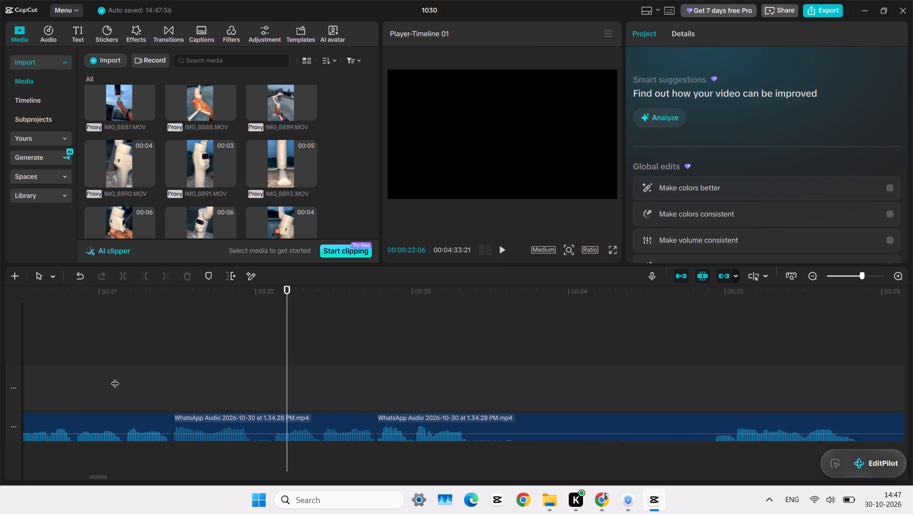
Make room after the previous phrase, extend its end by a few frames, and butt the remaining recording against it again.
{"action": "left_click_drag", "start_coordinate": [429, 430], "coordinate": [450, 435]}
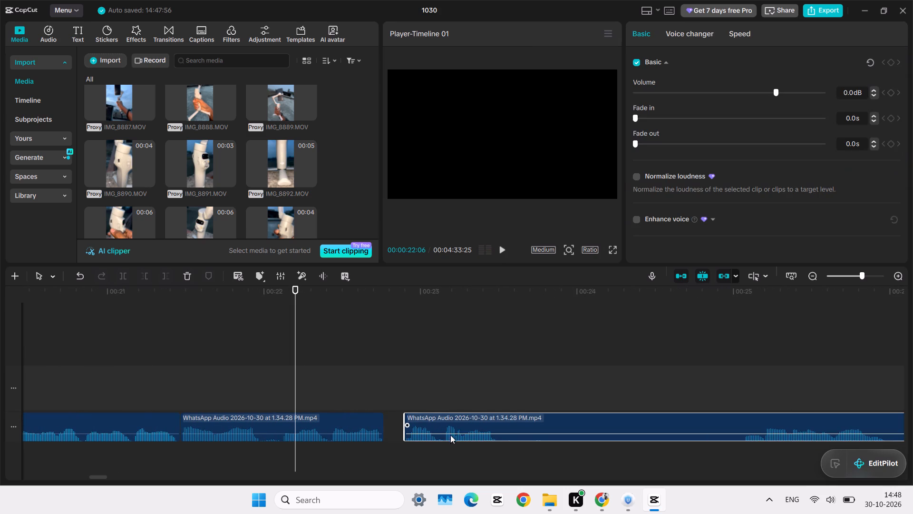
{"action": "left_click", "coordinate": [337, 425]}
{"action": "left_click_drag", "start_coordinate": [385, 436], "coordinate": [391, 438]}
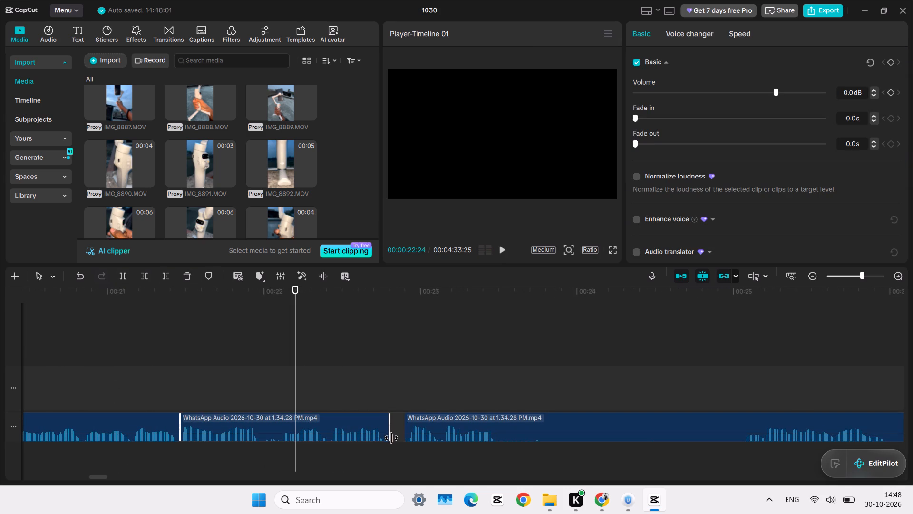
{"action": "left_click_drag", "start_coordinate": [391, 438], "coordinate": [396, 439]}
{"action": "left_click_drag", "start_coordinate": [430, 422], "coordinate": [423, 422]}
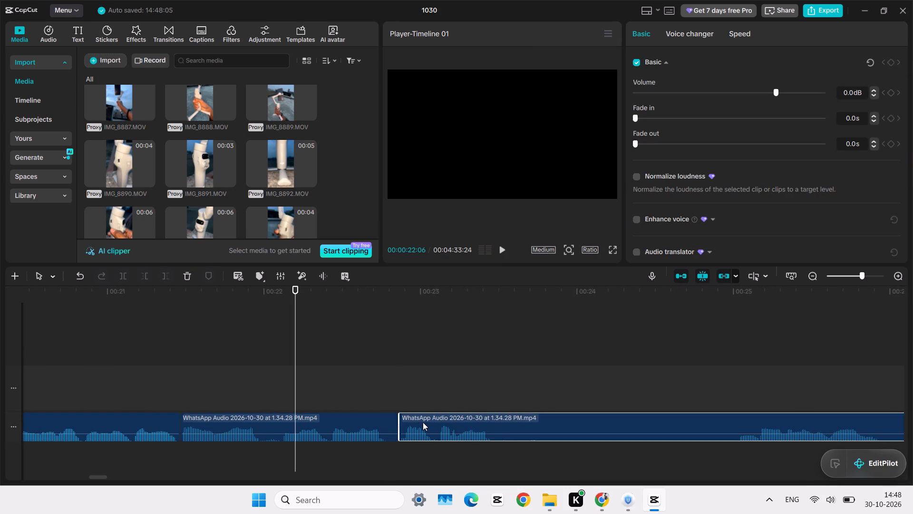
Play back the adjusted join and trim the end of the previous phrase to 00:22:25.
{"action": "left_click", "coordinate": [192, 371]}
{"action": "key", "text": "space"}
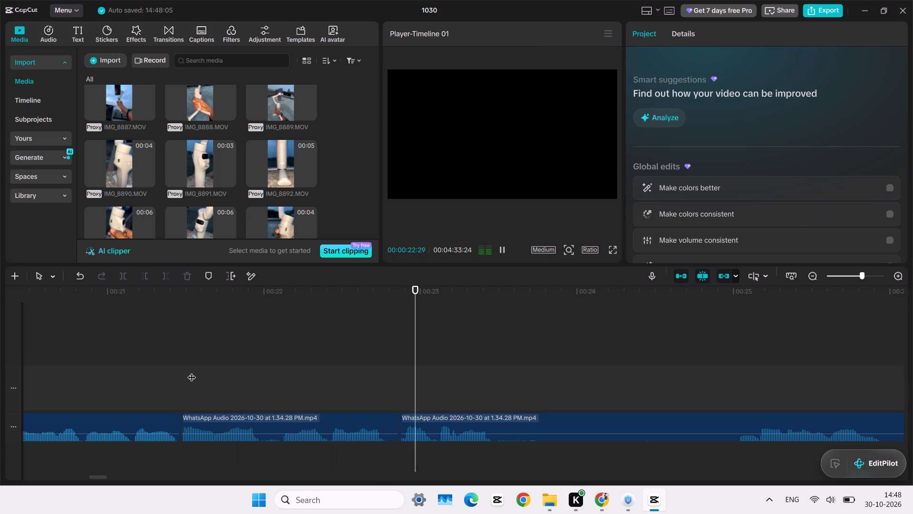
{"action": "left_click", "coordinate": [363, 346]}
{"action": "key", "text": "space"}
{"action": "left_click", "coordinate": [403, 367]}
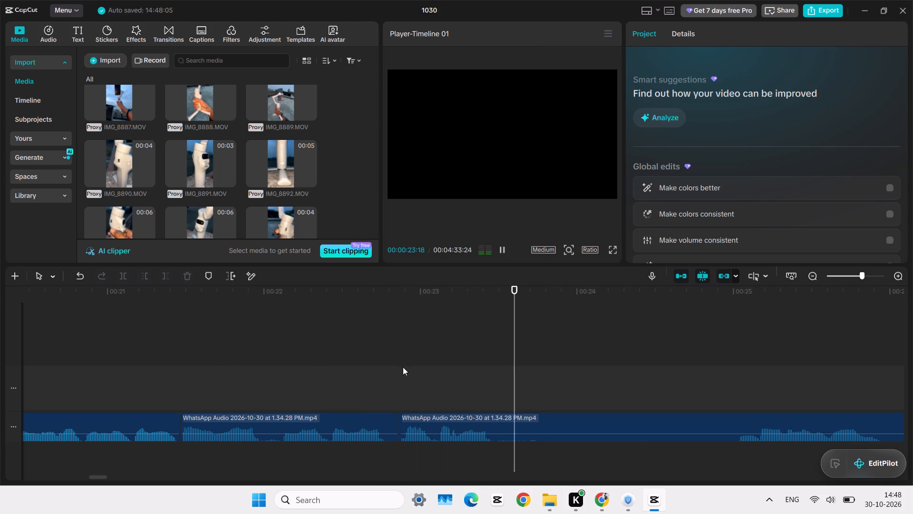
{"action": "scroll", "coordinate": [397, 367], "scroll_direction": "up", "scroll_amount": 7, "text": "ctrl"}
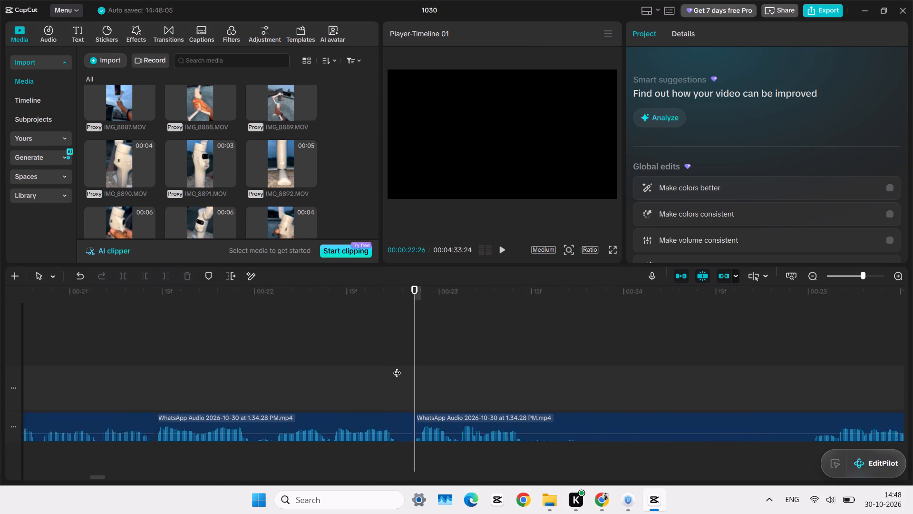
{"action": "scroll", "coordinate": [397, 367], "scroll_direction": "up", "scroll_amount": 6, "text": "ctrl"}
{"action": "left_click", "coordinate": [398, 369]}
{"action": "left_click", "coordinate": [401, 424]}
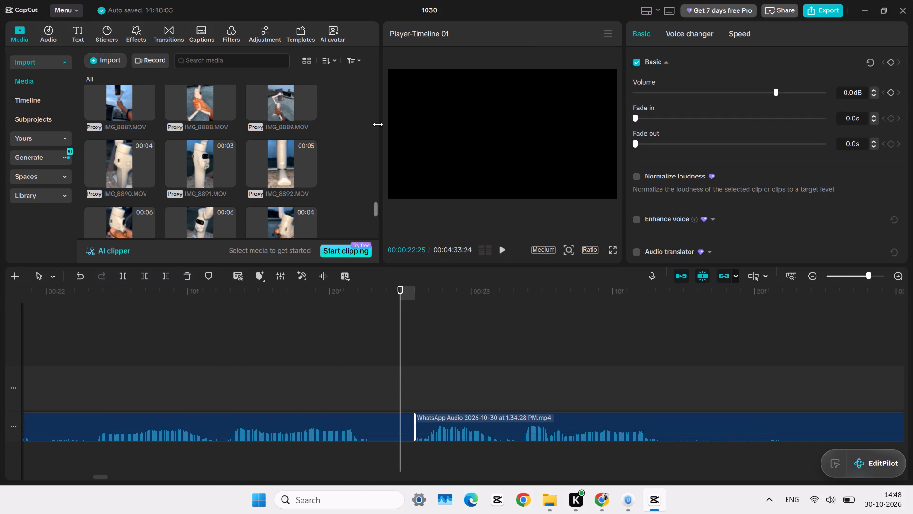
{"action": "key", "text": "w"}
Move the remaining recording earlier to 00:22:25 to close the gap, and play back the join.
{"action": "left_click", "coordinate": [444, 361]}
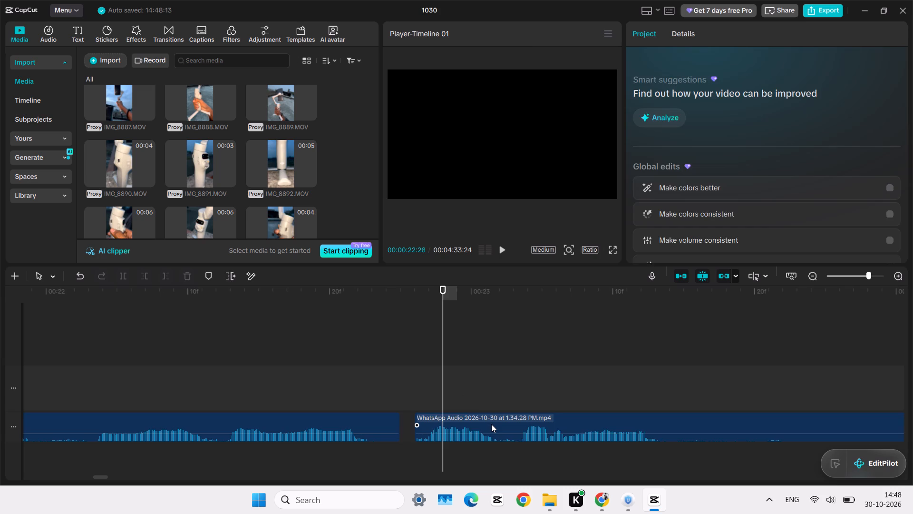
{"action": "left_click", "coordinate": [491, 424]}
{"action": "left_click_drag", "start_coordinate": [491, 424], "coordinate": [474, 424]}
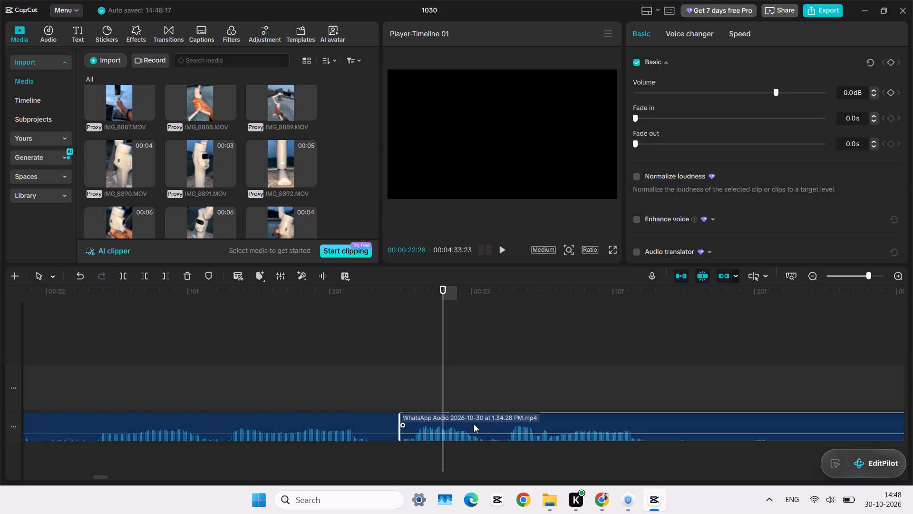
{"action": "left_click", "coordinate": [223, 377]}
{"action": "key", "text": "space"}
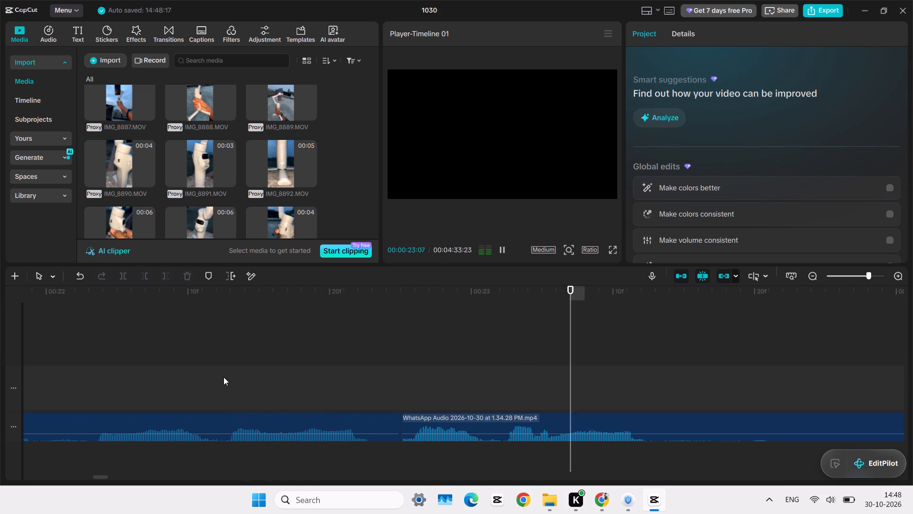
{"action": "left_click", "coordinate": [164, 382]}
{"action": "scroll", "coordinate": [164, 382], "scroll_direction": "down", "scroll_amount": 12, "text": "ctrl"}
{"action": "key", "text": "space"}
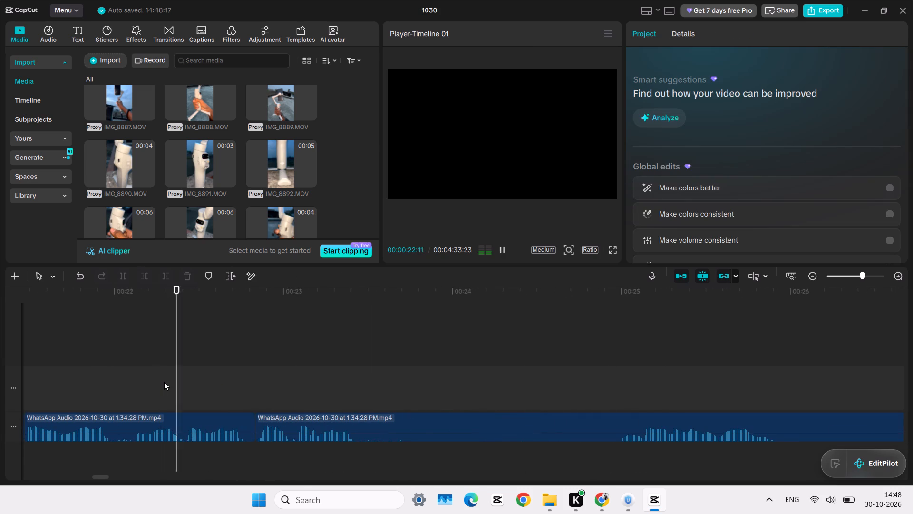
{"action": "left_click", "coordinate": [92, 378]}
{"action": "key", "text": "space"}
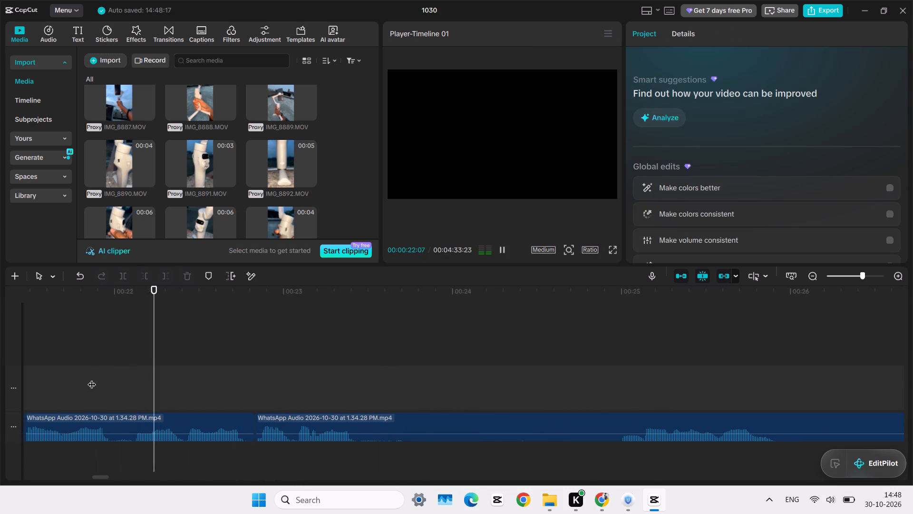
Find the end of the newly joined phrase and split the remaining recording there at 00:23:16.
{"action": "left_click", "coordinate": [295, 388]}
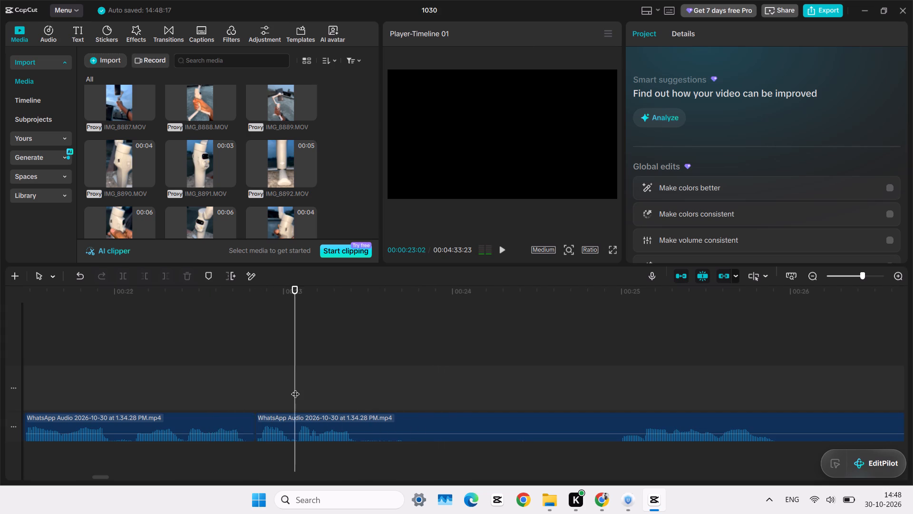
{"action": "left_click", "coordinate": [360, 383]}
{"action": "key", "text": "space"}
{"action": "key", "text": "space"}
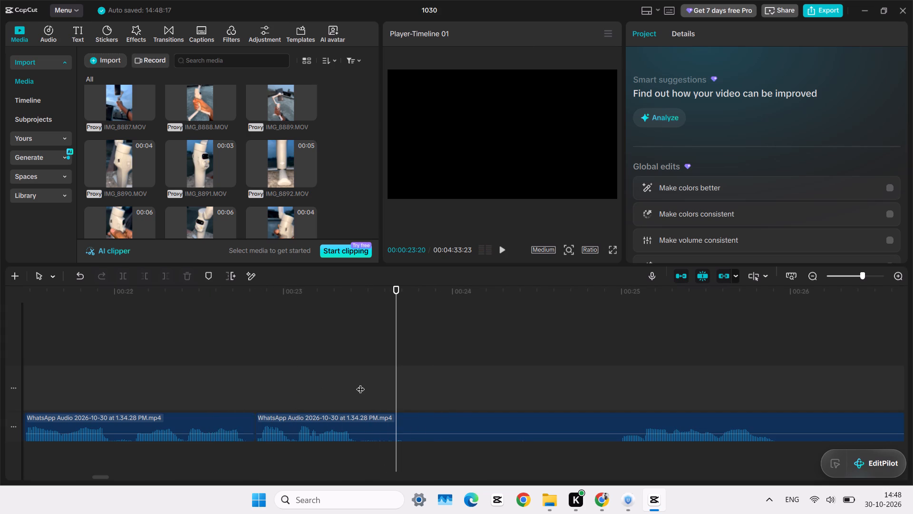
{"action": "left_click", "coordinate": [360, 383]}
{"action": "left_click", "coordinate": [373, 381]}
{"action": "left_click", "coordinate": [392, 428]}
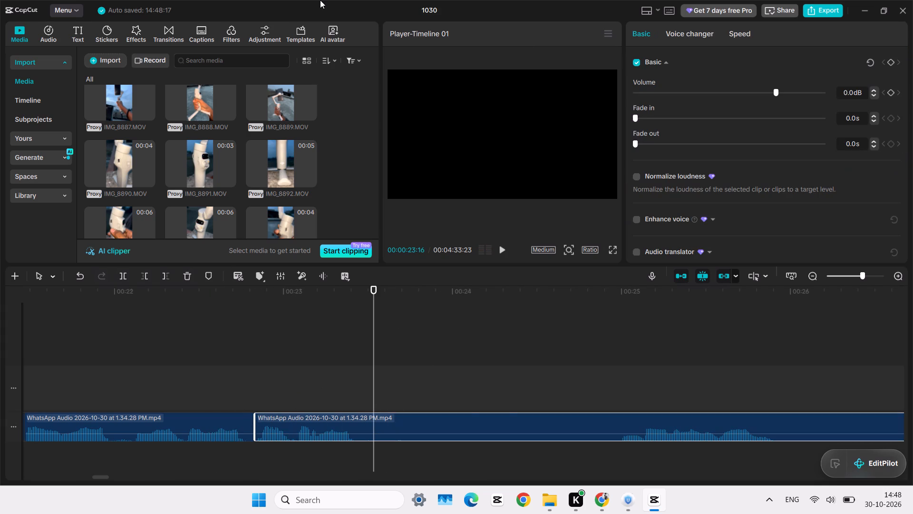
{"action": "key", "text": "ctrl+b"}
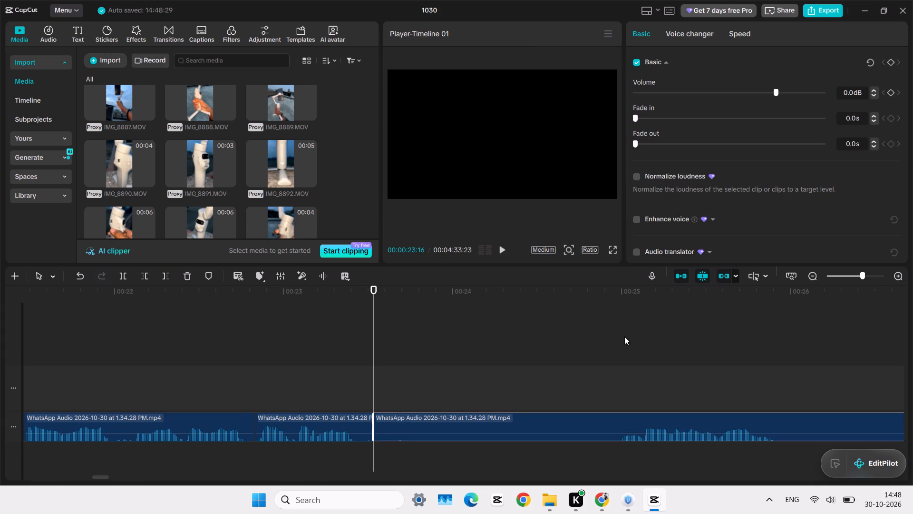
Listen to the recording after the split and check the phrase starting at 00:25:00.
{"action": "left_click", "coordinate": [624, 336]}
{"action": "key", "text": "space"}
{"action": "scroll", "coordinate": [624, 336], "scroll_direction": "left", "scroll_amount": 1}
{"action": "scroll", "coordinate": [607, 344], "scroll_direction": "down", "scroll_amount": 6, "text": "ctrl"}
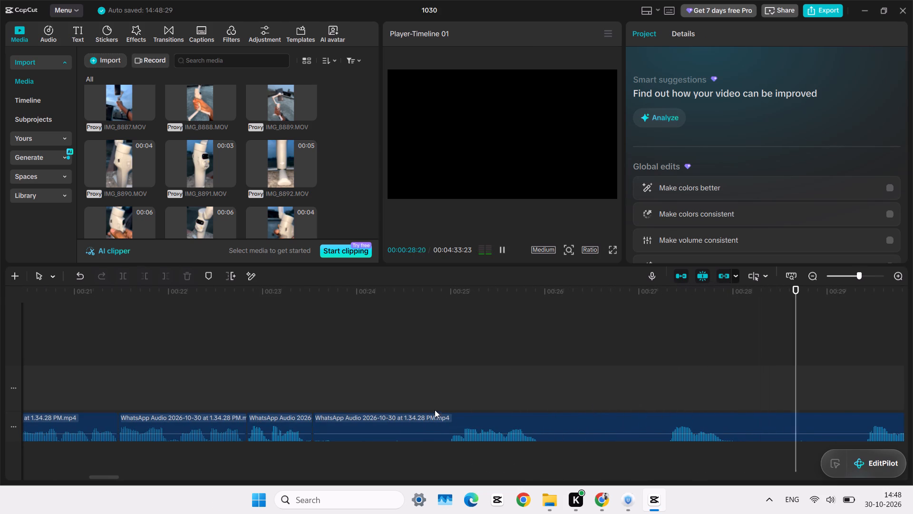
{"action": "left_click", "coordinate": [455, 388]}
{"action": "scroll", "coordinate": [455, 388], "scroll_direction": "up", "scroll_amount": 10, "text": "ctrl"}
{"action": "left_click", "coordinate": [448, 385]}
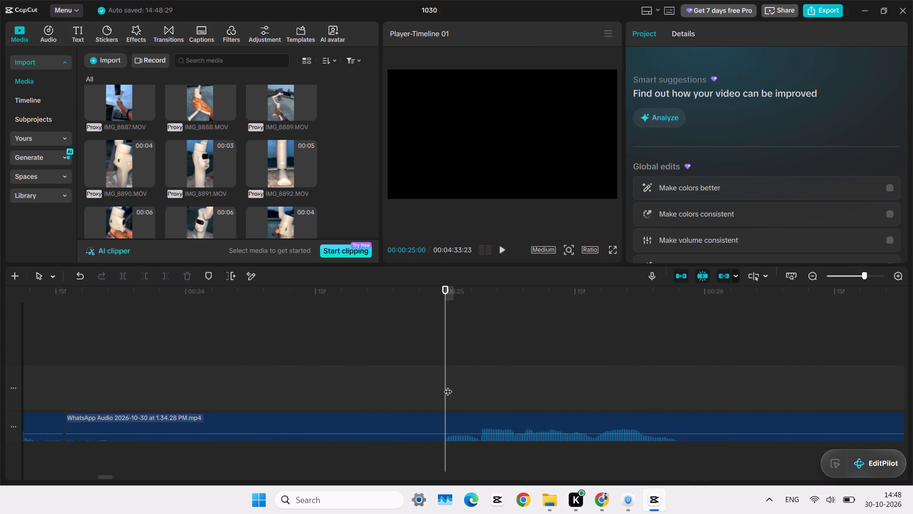
Skim ahead through the remaining recording and sample the takes between about 01:14 and 01:24 for the next usable phrase.
{"action": "scroll", "coordinate": [527, 422], "scroll_direction": "left", "scroll_amount": 2}
{"action": "scroll", "coordinate": [527, 422], "scroll_direction": "down", "scroll_amount": 16, "text": "ctrl"}
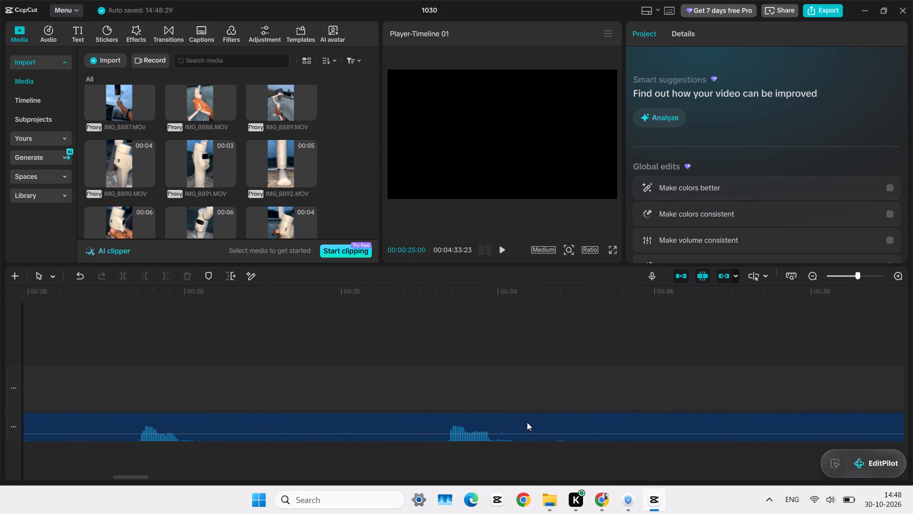
{"action": "scroll", "coordinate": [527, 422], "scroll_direction": "down", "scroll_amount": 17, "text": "ctrl"}
{"action": "left_click", "coordinate": [579, 407]}
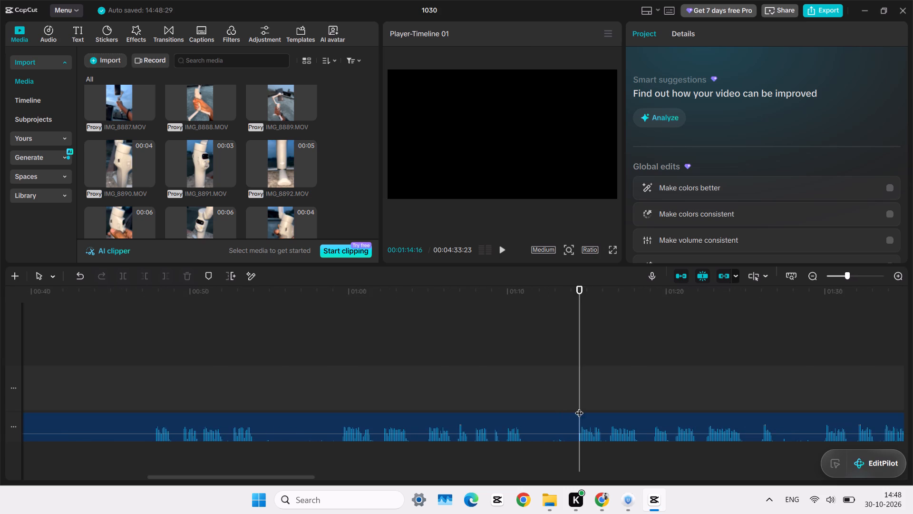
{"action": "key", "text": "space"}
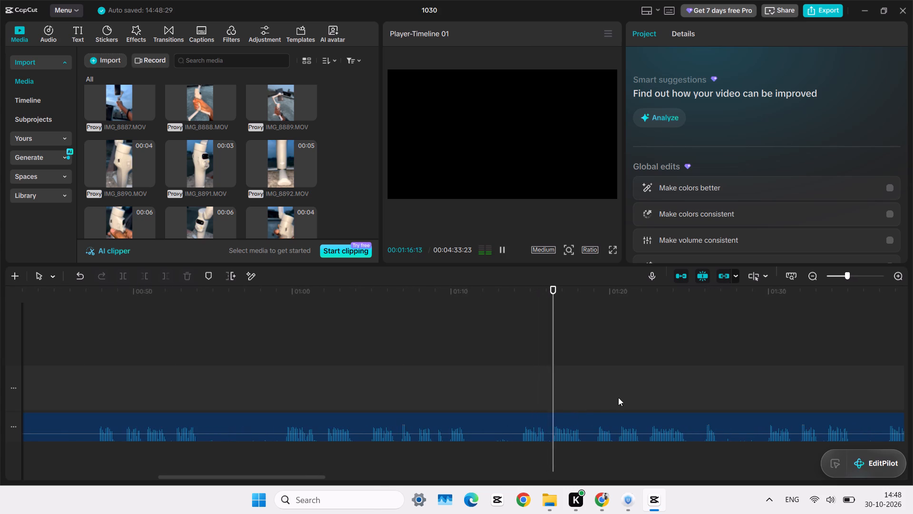
{"action": "left_click", "coordinate": [640, 389]}
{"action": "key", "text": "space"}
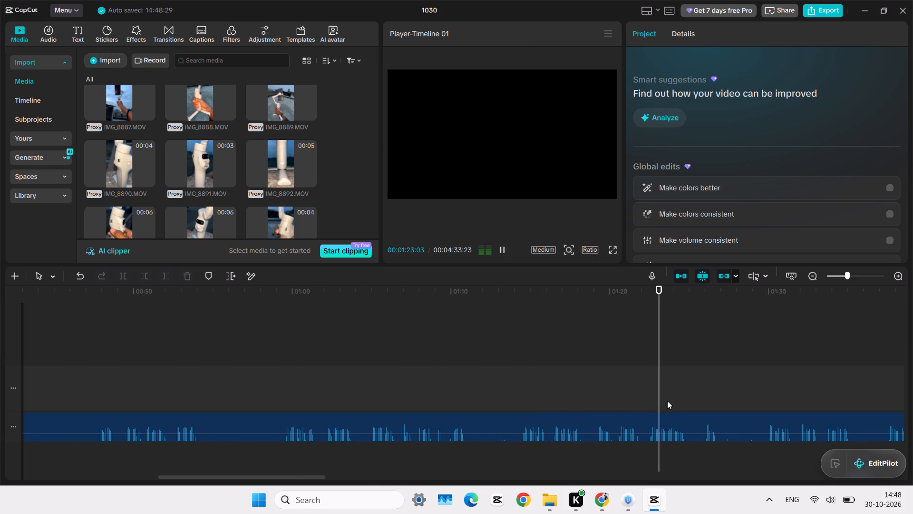
{"action": "left_click", "coordinate": [637, 391]}
{"action": "scroll", "coordinate": [637, 391], "scroll_direction": "up", "scroll_amount": 19, "text": "ctrl"}
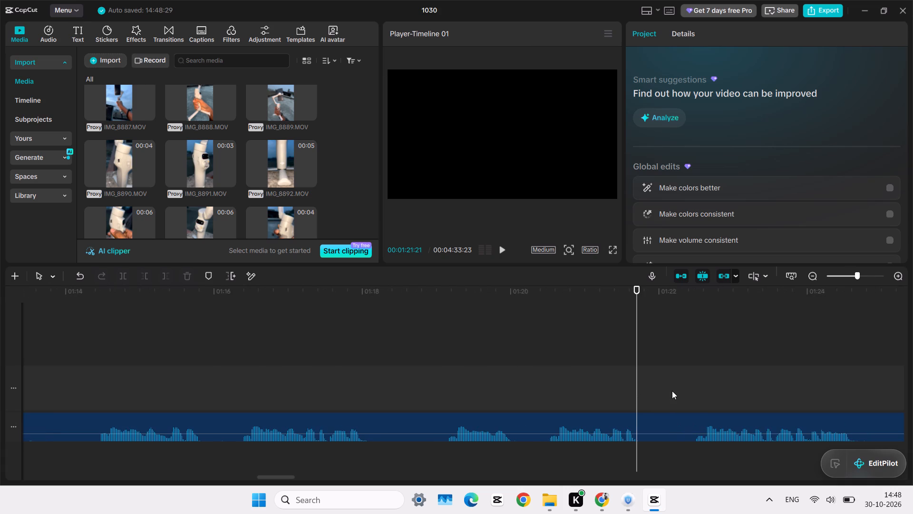
{"action": "scroll", "coordinate": [674, 391], "scroll_direction": "left", "scroll_amount": 1}
{"action": "scroll", "coordinate": [674, 391], "scroll_direction": "down", "scroll_amount": 1, "text": "ctrl"}
{"action": "scroll", "coordinate": [674, 391], "scroll_direction": "left", "scroll_amount": 1, "text": "ctrl"}
{"action": "scroll", "coordinate": [618, 370], "scroll_direction": "left", "scroll_amount": 1}
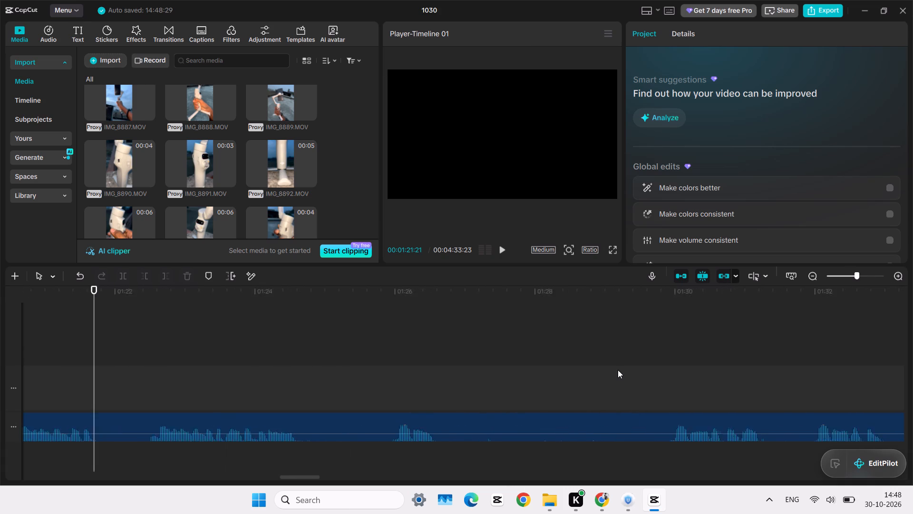
{"action": "scroll", "coordinate": [618, 370], "scroll_direction": "left", "scroll_amount": 2}
{"action": "scroll", "coordinate": [401, 365], "scroll_direction": "right", "scroll_amount": 2}
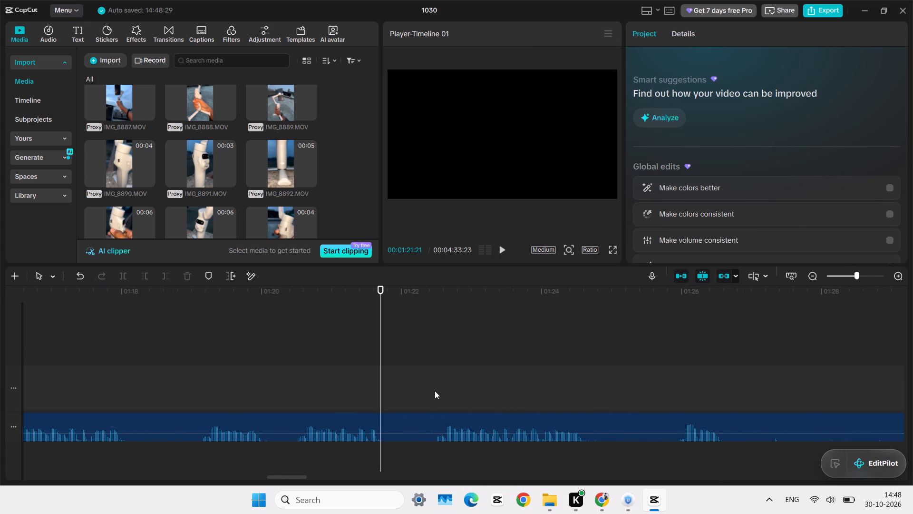
Find where the phrase after 01:22 begins and trim away the remaining recording before 01:22:15.
{"action": "scroll", "coordinate": [435, 391], "scroll_direction": "up", "scroll_amount": 10, "text": "ctrl"}
{"action": "scroll", "coordinate": [435, 391], "scroll_direction": "right", "scroll_amount": 2}
{"action": "left_click", "coordinate": [615, 399]}
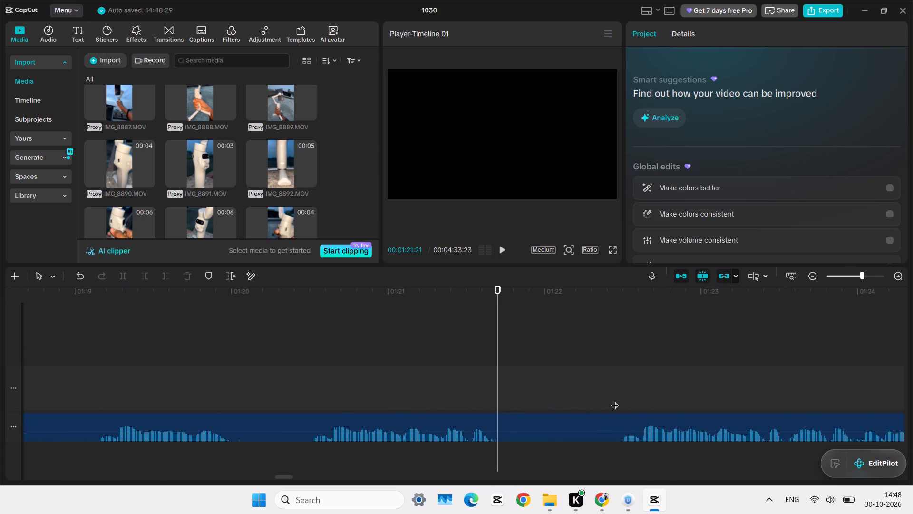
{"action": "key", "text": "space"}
{"action": "scroll", "coordinate": [615, 399], "scroll_direction": "left", "scroll_amount": 1}
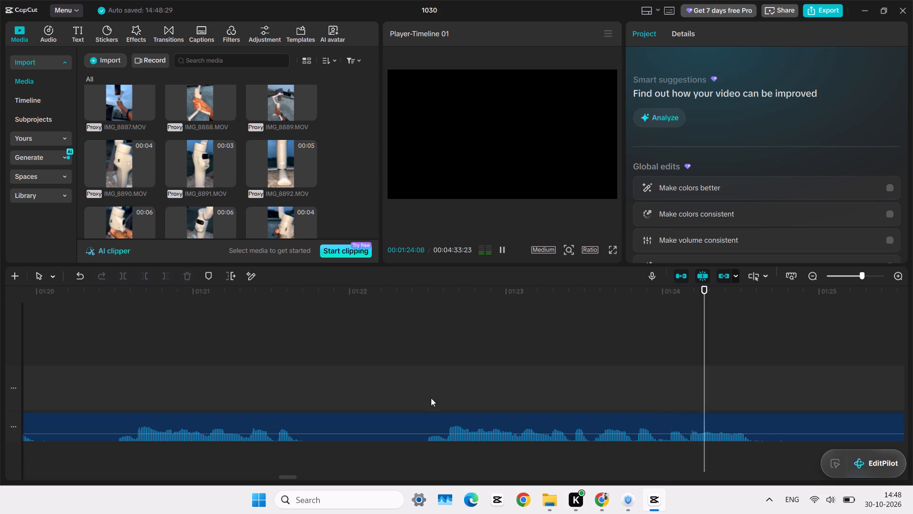
{"action": "left_click", "coordinate": [430, 395]}
{"action": "scroll", "coordinate": [430, 395], "scroll_direction": "up", "scroll_amount": 11, "text": "ctrl"}
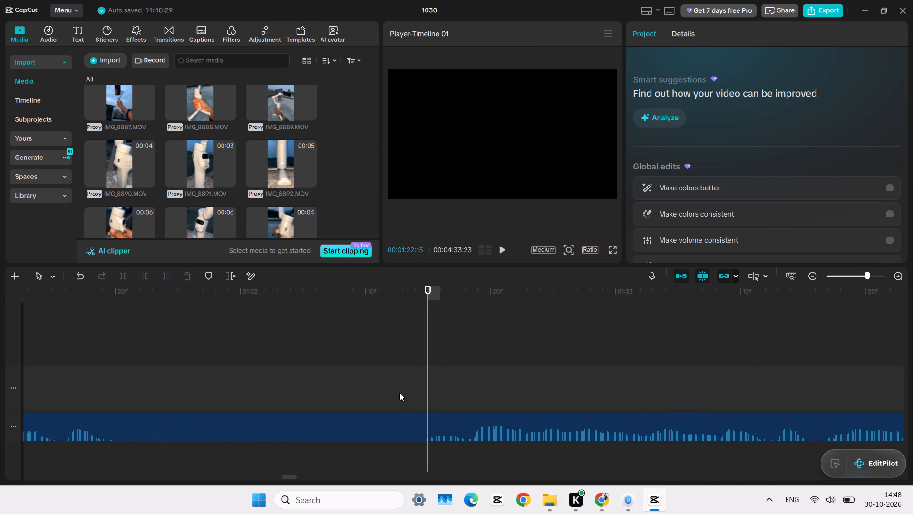
{"action": "left_click_drag", "start_coordinate": [428, 399], "coordinate": [423, 400]}
{"action": "left_click", "coordinate": [432, 422]}
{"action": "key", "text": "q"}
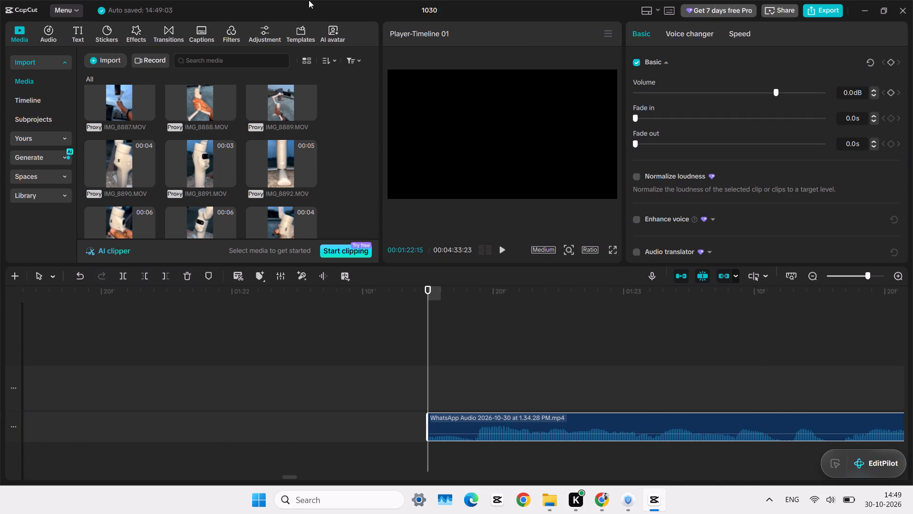
Move the trimmed recording back near the joined phrases, placing it on a separate audio track at about 00:23:25.
{"action": "left_click_drag", "start_coordinate": [439, 424], "coordinate": [0, 450]}
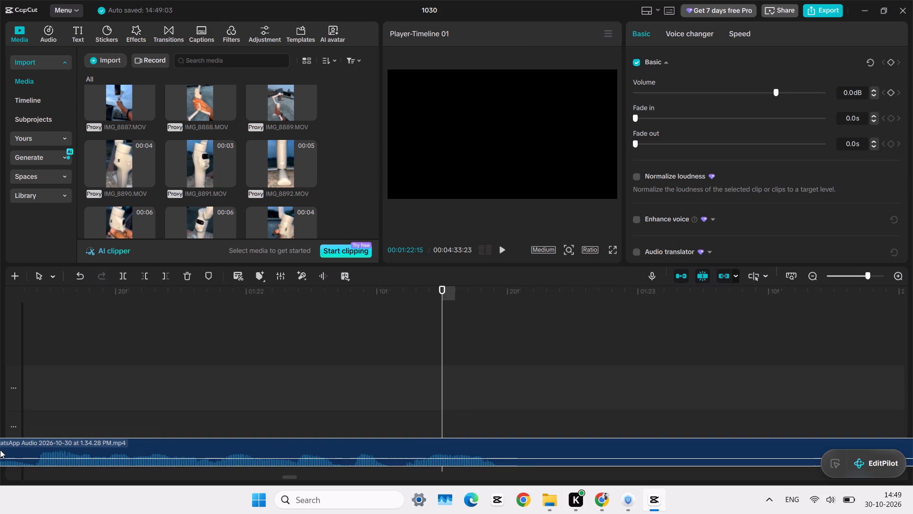
{"action": "left_click_drag", "start_coordinate": [0, 450], "coordinate": [0, 419]}
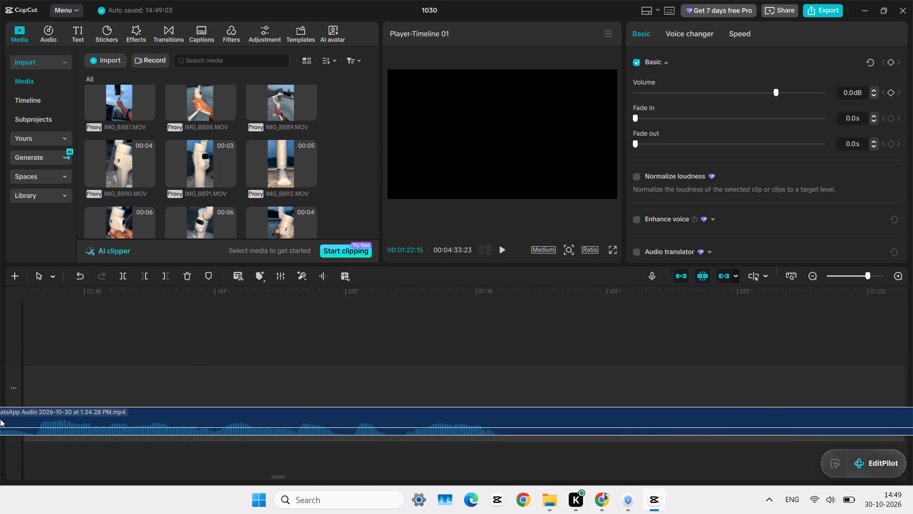
{"action": "left_click_drag", "start_coordinate": [0, 419], "coordinate": [0, 455]}
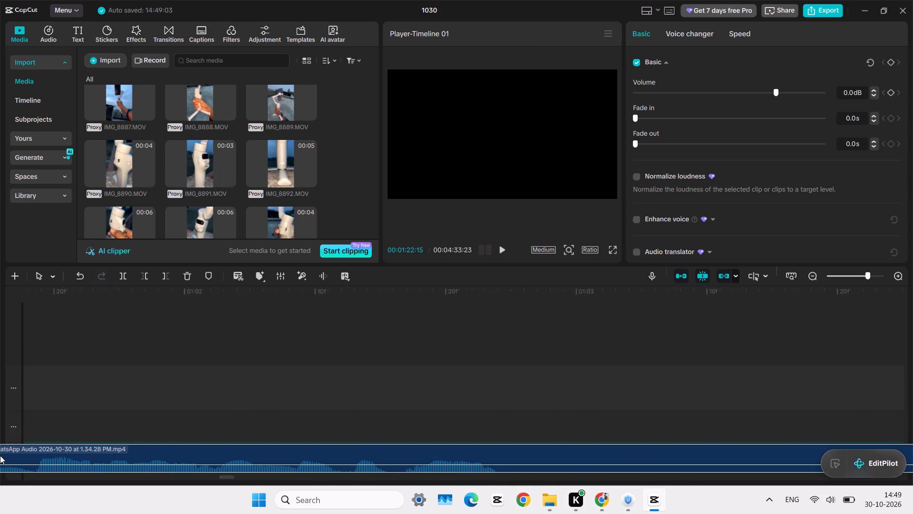
{"action": "left_click_drag", "start_coordinate": [0, 455], "coordinate": [9, 490]}
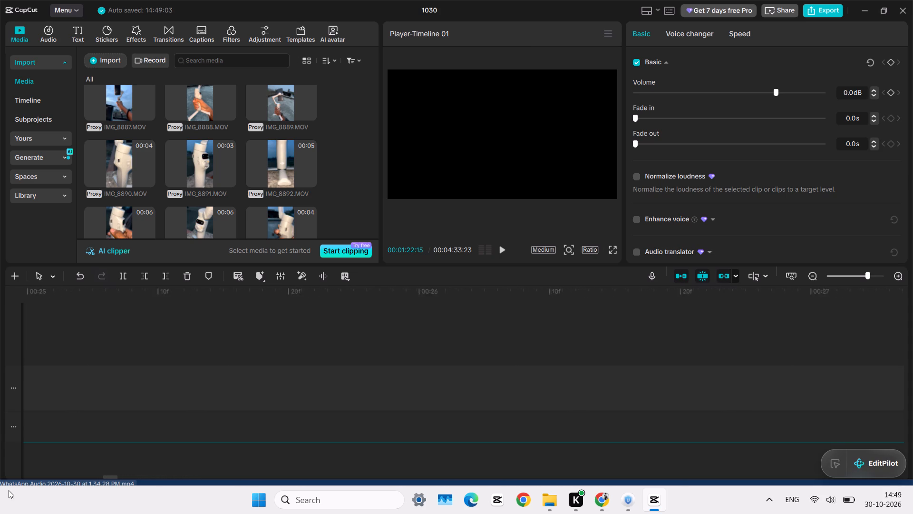
{"action": "left_click_drag", "start_coordinate": [9, 490], "coordinate": [912, 357]}
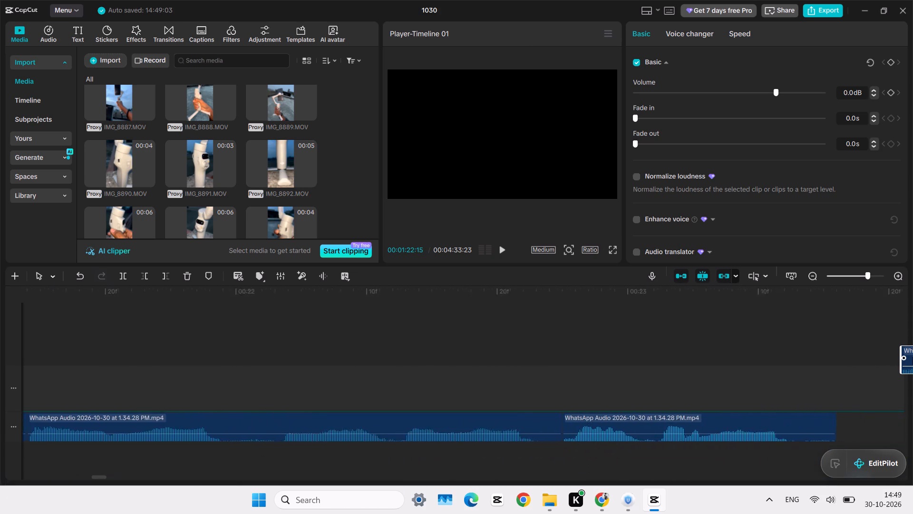
{"action": "left_click_drag", "start_coordinate": [912, 357], "coordinate": [759, 403]}
Play back the last joined phrases from about 00:21 into the moved recording to check how they follow on.
{"action": "left_click", "coordinate": [425, 407]}
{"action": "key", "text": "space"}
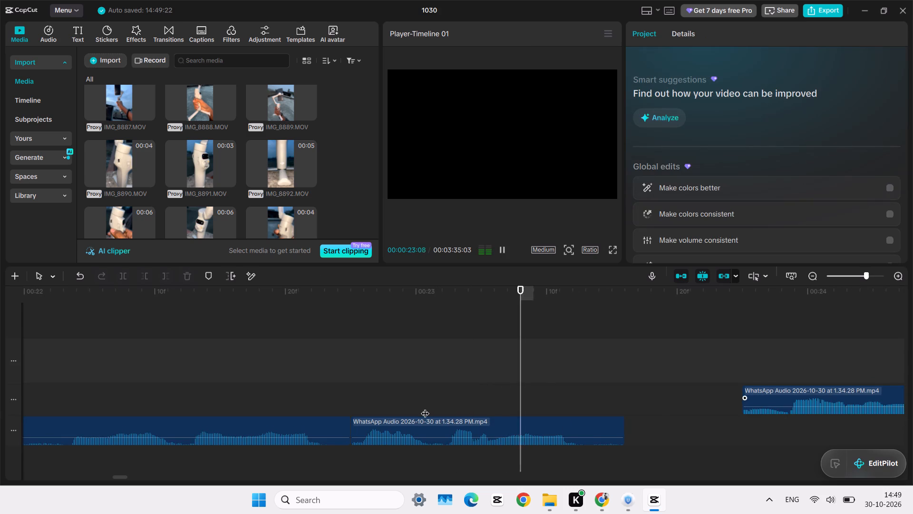
{"action": "left_click", "coordinate": [238, 397]}
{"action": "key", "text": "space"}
{"action": "scroll", "coordinate": [238, 397], "scroll_direction": "down", "scroll_amount": 8, "text": "ctrl"}
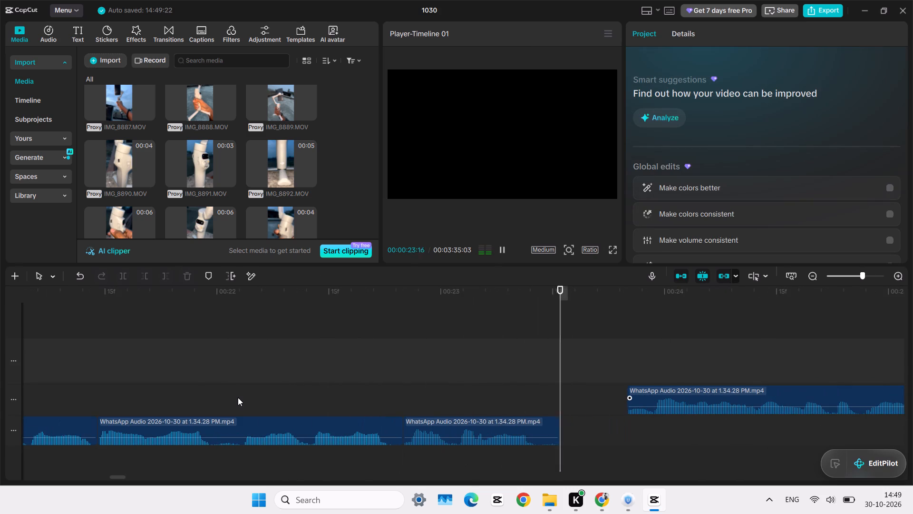
{"action": "left_click", "coordinate": [164, 382]}
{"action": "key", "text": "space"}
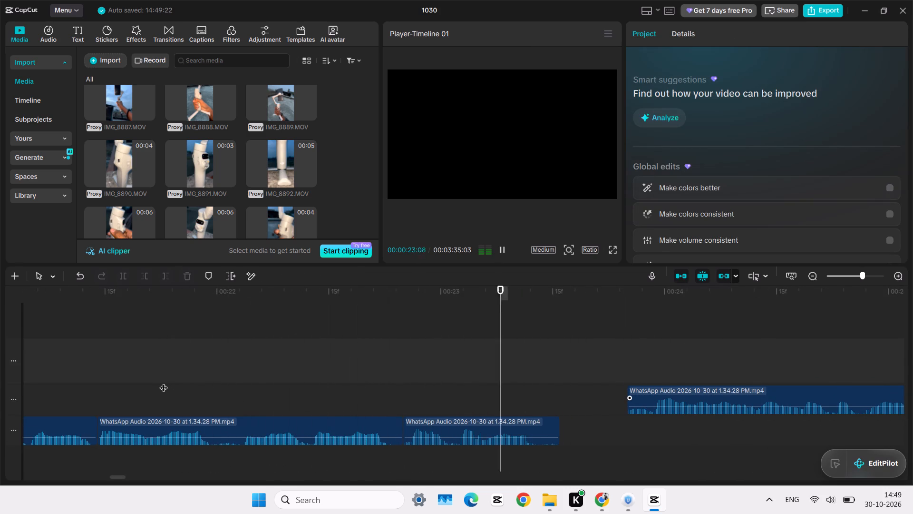
{"action": "left_click", "coordinate": [295, 463]}
{"action": "left_click", "coordinate": [172, 359]}
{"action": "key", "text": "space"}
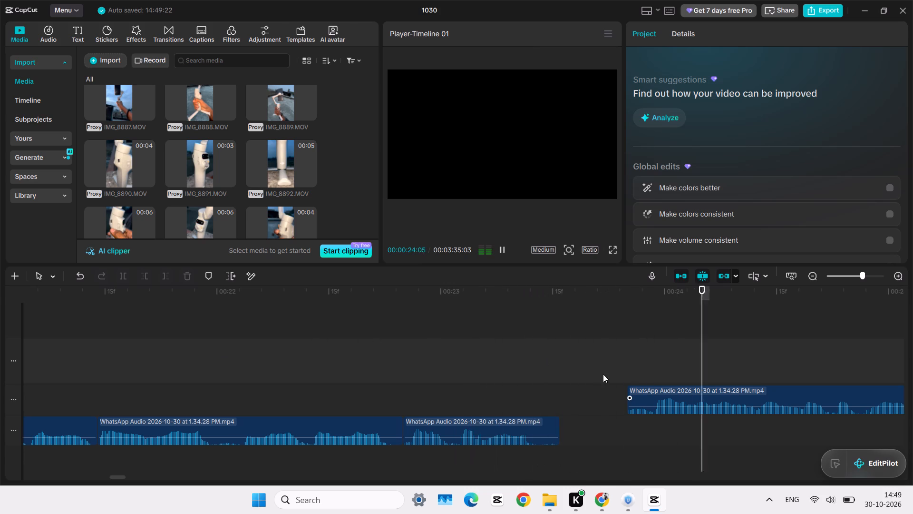
Move the recording onto the joined phrases' track directly after the last phrase at 00:23:16, and play back the join.
{"action": "left_click", "coordinate": [686, 382]}
{"action": "left_click_drag", "start_coordinate": [688, 398], "coordinate": [637, 444]}
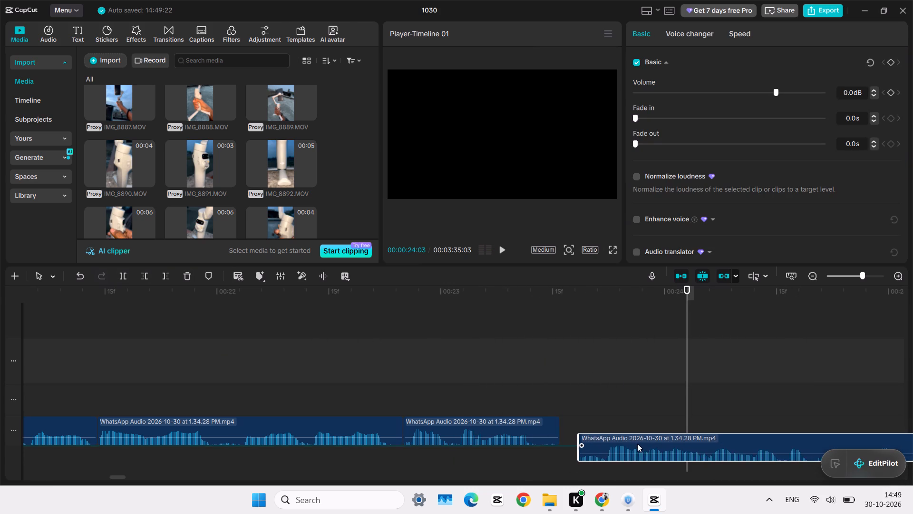
{"action": "left_click_drag", "start_coordinate": [637, 444], "coordinate": [631, 438]}
{"action": "left_click", "coordinate": [631, 438]}
{"action": "left_click_drag", "start_coordinate": [641, 421], "coordinate": [635, 422]}
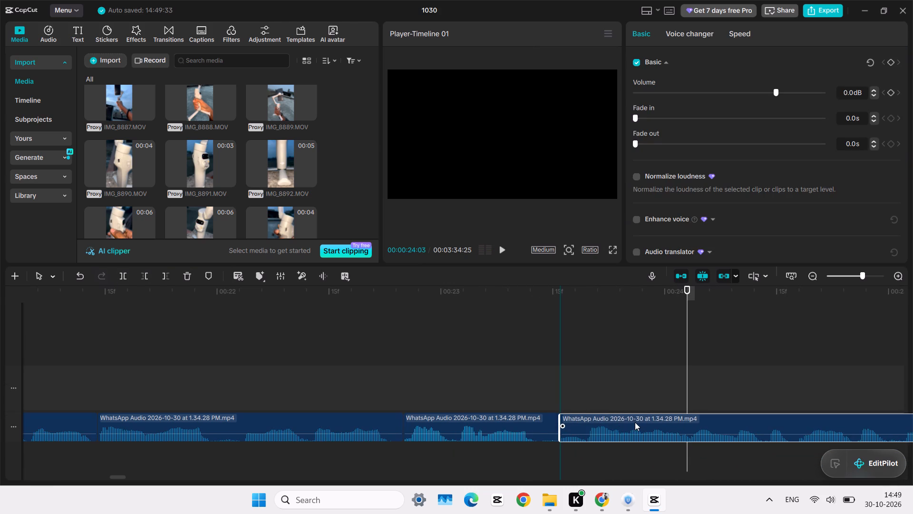
{"action": "left_click", "coordinate": [432, 367]}
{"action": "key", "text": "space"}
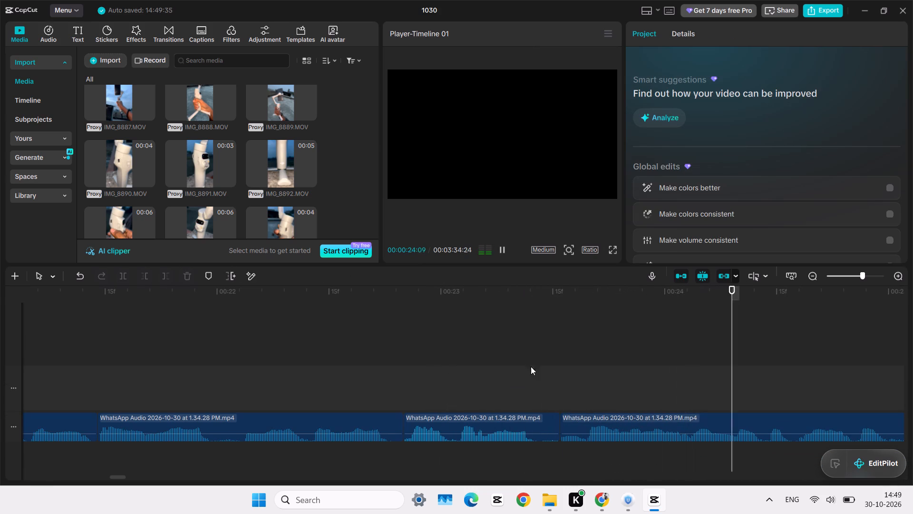
{"action": "left_click", "coordinate": [402, 356]}
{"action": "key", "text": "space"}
{"action": "scroll", "coordinate": [402, 356], "scroll_direction": "down", "scroll_amount": 11, "text": "ctrl"}
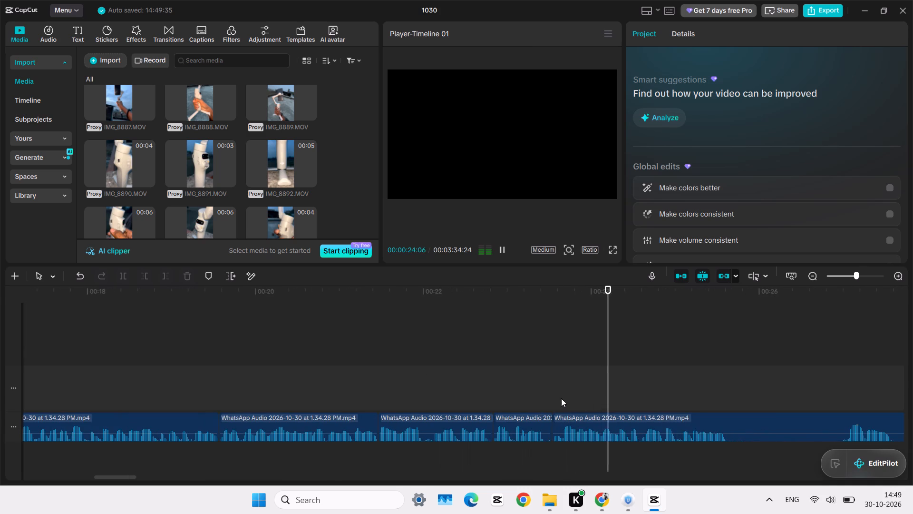
Find the exact start of the wanted words in the newly joined recording and trim its beginning to 00:23:19.
{"action": "left_click", "coordinate": [562, 398]}
{"action": "scroll", "coordinate": [562, 398], "scroll_direction": "up", "scroll_amount": 12, "text": "ctrl"}
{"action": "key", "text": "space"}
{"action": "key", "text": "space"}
{"action": "left_click", "coordinate": [562, 398]}
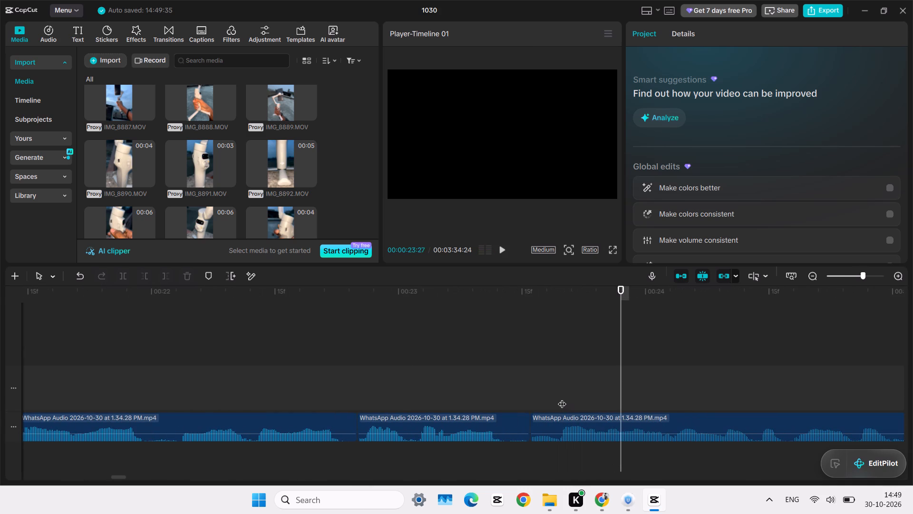
{"action": "left_click", "coordinate": [559, 396]}
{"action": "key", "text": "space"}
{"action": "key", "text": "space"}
{"action": "left_click", "coordinate": [559, 396]}
{"action": "left_click", "coordinate": [547, 442]}
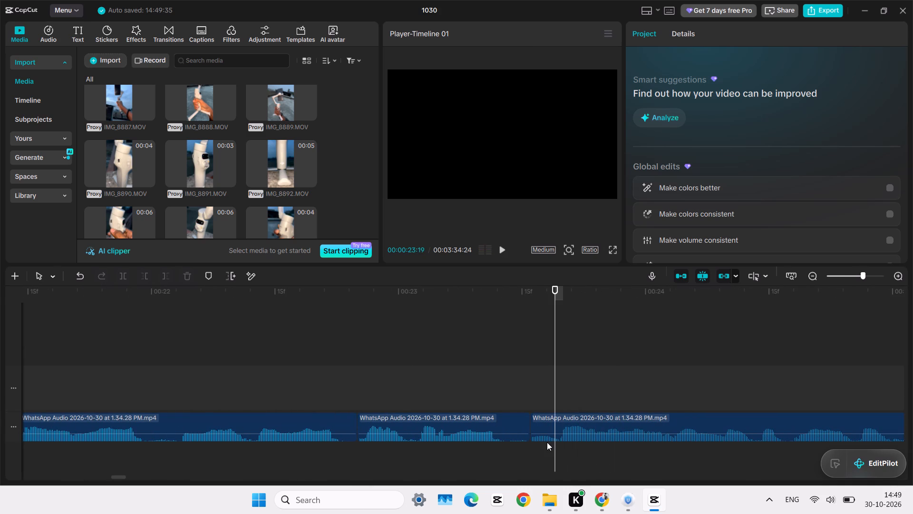
{"action": "left_click", "coordinate": [562, 383]}
{"action": "left_click", "coordinate": [559, 396]}
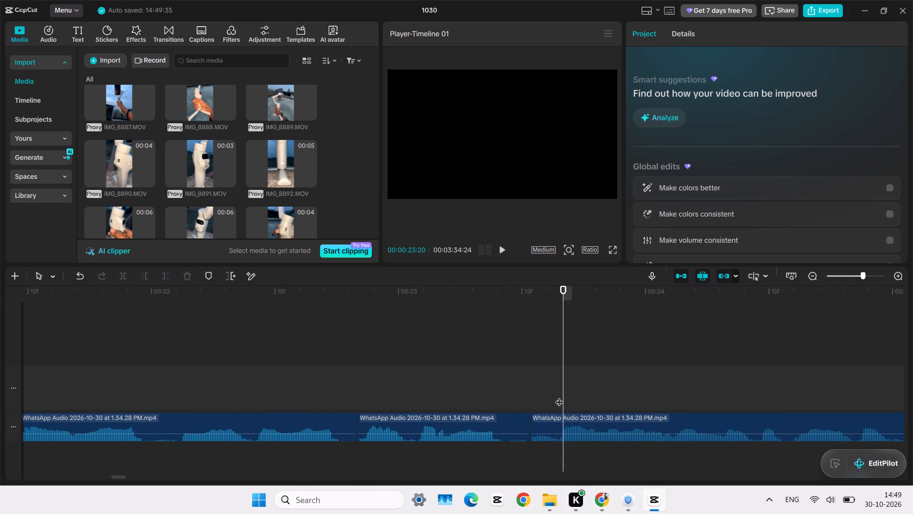
{"action": "left_click_drag", "start_coordinate": [565, 393], "coordinate": [559, 393]}
{"action": "left_click_drag", "start_coordinate": [562, 409], "coordinate": [556, 409]}
{"action": "left_click", "coordinate": [557, 441]}
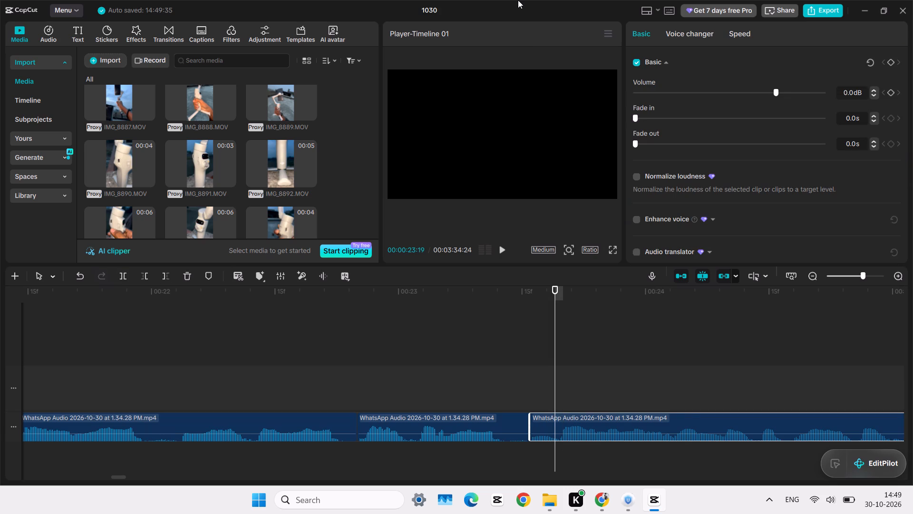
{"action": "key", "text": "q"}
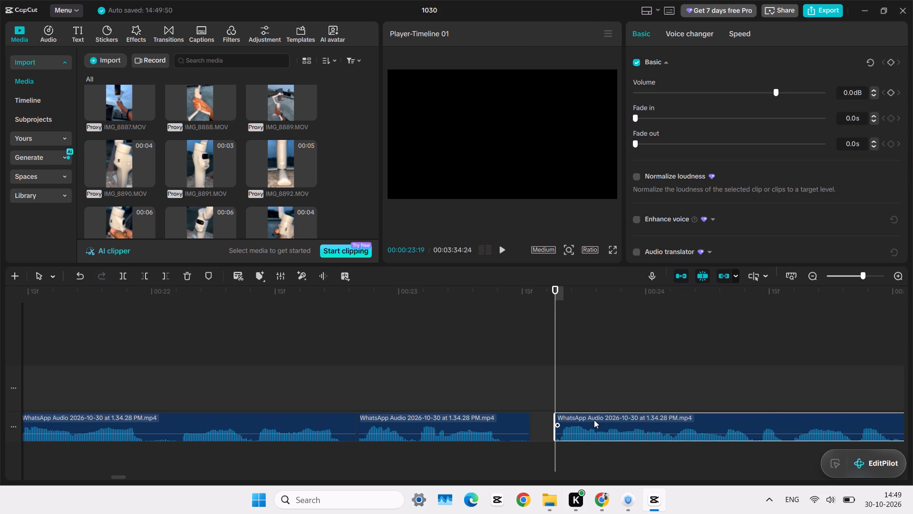
Move the trimmed recording earlier to 00:23:16 to close the gap, and play back the join.
{"action": "left_click_drag", "start_coordinate": [594, 420], "coordinate": [566, 427]}
{"action": "left_click", "coordinate": [363, 369]}
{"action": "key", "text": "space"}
{"action": "scroll", "coordinate": [363, 369], "scroll_direction": "down", "scroll_amount": 4, "text": "ctrl"}
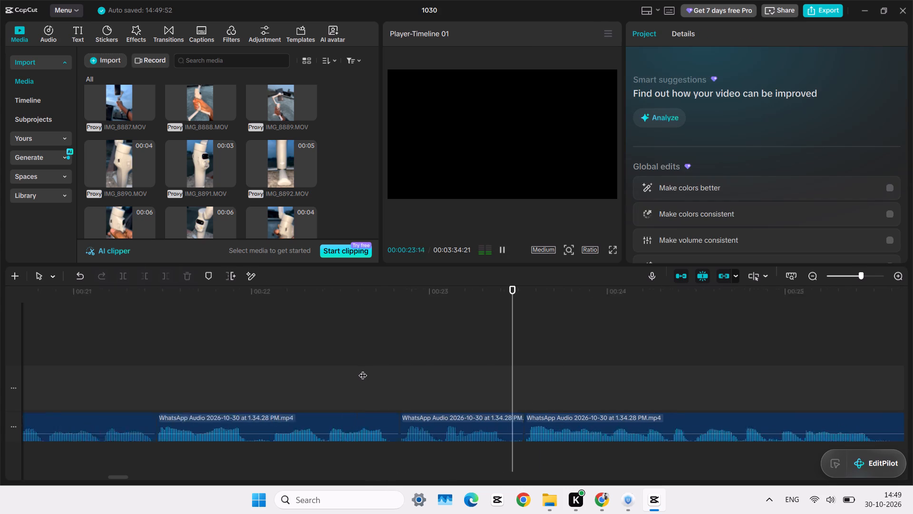
{"action": "scroll", "coordinate": [363, 369], "scroll_direction": "down", "scroll_amount": 3, "text": "ctrl"}
{"action": "left_click", "coordinate": [206, 398]}
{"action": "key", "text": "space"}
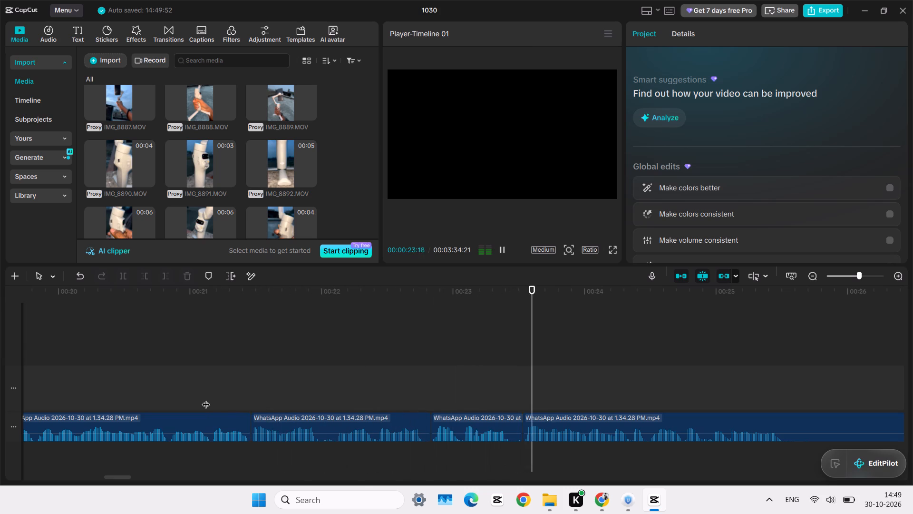
Find the end of the newly joined phrase and split the remaining recording there at 00:25:16.
{"action": "scroll", "coordinate": [577, 394], "scroll_direction": "left", "scroll_amount": 2}
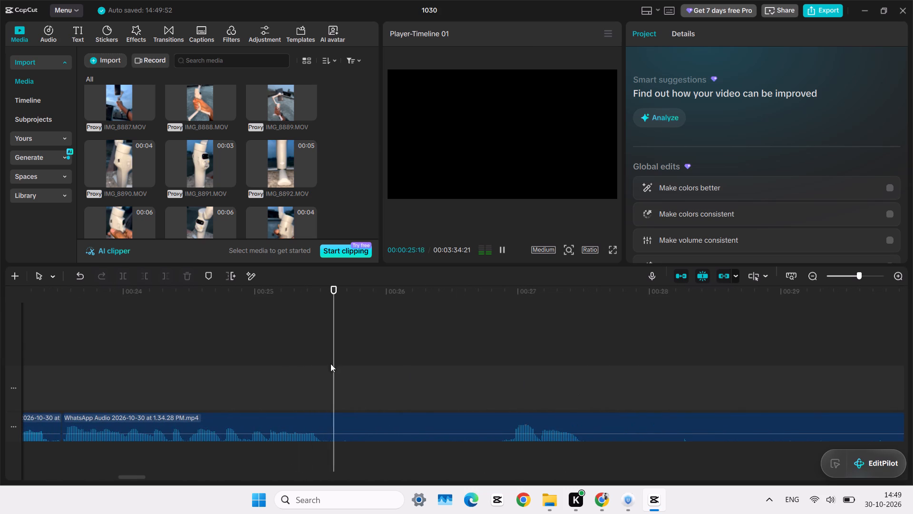
{"action": "left_click", "coordinate": [332, 365]}
{"action": "scroll", "coordinate": [332, 365], "scroll_direction": "up", "scroll_amount": 19, "text": "ctrl"}
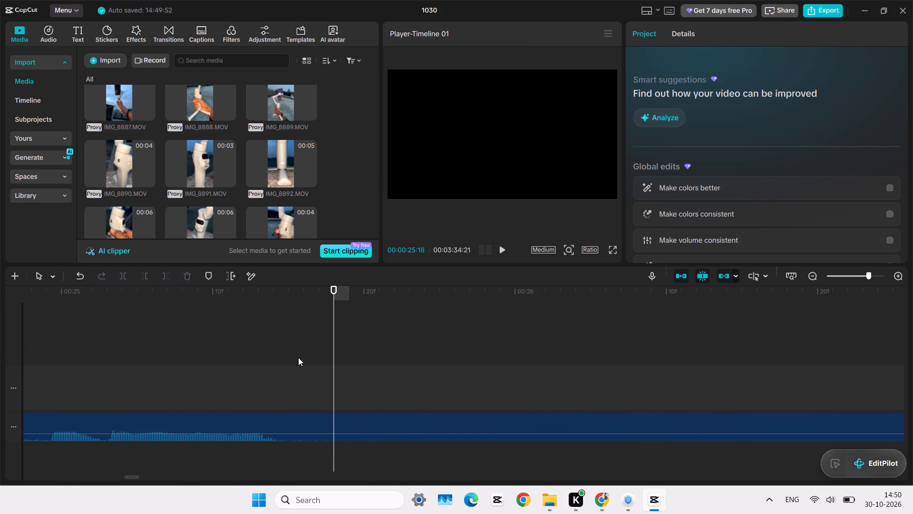
{"action": "left_click", "coordinate": [232, 340]}
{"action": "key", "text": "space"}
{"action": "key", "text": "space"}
{"action": "left_click", "coordinate": [232, 340]}
{"action": "left_click_drag", "start_coordinate": [232, 340], "coordinate": [284, 359]}
{"action": "left_click_drag", "start_coordinate": [226, 355], "coordinate": [299, 381]}
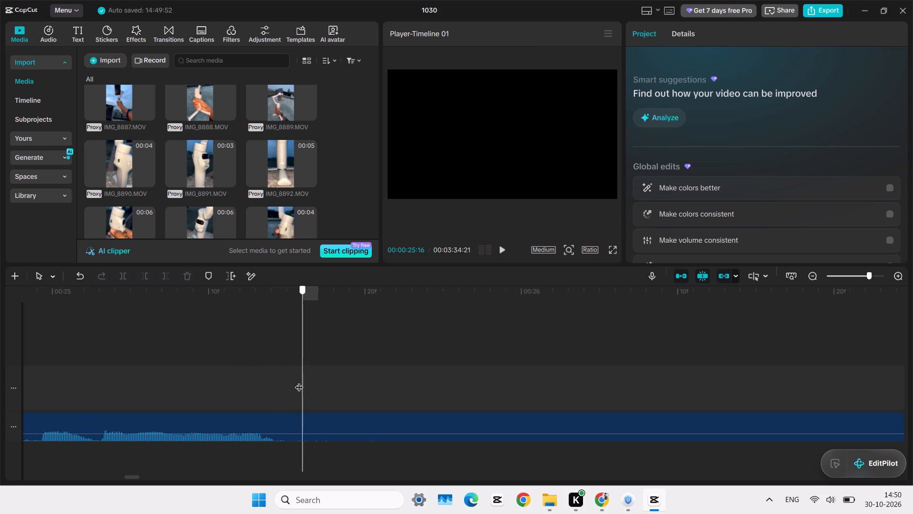
{"action": "left_click_drag", "start_coordinate": [299, 381], "coordinate": [304, 382]}
{"action": "left_click", "coordinate": [308, 419]}
{"action": "key", "text": "ctrl+b"}
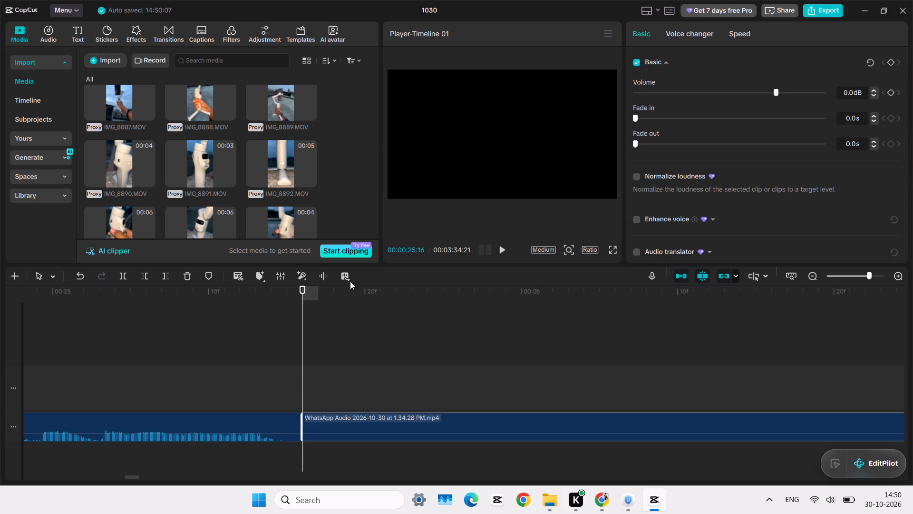
Listen through the repeated attempts in the recording from about 00:26 to past 00:40 for the next usable take.
{"action": "left_click", "coordinate": [452, 374]}
{"action": "key", "text": "space"}
{"action": "scroll", "coordinate": [452, 374], "scroll_direction": "left", "scroll_amount": 2}
{"action": "scroll", "coordinate": [452, 374], "scroll_direction": "down", "scroll_amount": 8, "text": "ctrl"}
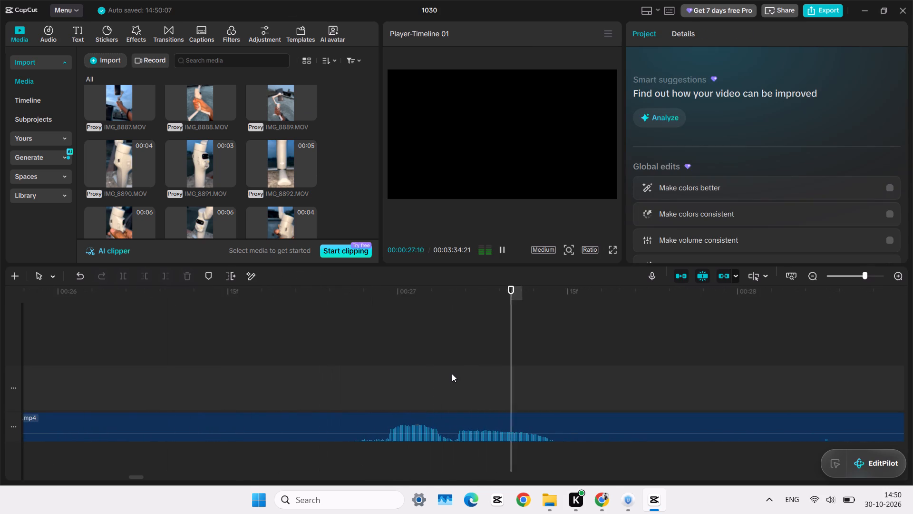
{"action": "scroll", "coordinate": [452, 374], "scroll_direction": "down", "scroll_amount": 2, "text": "ctrl"}
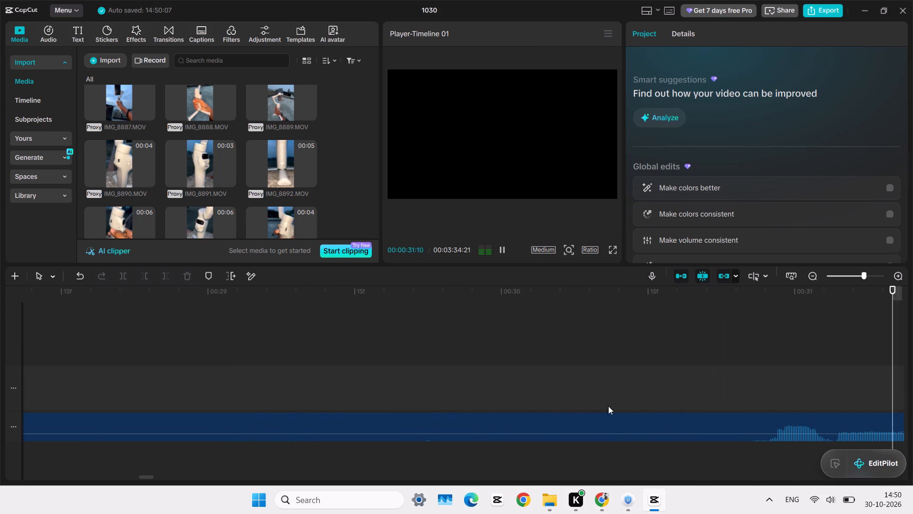
{"action": "scroll", "coordinate": [640, 406], "scroll_direction": "left", "scroll_amount": 1}
{"action": "scroll", "coordinate": [640, 406], "scroll_direction": "down", "scroll_amount": 8, "text": "ctrl"}
{"action": "scroll", "coordinate": [640, 406], "scroll_direction": "left", "scroll_amount": 1}
{"action": "scroll", "coordinate": [640, 406], "scroll_direction": "right", "scroll_amount": 2}
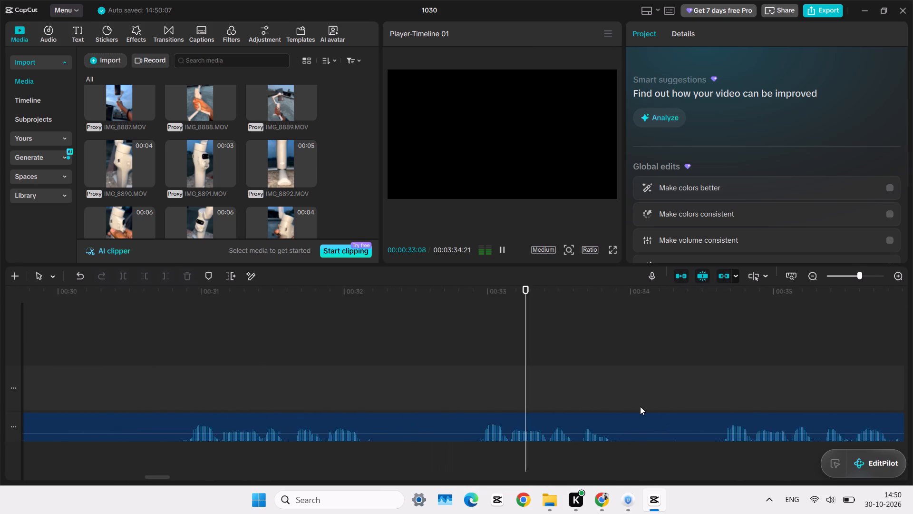
{"action": "scroll", "coordinate": [617, 407], "scroll_direction": "down", "scroll_amount": 2, "text": "ctrl"}
{"action": "scroll", "coordinate": [617, 407], "scroll_direction": "left", "scroll_amount": 2}
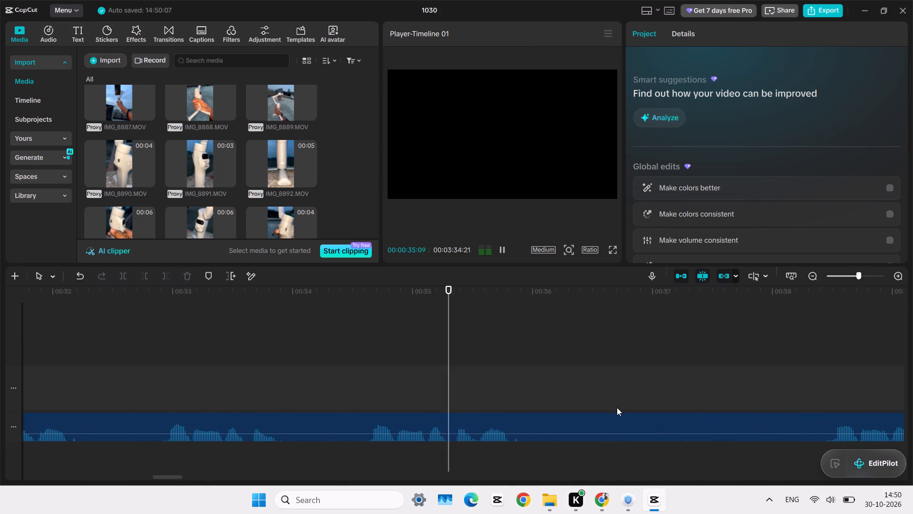
{"action": "scroll", "coordinate": [706, 401], "scroll_direction": "left", "scroll_amount": 1}
{"action": "left_click", "coordinate": [585, 397]}
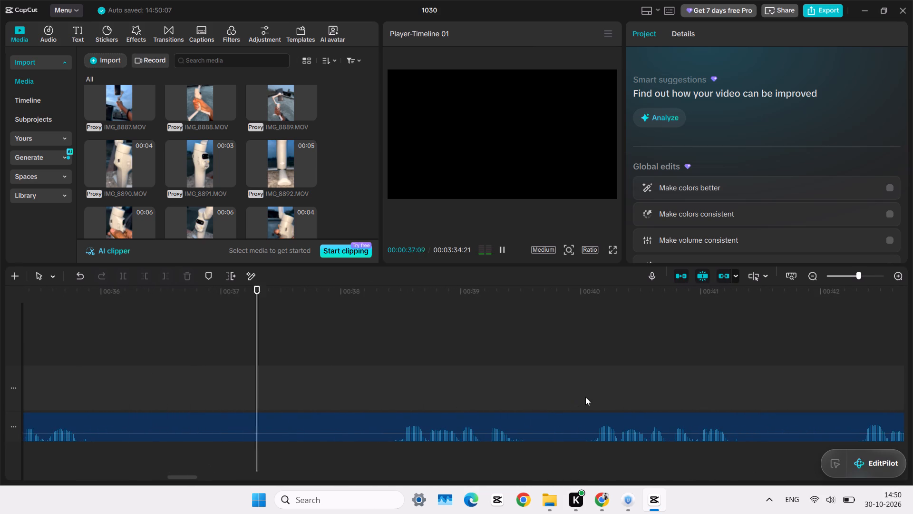
{"action": "key", "text": "space"}
{"action": "scroll", "coordinate": [585, 397], "scroll_direction": "left", "scroll_amount": 1}
{"action": "left_click", "coordinate": [662, 407]}
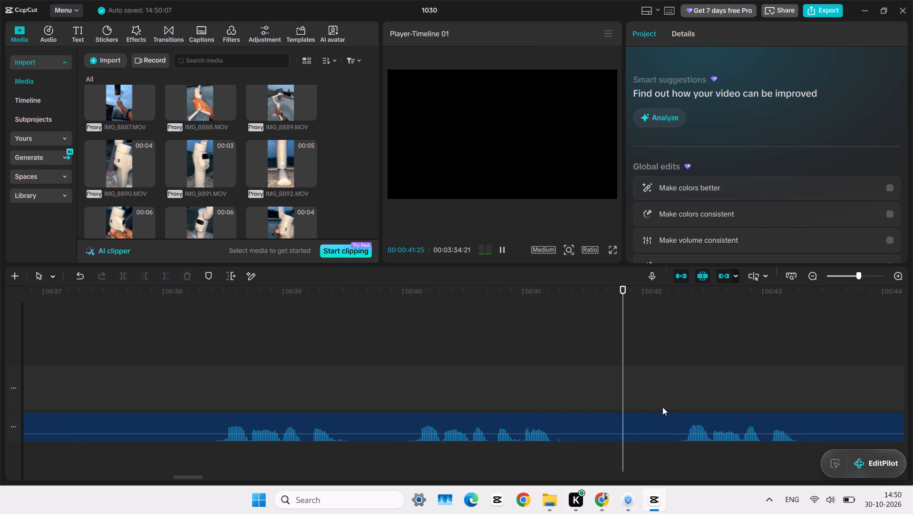
Listen on through the repeated attempts in the recording from about 00:42 to past 00:47 to choose the next usable take.
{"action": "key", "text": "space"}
{"action": "scroll", "coordinate": [662, 407], "scroll_direction": "left", "scroll_amount": 2}
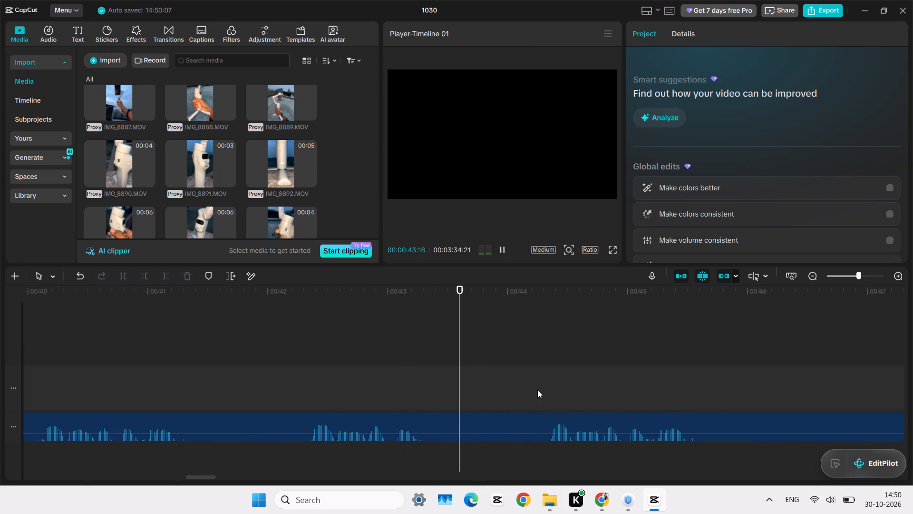
{"action": "left_click", "coordinate": [537, 390]}
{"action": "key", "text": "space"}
{"action": "scroll", "coordinate": [537, 390], "scroll_direction": "left", "scroll_amount": 1}
{"action": "left_click", "coordinate": [497, 381]}
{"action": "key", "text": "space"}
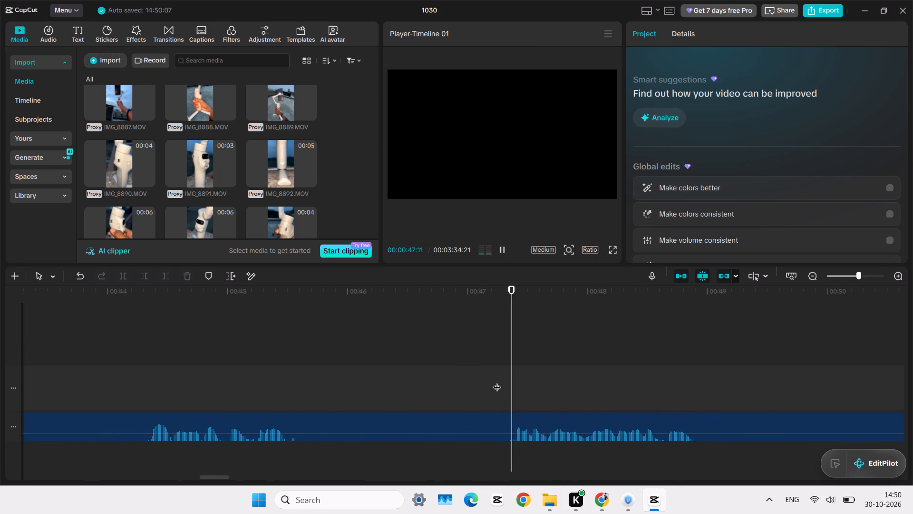
Trim off the start of the remaining recording up to 00:44:10, just before the chosen take's first words.
{"action": "left_click", "coordinate": [144, 384]}
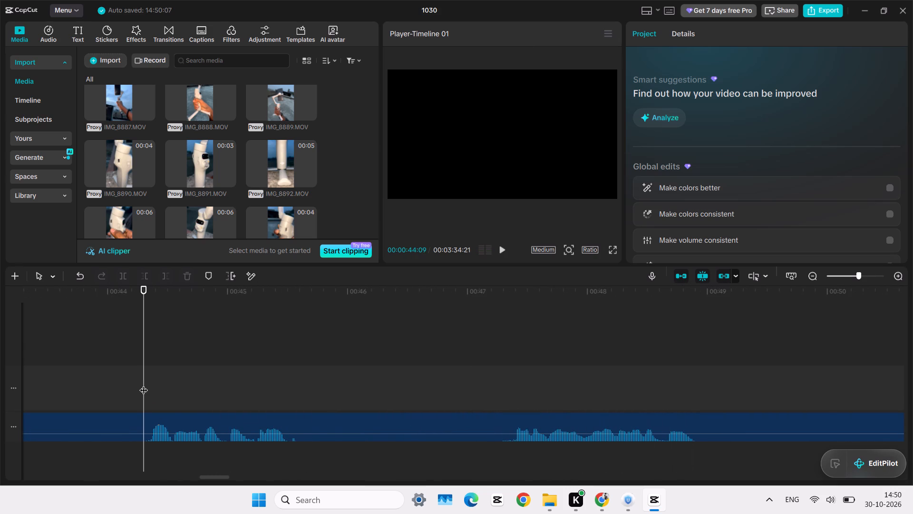
{"action": "scroll", "coordinate": [144, 384], "scroll_direction": "up", "scroll_amount": 11, "text": "ctrl"}
{"action": "left_click", "coordinate": [156, 383]}
{"action": "left_click", "coordinate": [167, 385]}
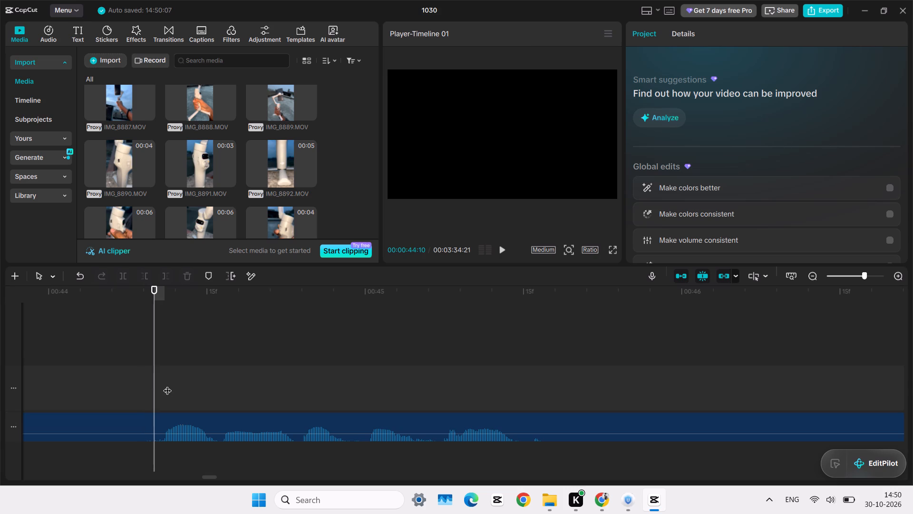
{"action": "left_click", "coordinate": [165, 384]}
{"action": "left_click_drag", "start_coordinate": [165, 384], "coordinate": [157, 385]}
{"action": "left_click", "coordinate": [165, 435]}
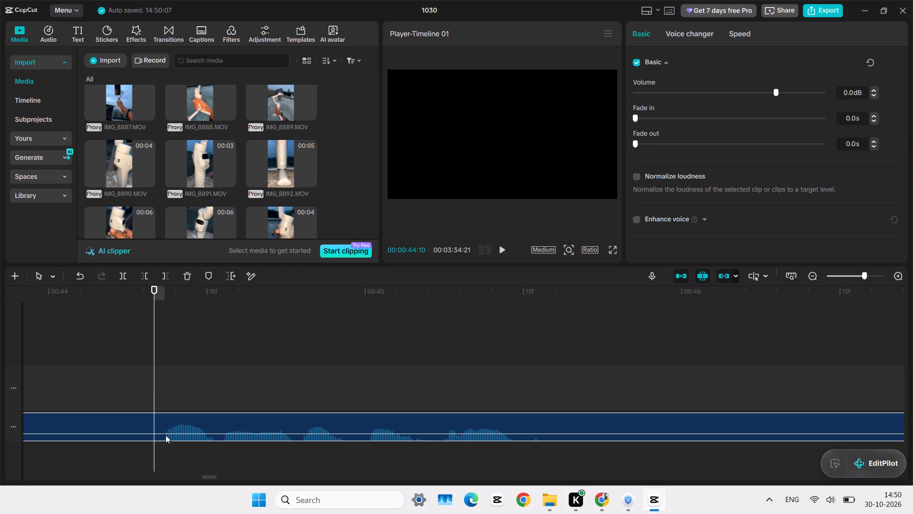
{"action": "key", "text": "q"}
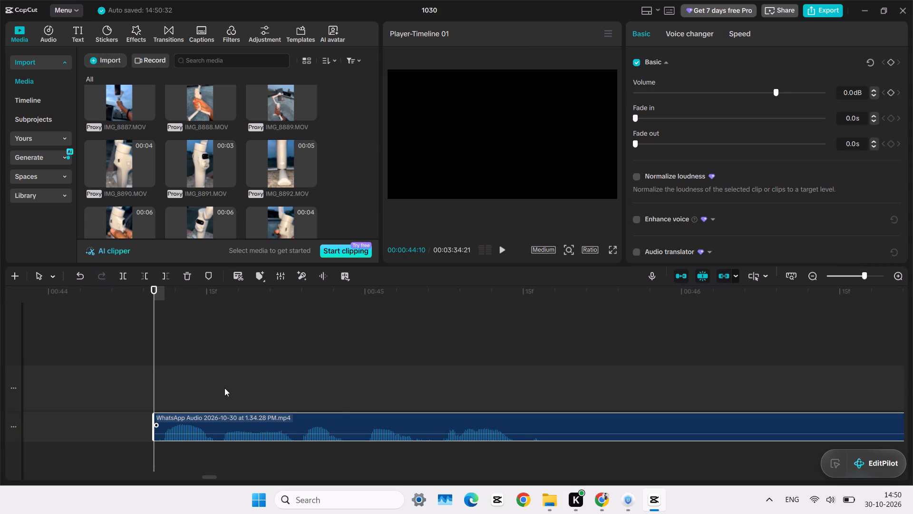
Move the trimmed recording earlier to 00:25:16 so it joins directly onto the end of the previous take.
{"action": "left_click", "coordinate": [220, 426]}
{"action": "left_click_drag", "start_coordinate": [219, 419], "coordinate": [0, 363]}
{"action": "scroll", "coordinate": [0, 385], "scroll_direction": "left", "scroll_amount": 3}
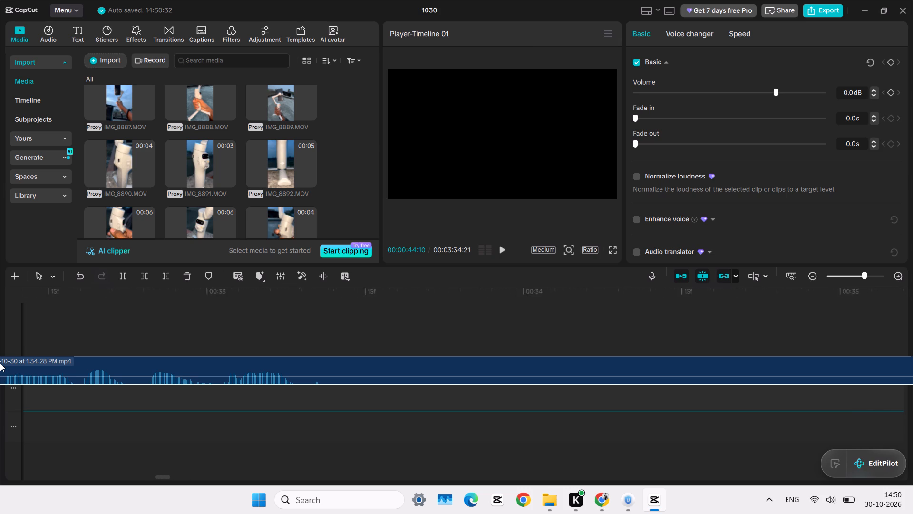
{"action": "left_click_drag", "start_coordinate": [0, 363], "coordinate": [831, 497]}
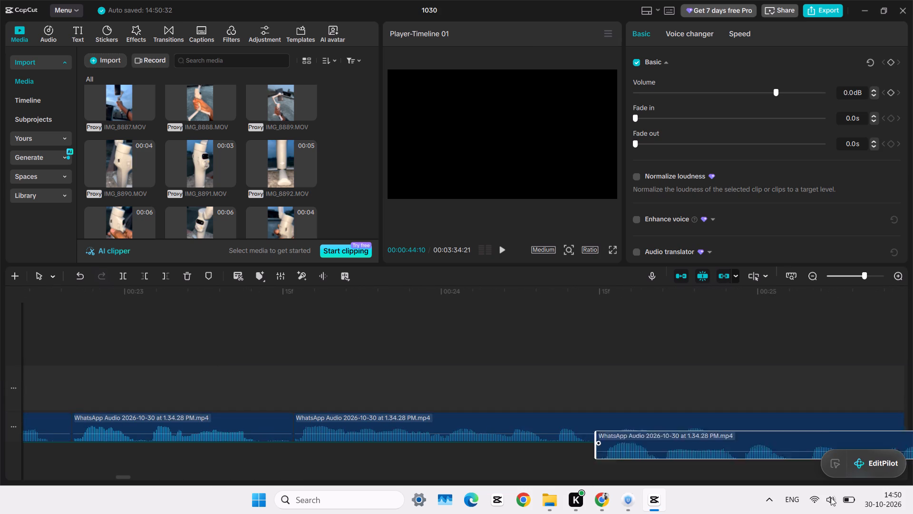
{"action": "left_click_drag", "start_coordinate": [831, 497], "coordinate": [724, 422]}
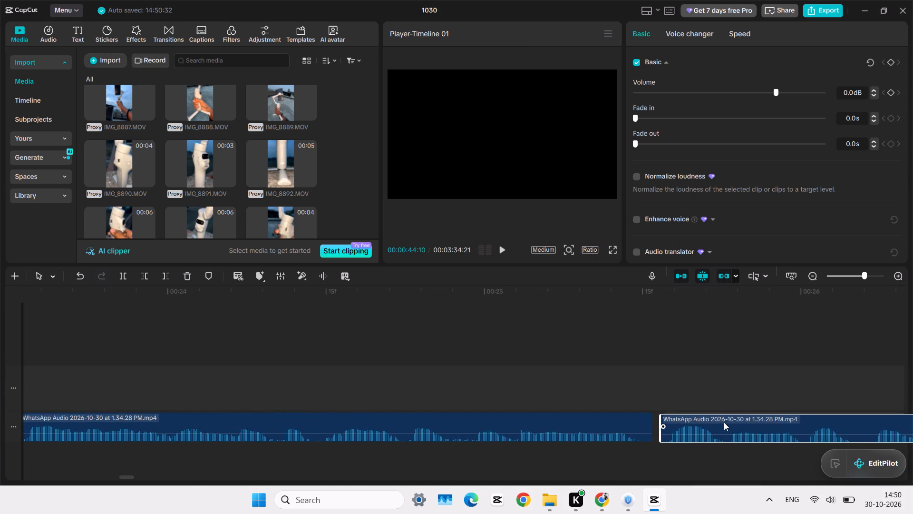
{"action": "left_click_drag", "start_coordinate": [724, 422], "coordinate": [721, 422]}
Play back the assembled takes from about 00:22 through the new join at 00:25:16 and past the added take's last words.
{"action": "left_click", "coordinate": [454, 315]}
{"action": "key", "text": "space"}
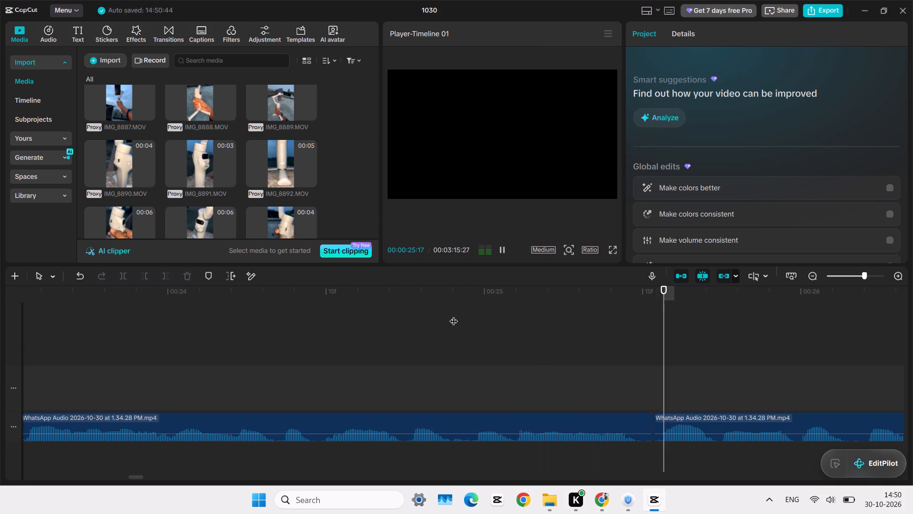
{"action": "scroll", "coordinate": [454, 315], "scroll_direction": "down", "scroll_amount": 15, "text": "ctrl"}
{"action": "left_click", "coordinate": [428, 322]}
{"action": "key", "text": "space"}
{"action": "scroll", "coordinate": [428, 322], "scroll_direction": "down", "scroll_amount": 5, "text": "ctrl"}
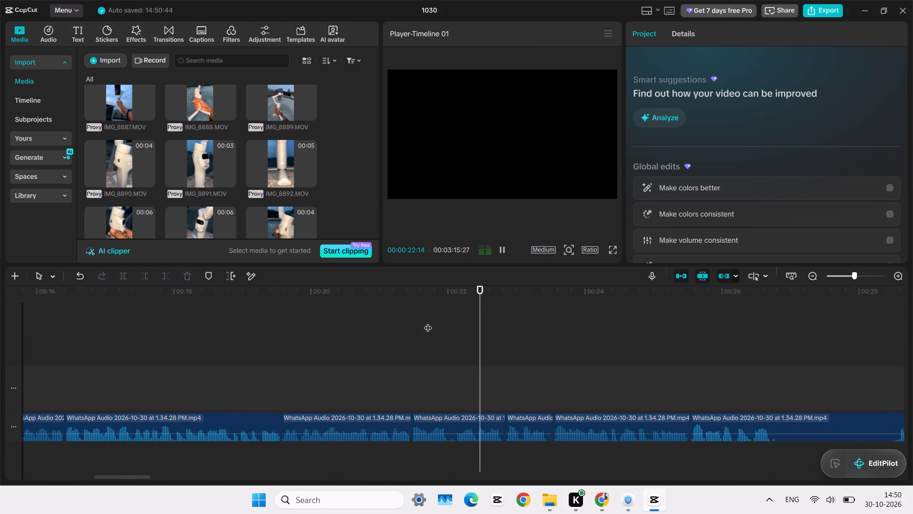
{"action": "scroll", "coordinate": [428, 322], "scroll_direction": "down", "scroll_amount": 11, "text": "ctrl"}
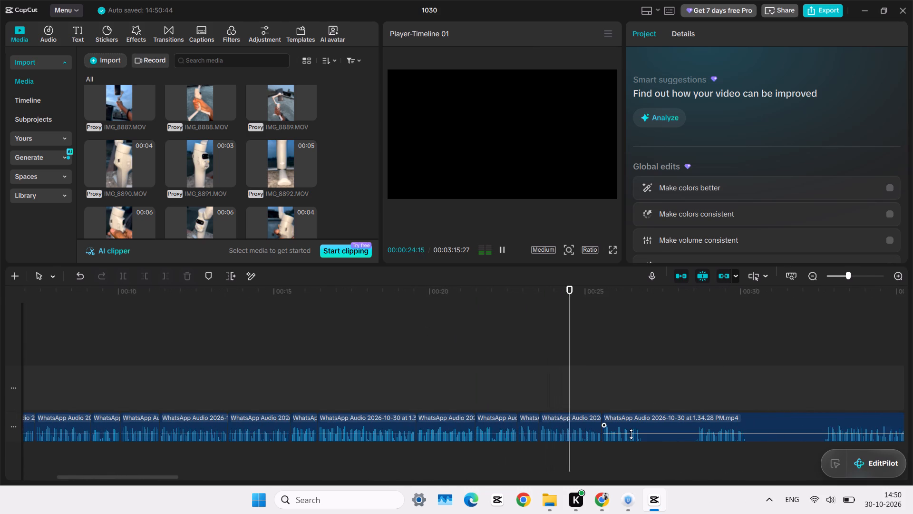
{"action": "scroll", "coordinate": [631, 434], "scroll_direction": "up", "scroll_amount": 2}
{"action": "scroll", "coordinate": [631, 434], "scroll_direction": "up", "scroll_amount": 5, "text": "ctrl"}
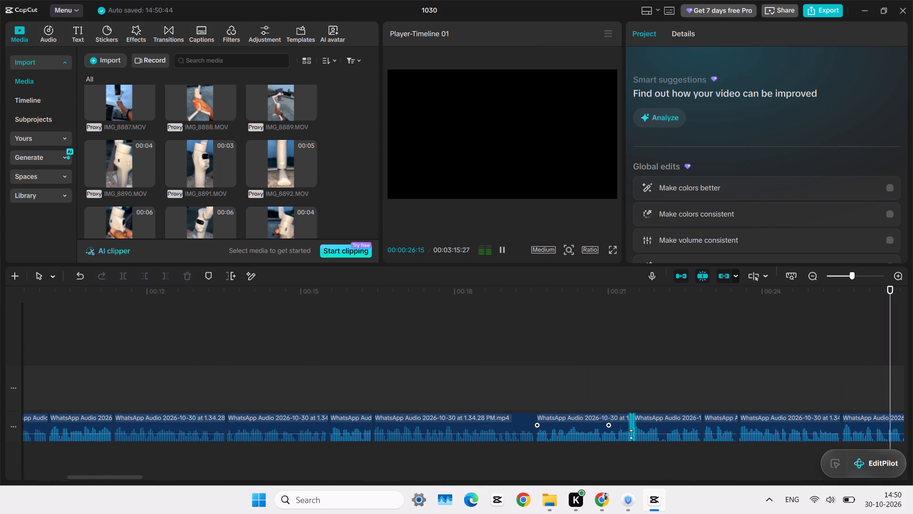
{"action": "scroll", "coordinate": [631, 434], "scroll_direction": "up", "scroll_amount": 9, "text": "ctrl"}
{"action": "left_click", "coordinate": [152, 380]}
{"action": "scroll", "coordinate": [152, 380], "scroll_direction": "right", "scroll_amount": 1}
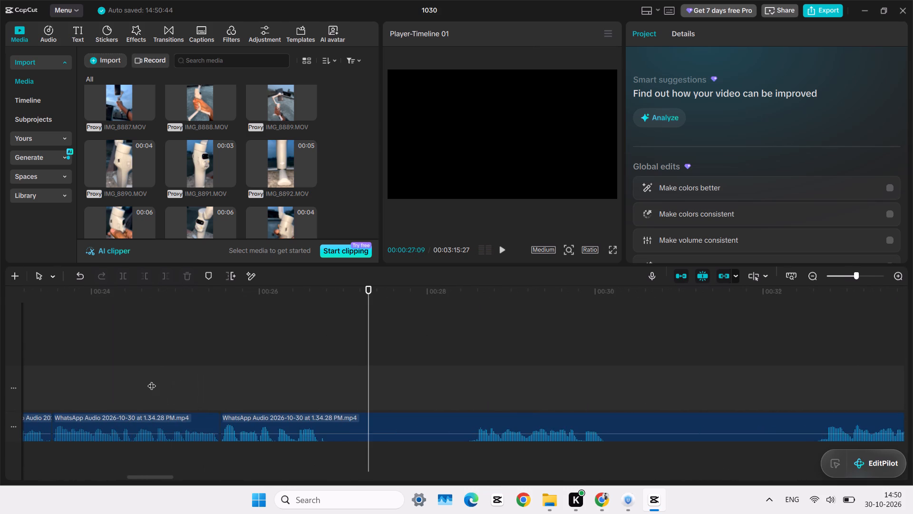
{"action": "left_click", "coordinate": [216, 379]}
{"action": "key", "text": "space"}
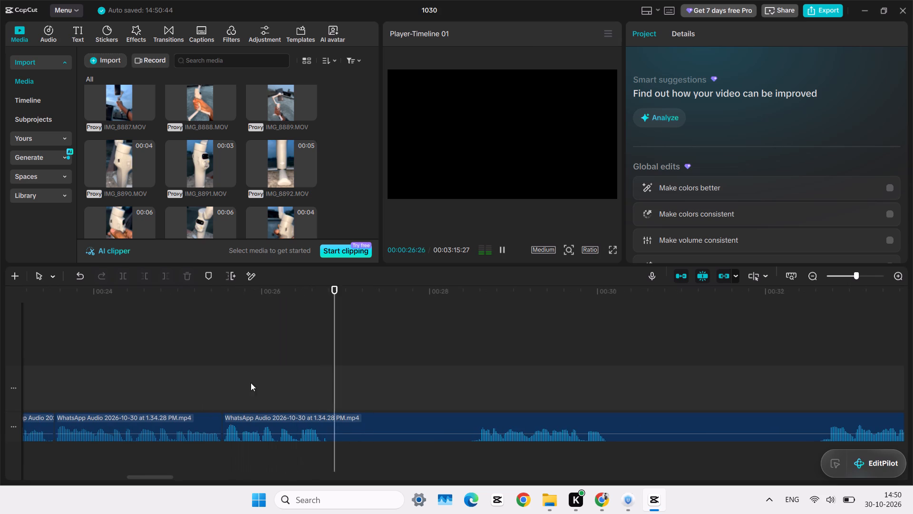
Place the playhead at 00:26:18, near the end of the newly joined take's last words.
{"action": "left_click", "coordinate": [254, 384]}
{"action": "left_click", "coordinate": [313, 386]}
{"action": "scroll", "coordinate": [313, 386], "scroll_direction": "up", "scroll_amount": 7, "text": "ctrl"}
{"action": "scroll", "coordinate": [313, 386], "scroll_direction": "right", "scroll_amount": 2}
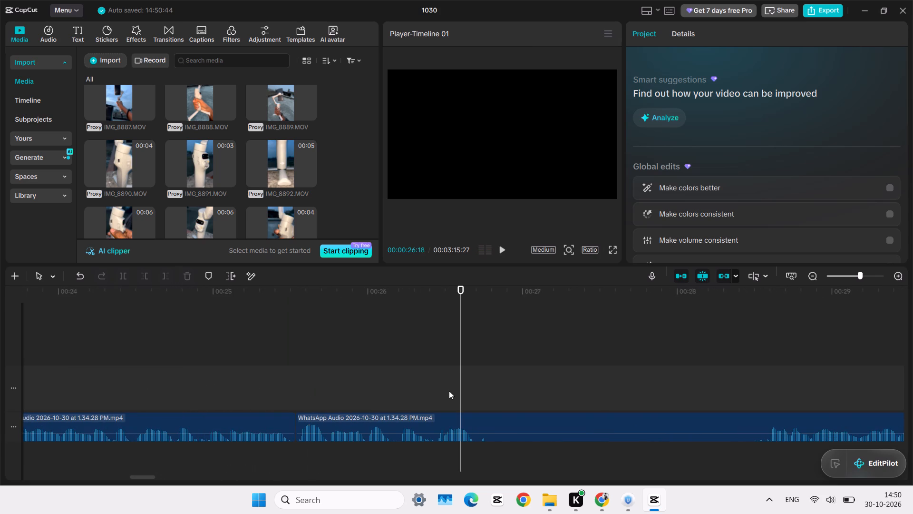
Check where the speech ends in the take joined near 00:25:15 and split the recording at 00:26:21.
{"action": "left_click", "coordinate": [476, 384]}
{"action": "key", "text": "space"}
{"action": "key", "text": "space"}
{"action": "left_click", "coordinate": [476, 384]}
{"action": "left_click", "coordinate": [482, 383]}
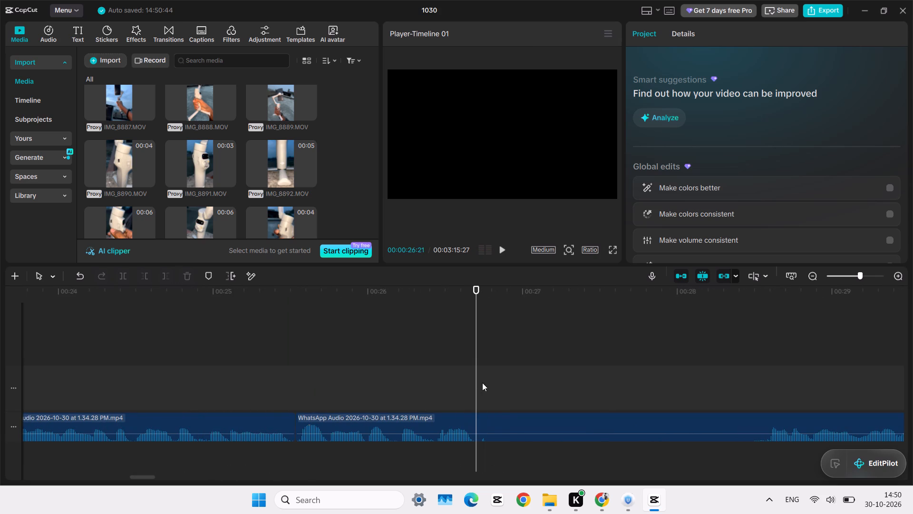
{"action": "scroll", "coordinate": [482, 383], "scroll_direction": "up", "scroll_amount": 12, "text": "ctrl"}
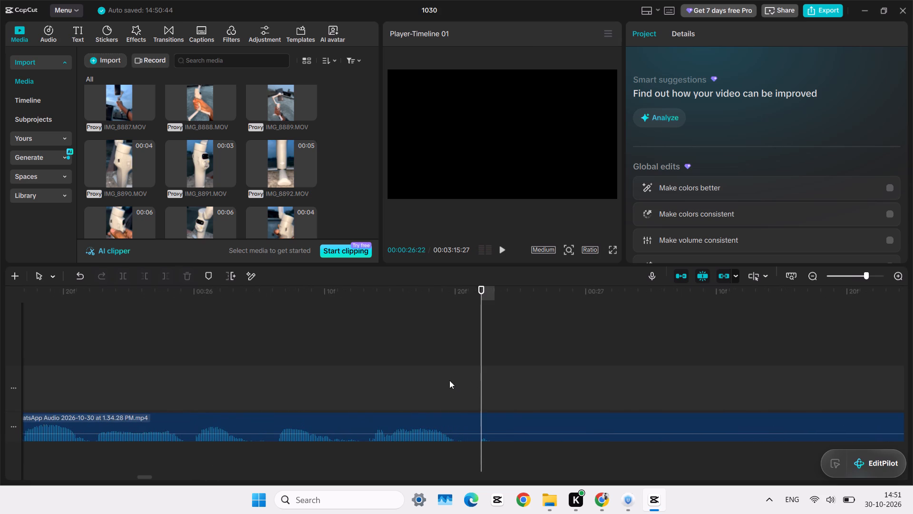
{"action": "left_click", "coordinate": [472, 381]}
{"action": "key", "text": "space"}
{"action": "key", "text": "space"}
{"action": "left_click", "coordinate": [472, 381]}
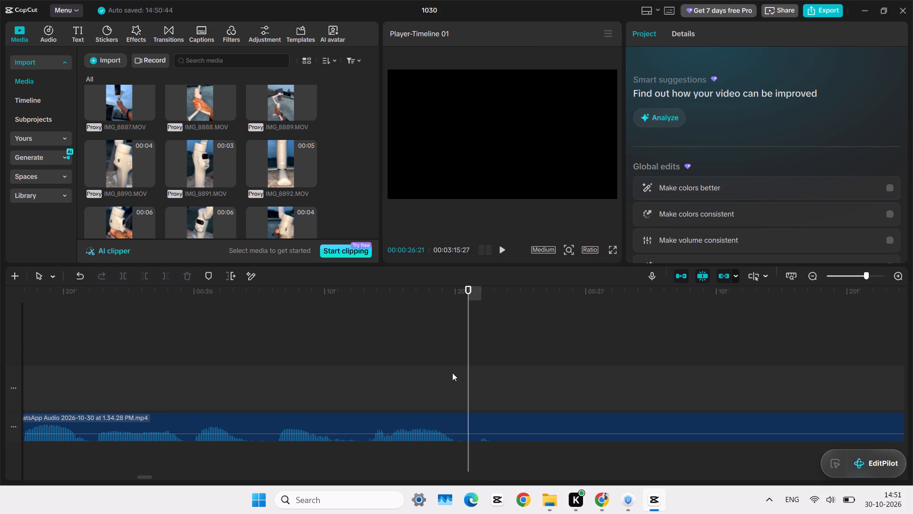
{"action": "left_click", "coordinate": [469, 375]}
{"action": "left_click", "coordinate": [474, 451]}
{"action": "left_click", "coordinate": [465, 410]}
{"action": "left_click", "coordinate": [410, 438]}
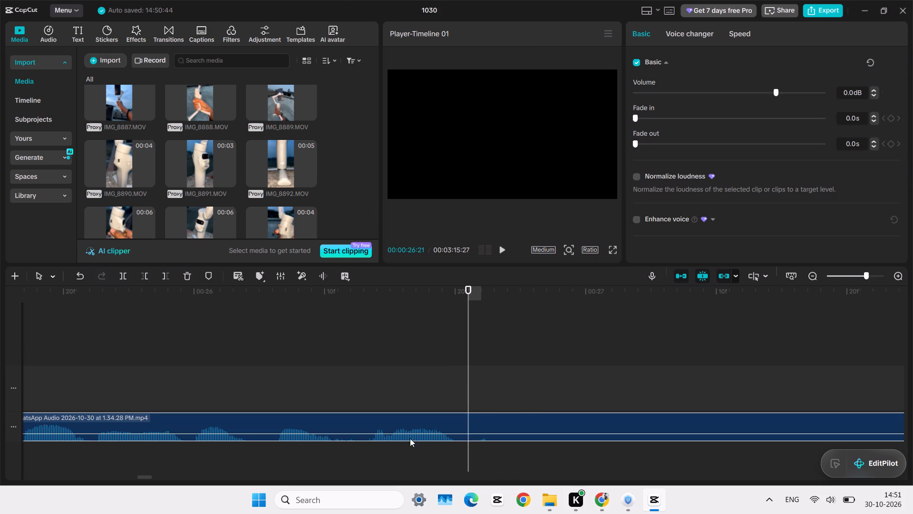
{"action": "key", "text": "ctrl+b"}
Listen through the recording after the 00:26:21 split, up to about 00:49, for the start of the next usable take.
{"action": "left_click", "coordinate": [625, 376]}
{"action": "key", "text": "space"}
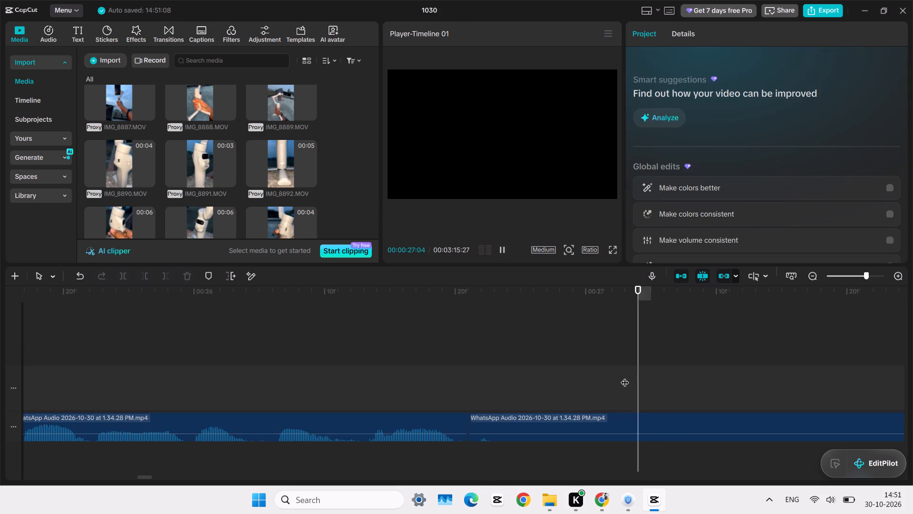
{"action": "scroll", "coordinate": [625, 376], "scroll_direction": "down", "scroll_amount": 14, "text": "ctrl"}
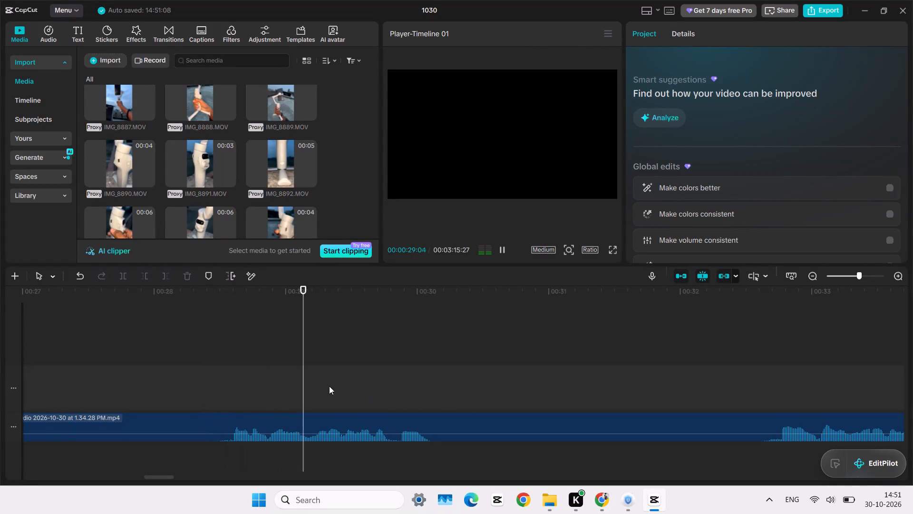
{"action": "scroll", "coordinate": [564, 409], "scroll_direction": "left", "scroll_amount": 1}
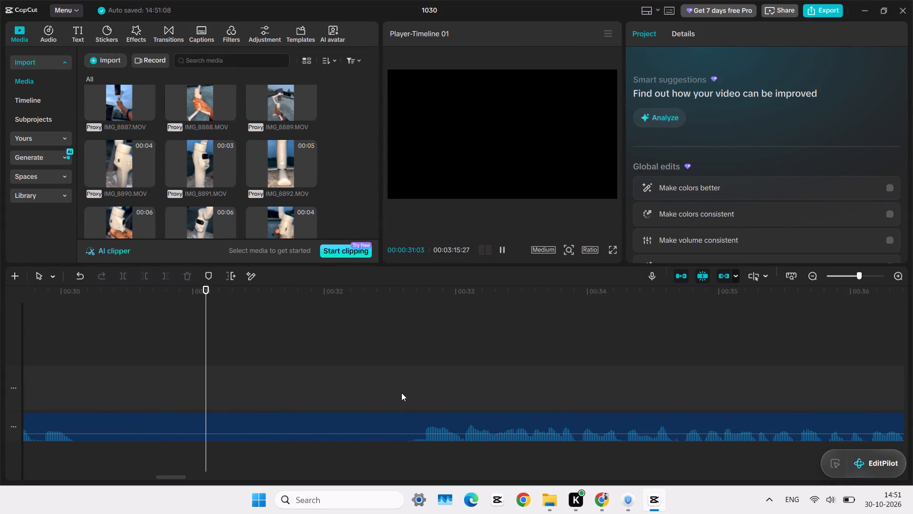
{"action": "left_click", "coordinate": [402, 393]}
{"action": "key", "text": "space"}
{"action": "scroll", "coordinate": [619, 417], "scroll_direction": "left", "scroll_amount": 2}
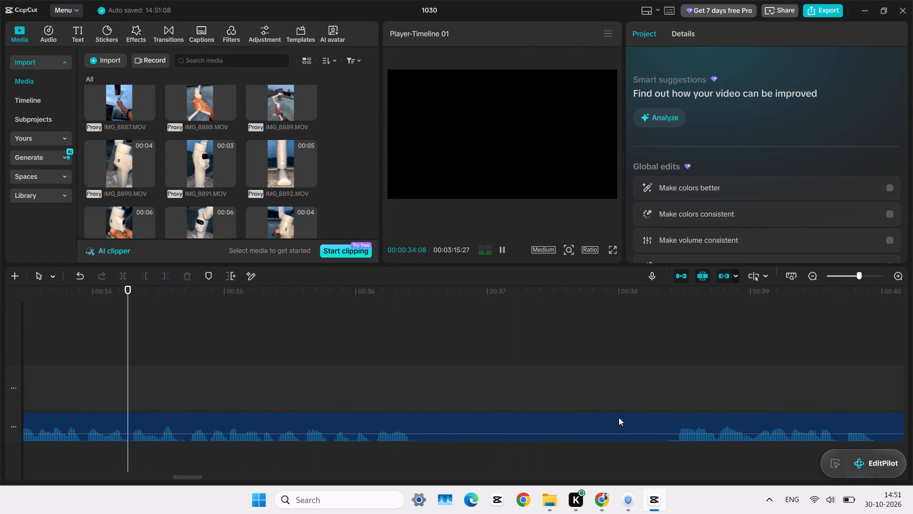
{"action": "scroll", "coordinate": [318, 411], "scroll_direction": "right", "scroll_amount": 1}
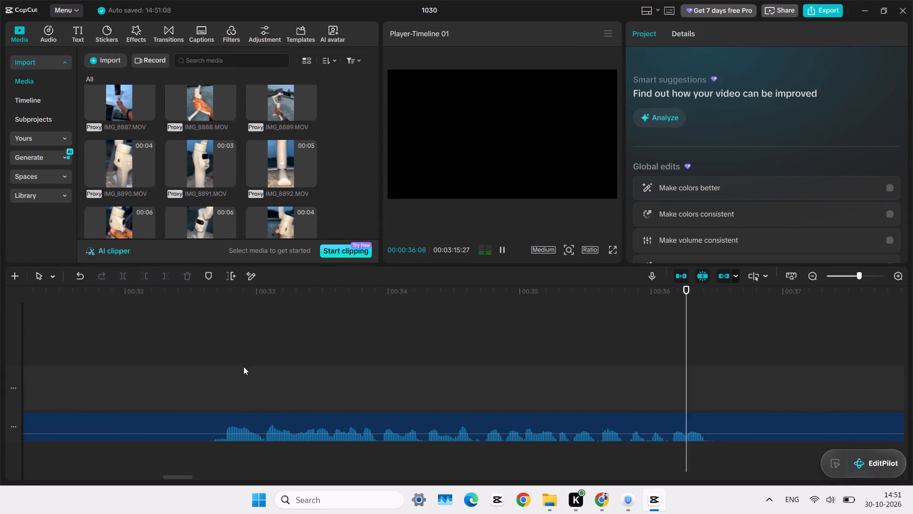
{"action": "left_click", "coordinate": [228, 378]}
{"action": "scroll", "coordinate": [228, 378], "scroll_direction": "up", "scroll_amount": 7, "text": "ctrl"}
{"action": "scroll", "coordinate": [228, 378], "scroll_direction": "down", "scroll_amount": 7, "text": "ctrl"}
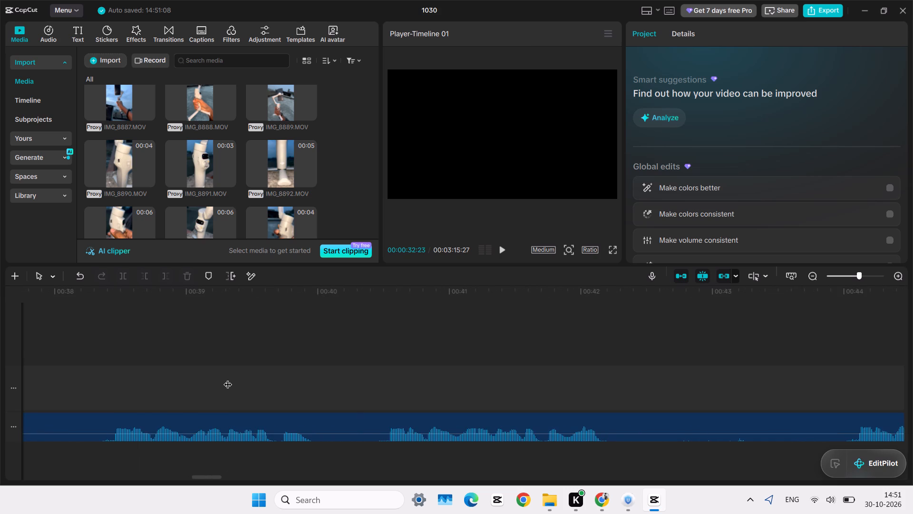
{"action": "left_click", "coordinate": [371, 395]}
{"action": "key", "text": "space"}
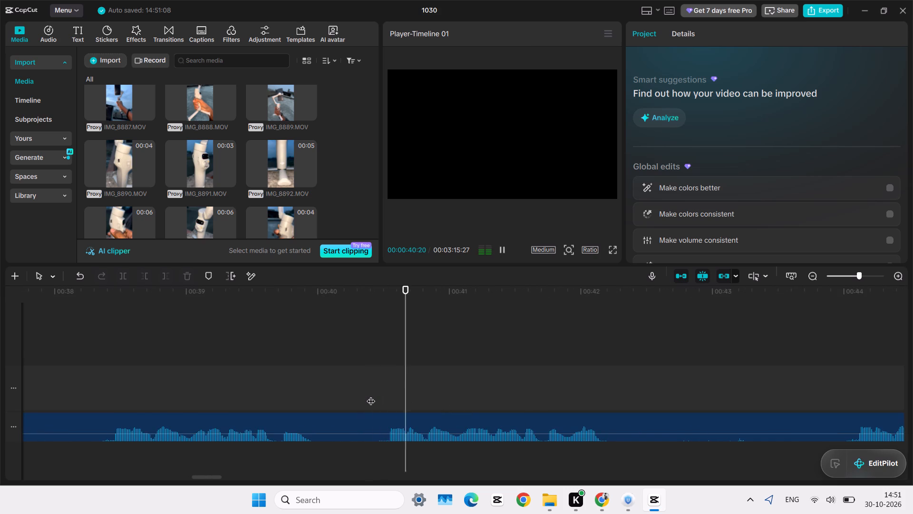
{"action": "scroll", "coordinate": [693, 423], "scroll_direction": "left", "scroll_amount": 1}
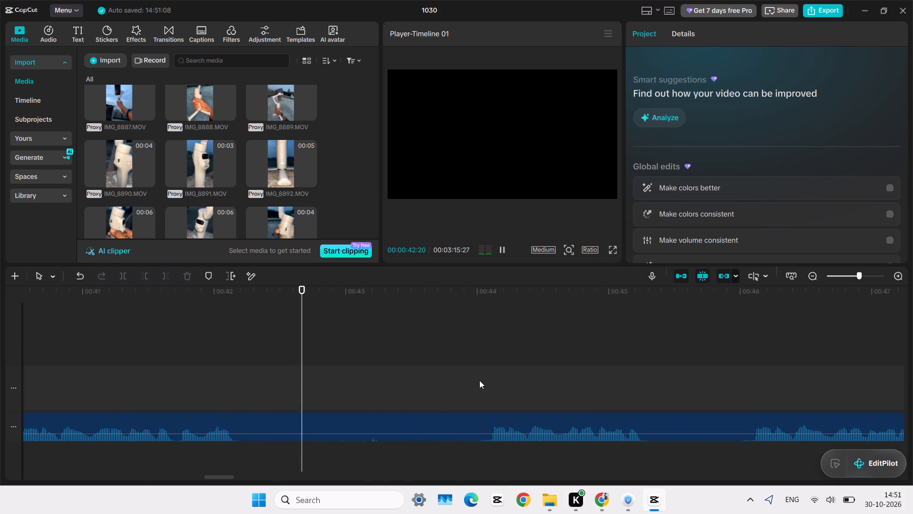
{"action": "left_click", "coordinate": [734, 385]}
{"action": "key", "text": "space"}
{"action": "scroll", "coordinate": [734, 385], "scroll_direction": "left", "scroll_amount": 2}
{"action": "left_click_drag", "start_coordinate": [734, 385], "coordinate": [483, 375]}
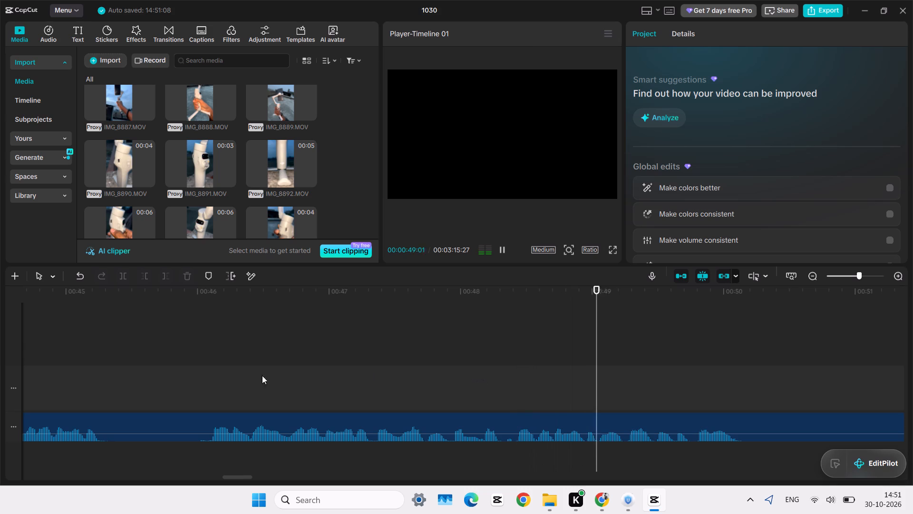
{"action": "left_click", "coordinate": [205, 403]}
{"action": "scroll", "coordinate": [205, 403], "scroll_direction": "up", "scroll_amount": 10, "text": "ctrl"}
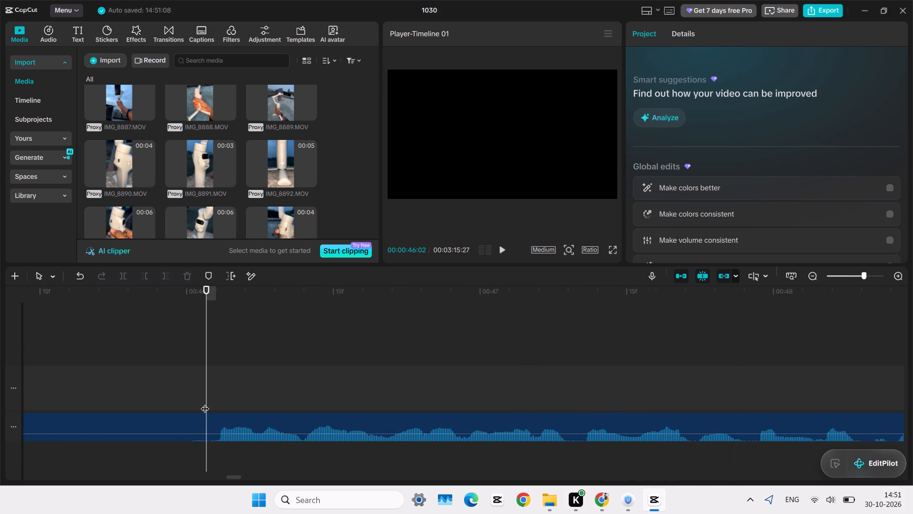
Check where the next take's speech begins and trim off the start of the remaining voice recording up to 00:46:02.
{"action": "scroll", "coordinate": [205, 403], "scroll_direction": "up", "scroll_amount": 11, "text": "ctrl"}
{"action": "scroll", "coordinate": [205, 403], "scroll_direction": "down", "scroll_amount": 1}
{"action": "left_click", "coordinate": [230, 385]}
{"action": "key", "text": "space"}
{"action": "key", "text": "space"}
{"action": "left_click", "coordinate": [230, 385]}
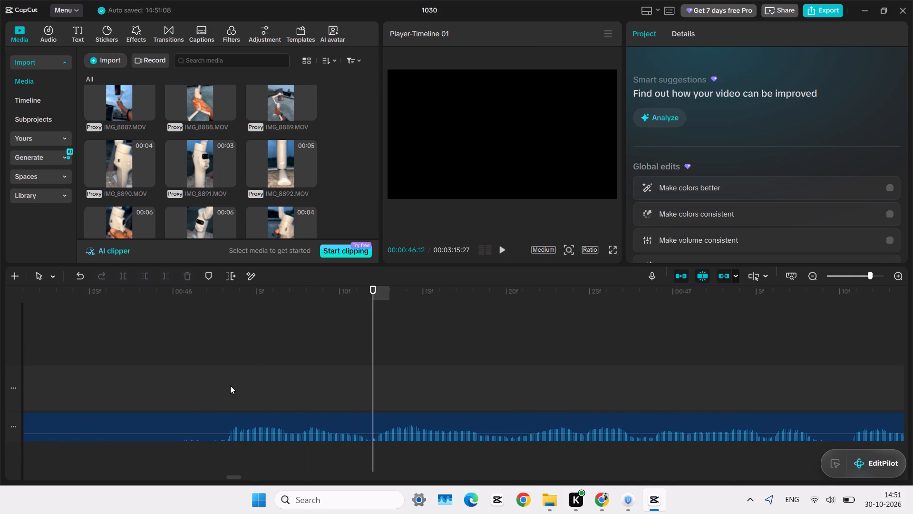
{"action": "left_click", "coordinate": [203, 382]}
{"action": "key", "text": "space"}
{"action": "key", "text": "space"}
{"action": "left_click", "coordinate": [203, 382]}
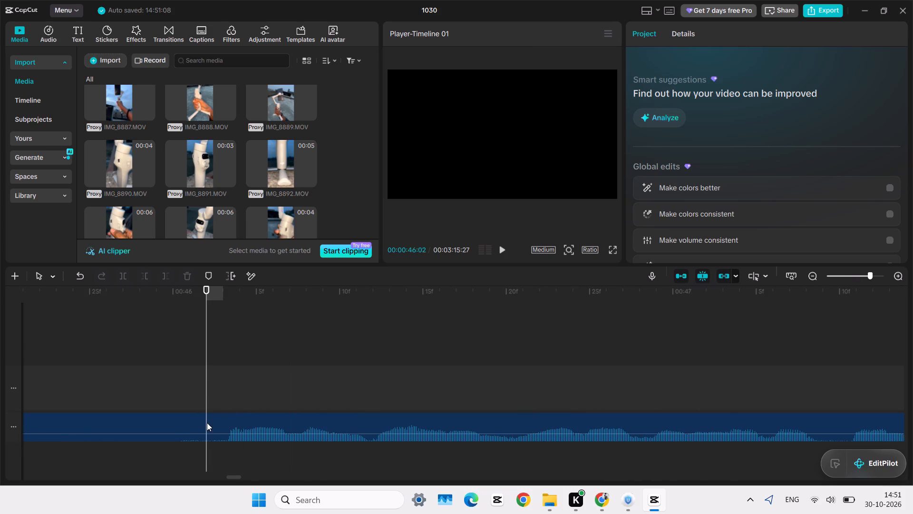
{"action": "left_click", "coordinate": [207, 423]}
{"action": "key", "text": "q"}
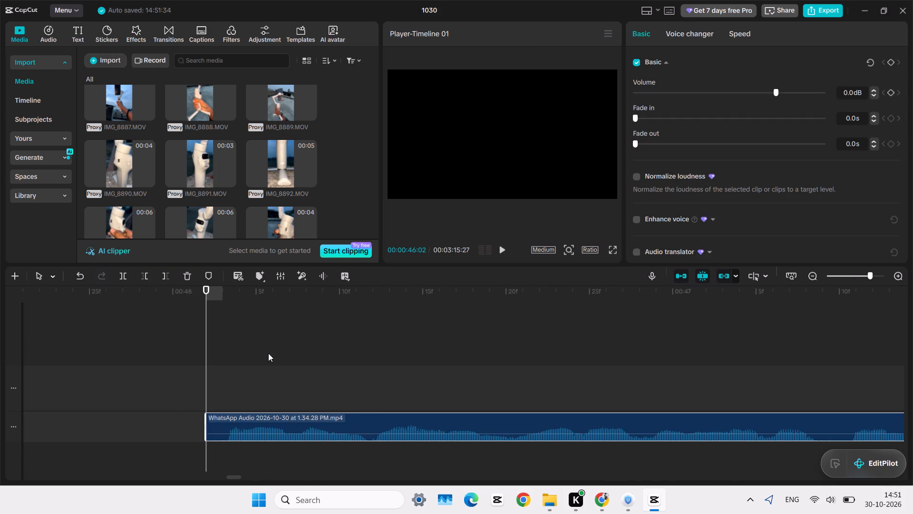
Move the trimmed recording back along the audio track so it butts against the end of the previous take at 00:26:21.
{"action": "scroll", "coordinate": [268, 353], "scroll_direction": "down", "scroll_amount": 18, "text": "ctrl"}
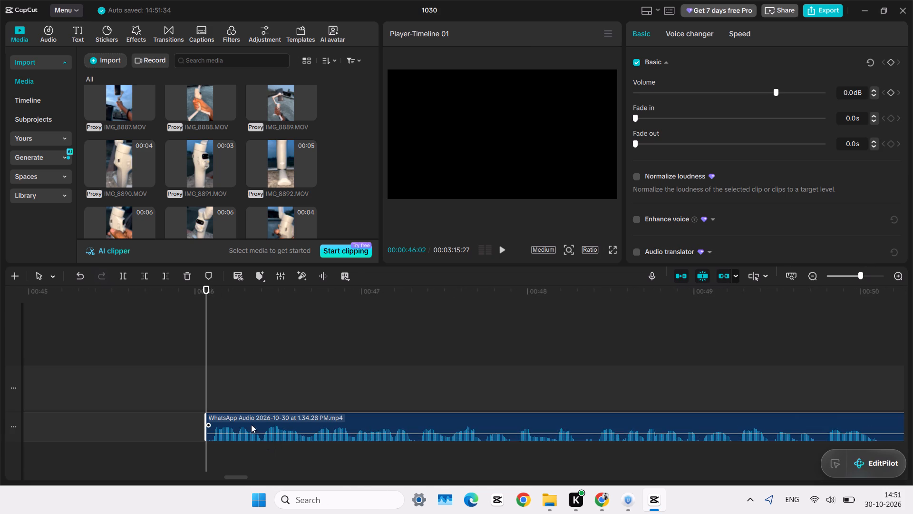
{"action": "left_click_drag", "start_coordinate": [249, 418], "coordinate": [2, 433]}
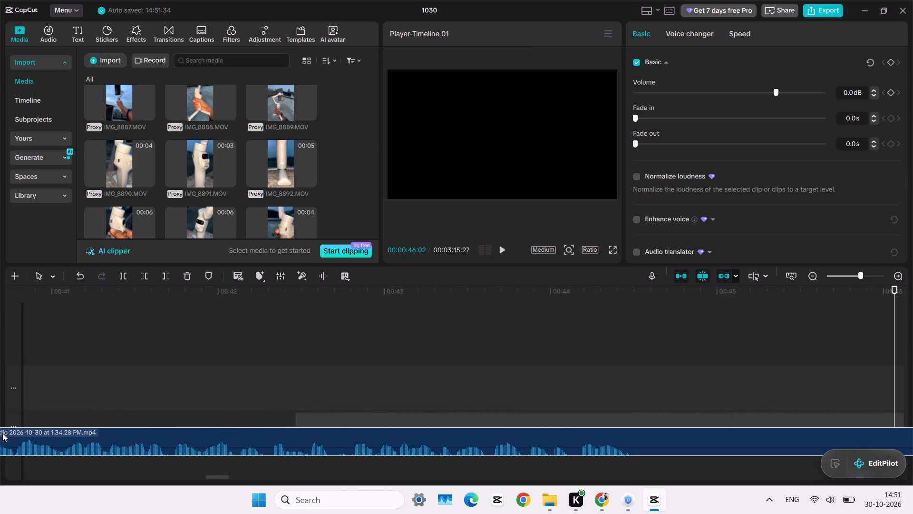
{"action": "left_click_drag", "start_coordinate": [2, 433], "coordinate": [0, 481]}
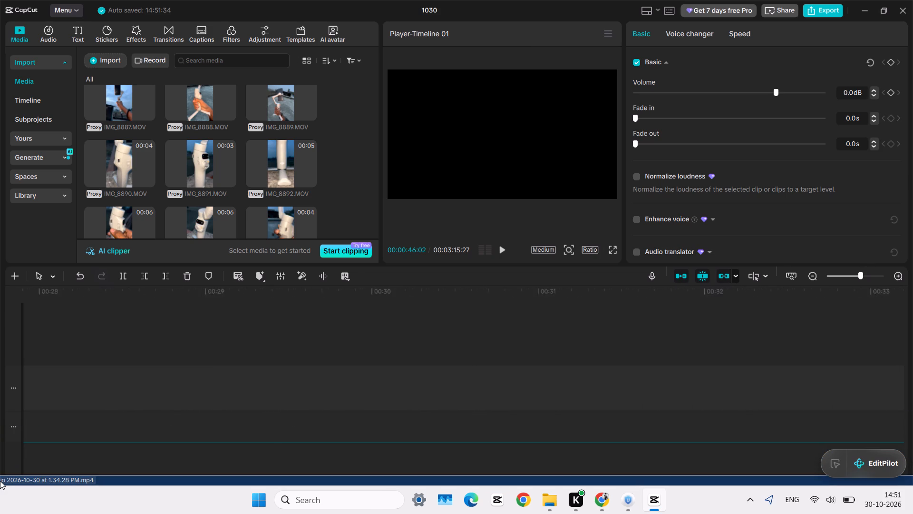
{"action": "left_click_drag", "start_coordinate": [0, 481], "coordinate": [706, 397]}
{"action": "scroll", "coordinate": [876, 440], "scroll_direction": "right", "scroll_amount": 5}
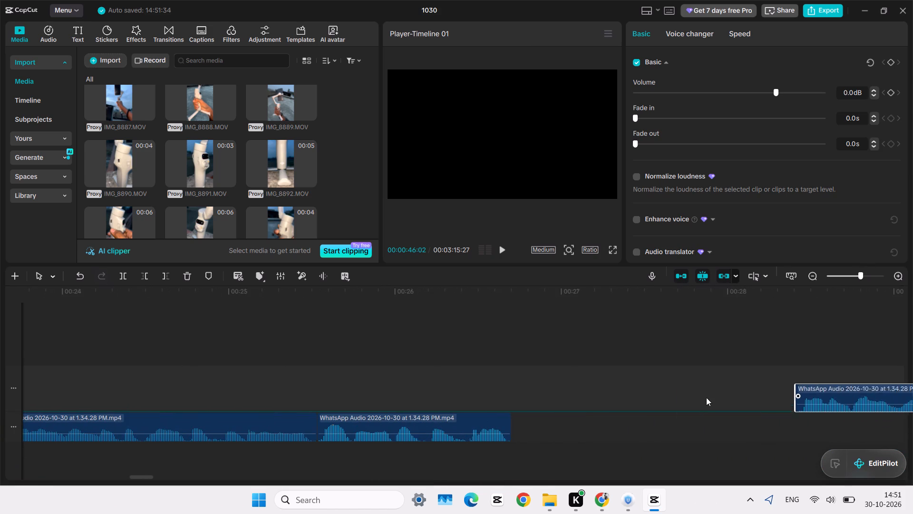
{"action": "left_click_drag", "start_coordinate": [706, 397], "coordinate": [554, 417]}
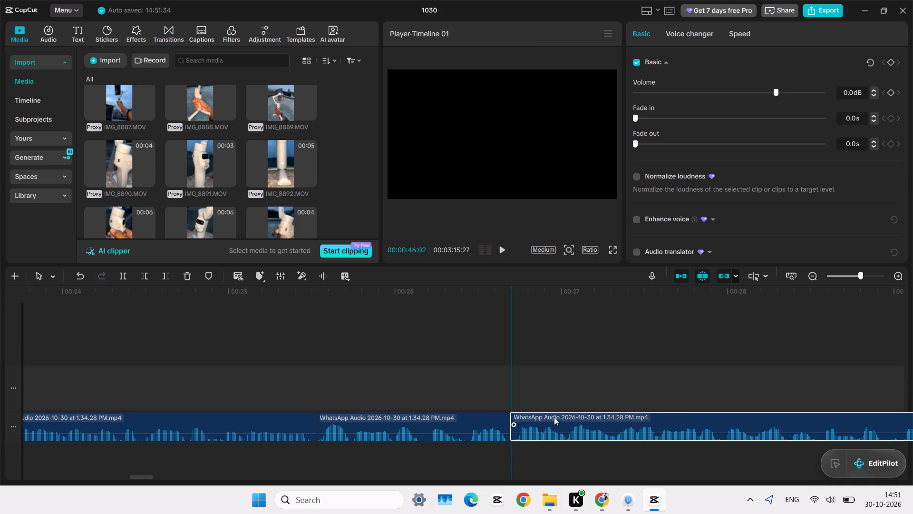
{"action": "left_click_drag", "start_coordinate": [554, 417], "coordinate": [554, 417]}
Play back the last joined takes from about 00:24 to check how they flow into the newly attached recording.
{"action": "left_click", "coordinate": [269, 379]}
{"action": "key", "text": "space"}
{"action": "scroll", "coordinate": [269, 379], "scroll_direction": "down", "scroll_amount": 8, "text": "ctrl"}
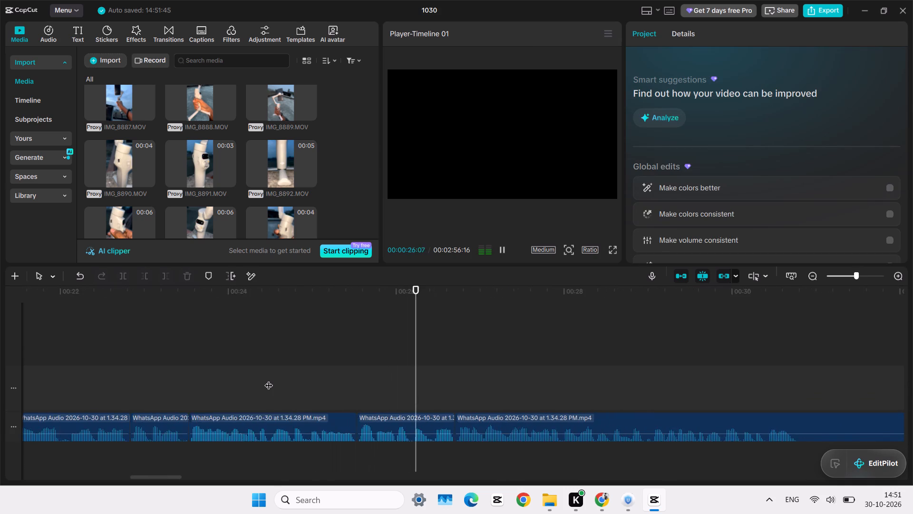
{"action": "scroll", "coordinate": [269, 379], "scroll_direction": "down", "scroll_amount": 8, "text": "ctrl"}
{"action": "left_click", "coordinate": [314, 352]}
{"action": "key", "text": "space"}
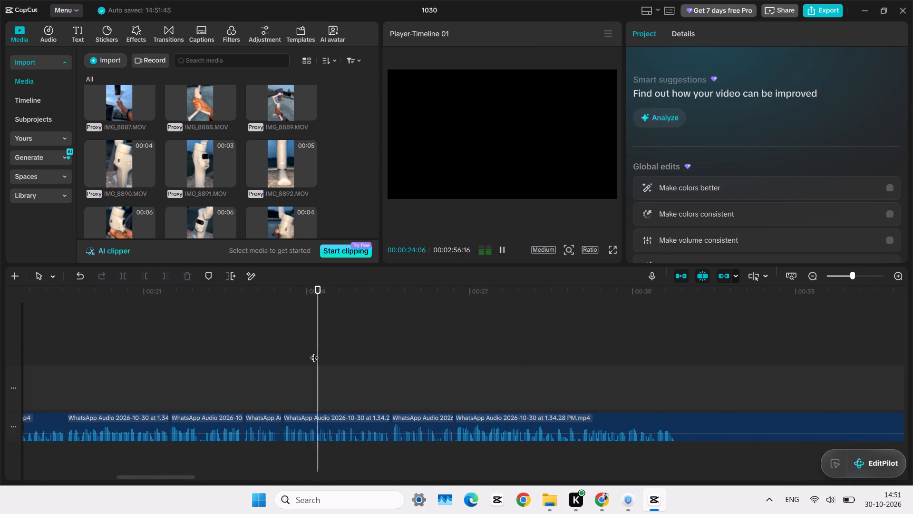
{"action": "left_click", "coordinate": [314, 352]}
Return to the start of the timeline and listen through the assembled voice takes from the beginning.
{"action": "scroll", "coordinate": [314, 352], "scroll_direction": "down", "scroll_amount": 14, "text": "ctrl"}
{"action": "scroll", "coordinate": [314, 352], "scroll_direction": "right", "scroll_amount": 10}
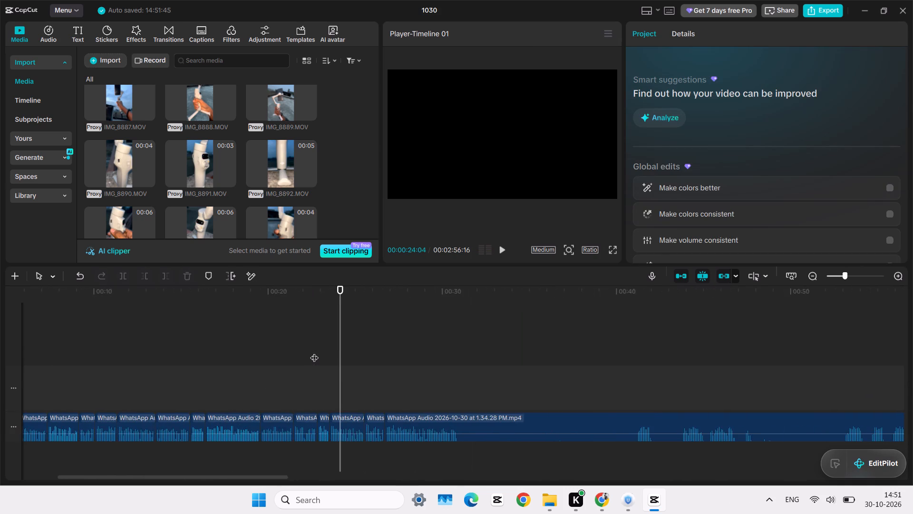
{"action": "double_click", "coordinate": [314, 352]}
{"action": "left_click_drag", "start_coordinate": [314, 352], "coordinate": [0, 513]}
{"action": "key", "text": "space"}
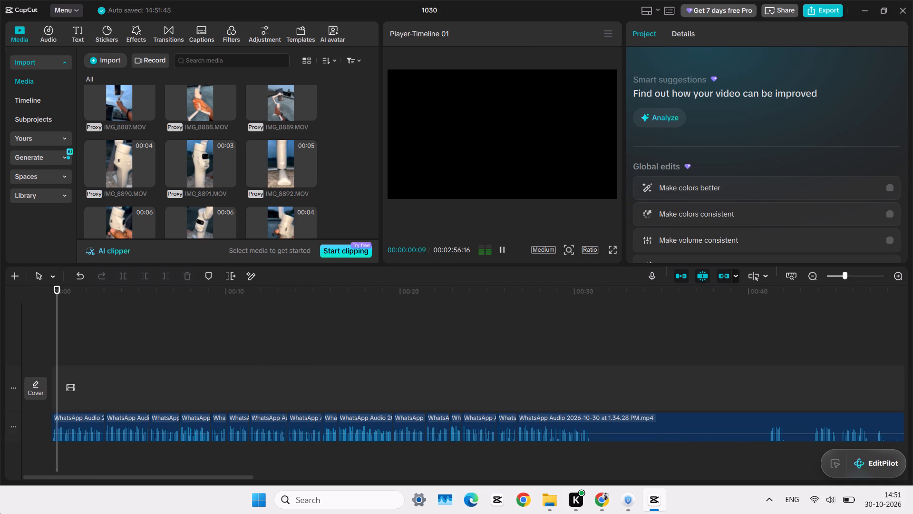
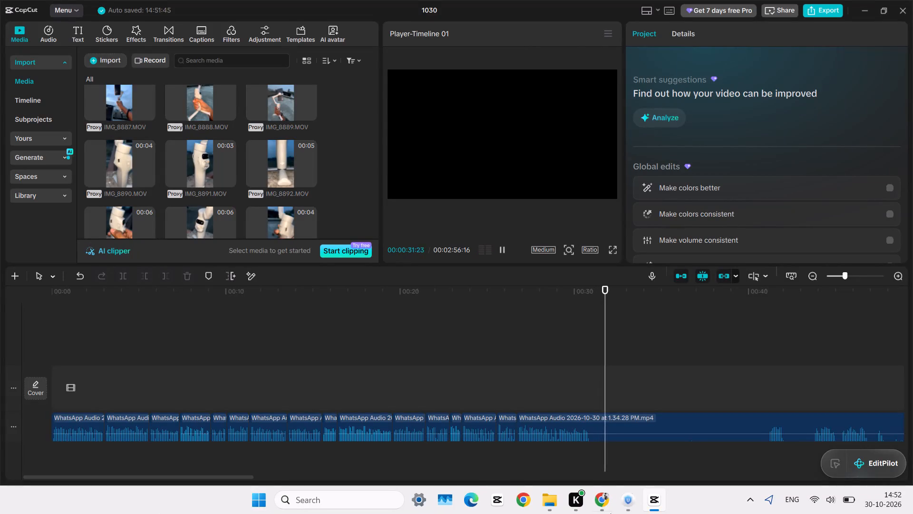
Skip ahead to about 00:32 in the silent stretch of the voice recording to look for the next take.
{"action": "left_click", "coordinate": [622, 394]}
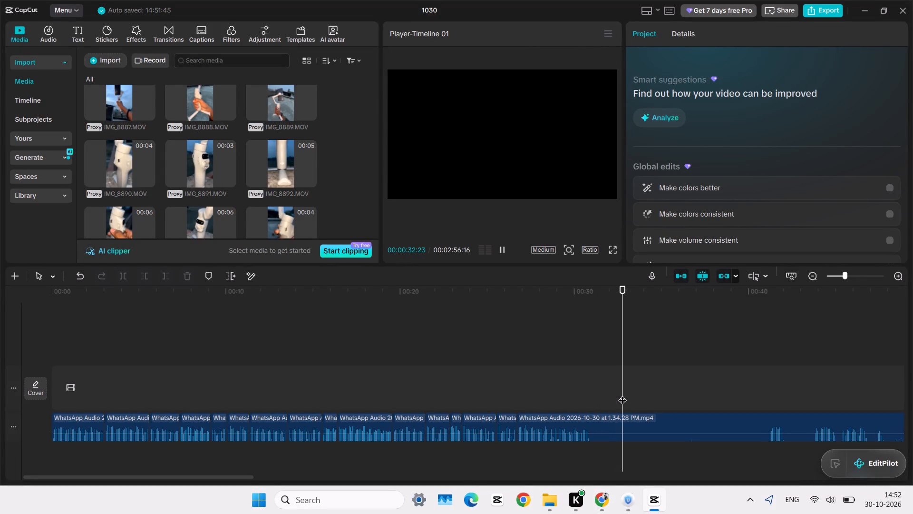
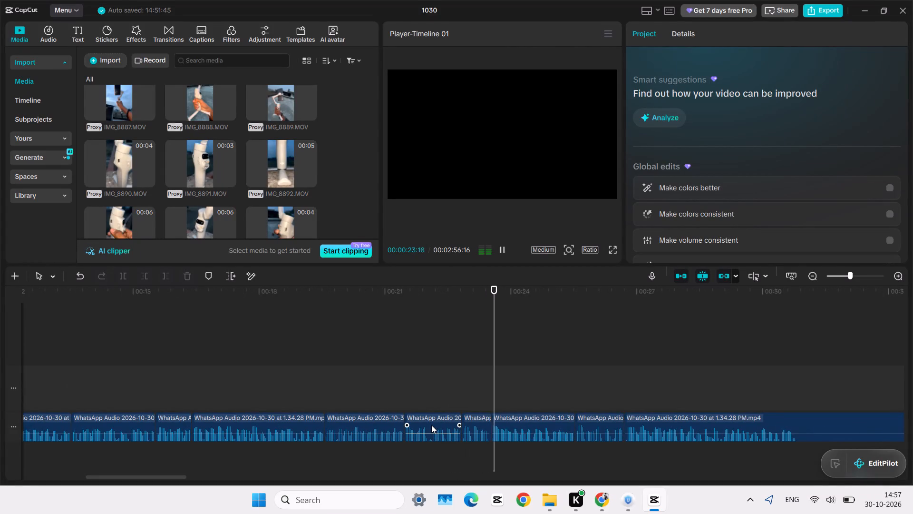
Split the voice recording at 00:00:30:21, right where the current take's speech ends.
{"action": "scroll", "coordinate": [565, 350], "scroll_direction": "left", "scroll_amount": 1}
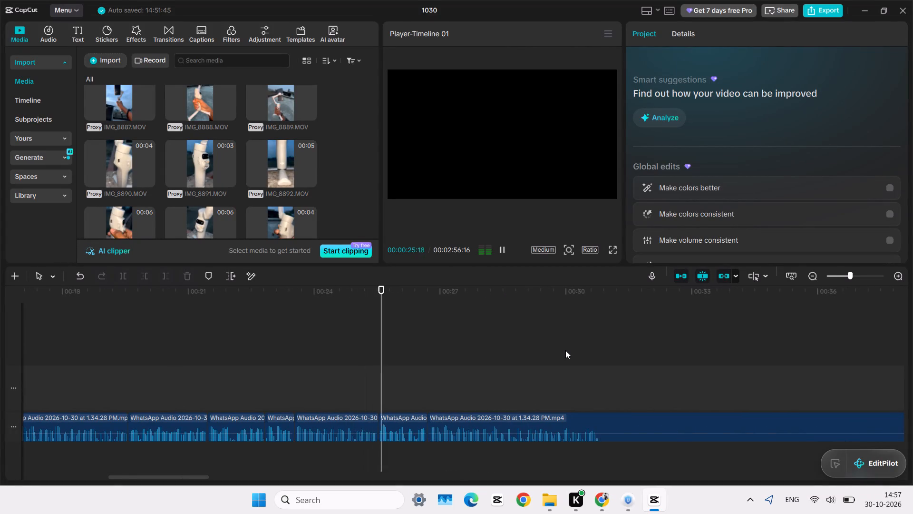
{"action": "scroll", "coordinate": [565, 350], "scroll_direction": "up", "scroll_amount": 12, "text": "ctrl"}
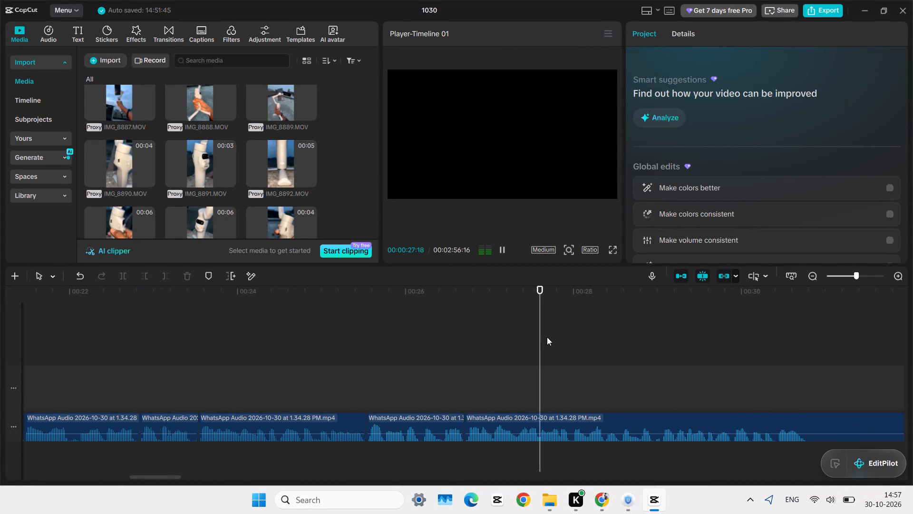
{"action": "scroll", "coordinate": [547, 337], "scroll_direction": "left", "scroll_amount": 2}
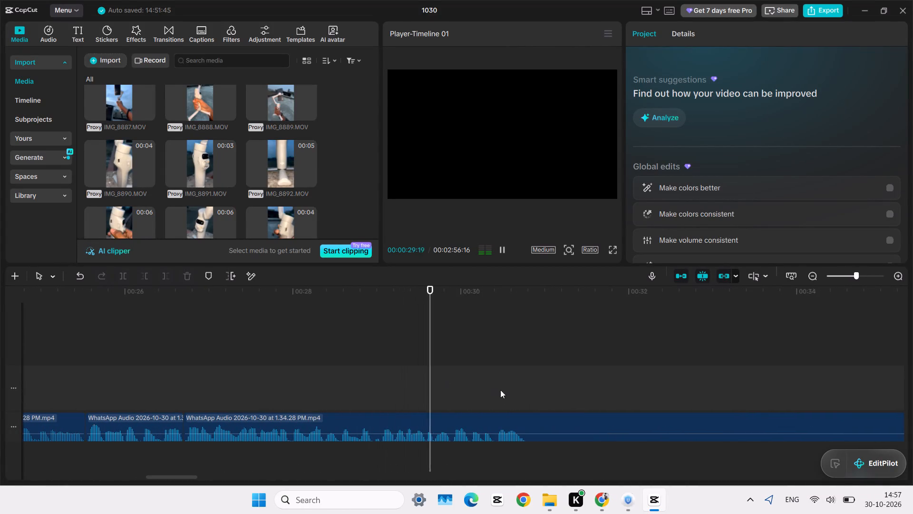
{"action": "scroll", "coordinate": [510, 390], "scroll_direction": "up", "scroll_amount": 11, "text": "ctrl"}
{"action": "left_click", "coordinate": [554, 388]}
{"action": "left_click_drag", "start_coordinate": [554, 388], "coordinate": [595, 395]}
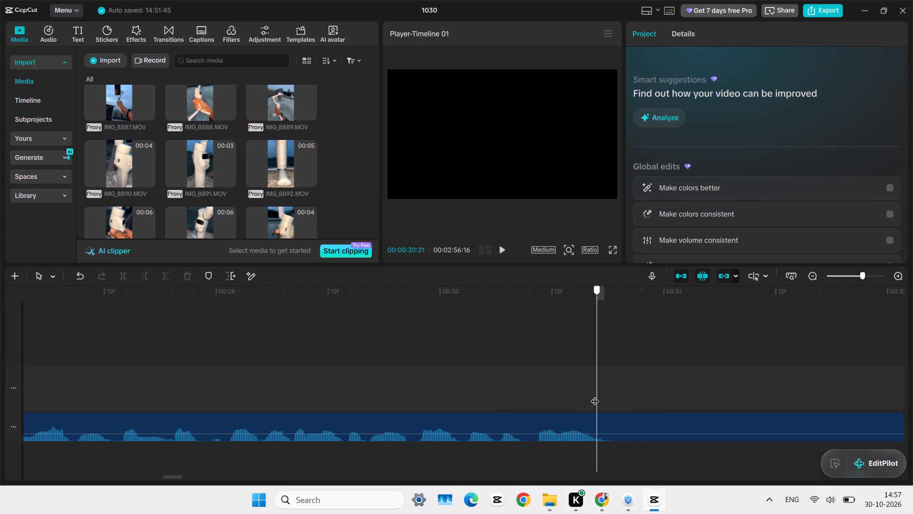
{"action": "left_click_drag", "start_coordinate": [595, 395], "coordinate": [596, 395]}
{"action": "key", "text": "space"}
{"action": "key", "text": "space"}
{"action": "left_click", "coordinate": [596, 395]}
{"action": "left_click", "coordinate": [601, 423]}
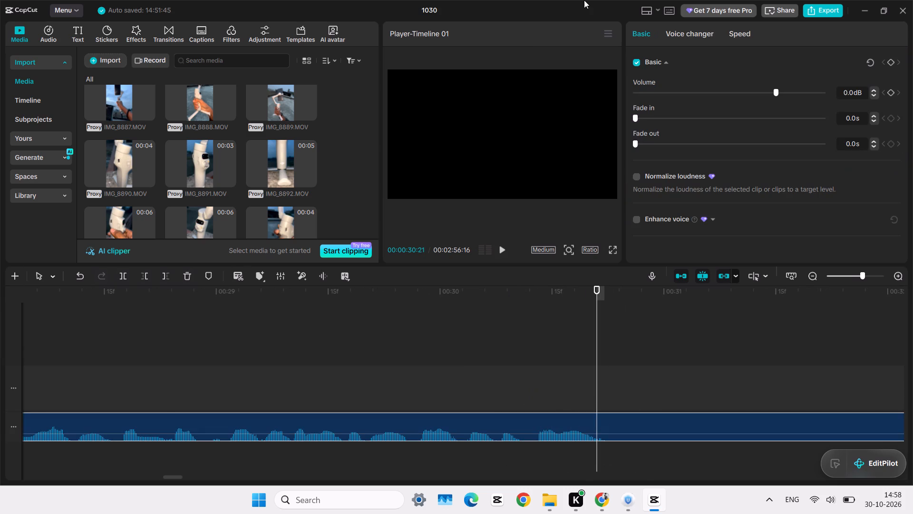
{"action": "key", "text": "ctrl+b"}
Listen through the remaining voice recording from about 00:44 to 01:00 to find the next usable take.
{"action": "scroll", "coordinate": [692, 413], "scroll_direction": "down", "scroll_amount": 10, "text": "ctrl"}
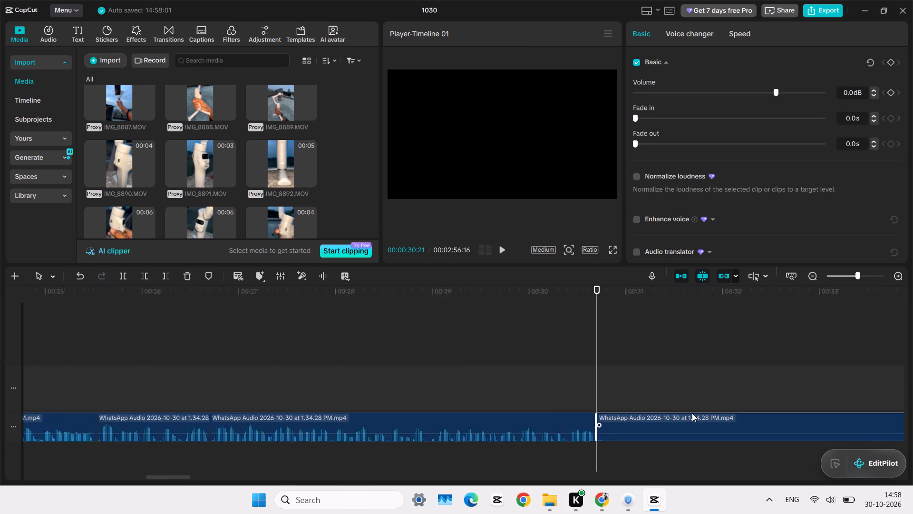
{"action": "scroll", "coordinate": [692, 413], "scroll_direction": "down", "scroll_amount": 4, "text": "ctrl"}
{"action": "scroll", "coordinate": [692, 413], "scroll_direction": "left", "scroll_amount": 2}
{"action": "left_click", "coordinate": [620, 394]}
{"action": "key", "text": "space"}
{"action": "scroll", "coordinate": [620, 394], "scroll_direction": "left", "scroll_amount": 1}
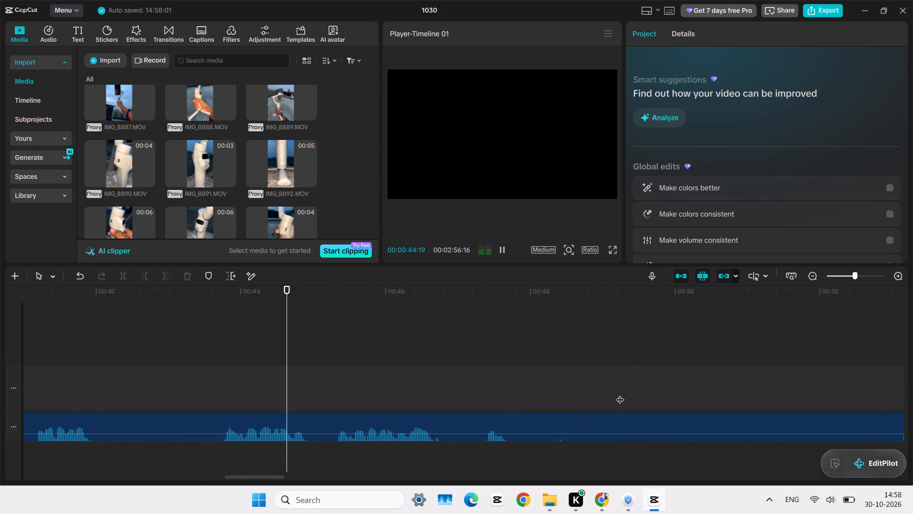
{"action": "scroll", "coordinate": [620, 394], "scroll_direction": "down", "scroll_amount": 7, "text": "ctrl"}
{"action": "left_click", "coordinate": [698, 376]}
{"action": "key", "text": "space"}
{"action": "scroll", "coordinate": [698, 376], "scroll_direction": "left", "scroll_amount": 1}
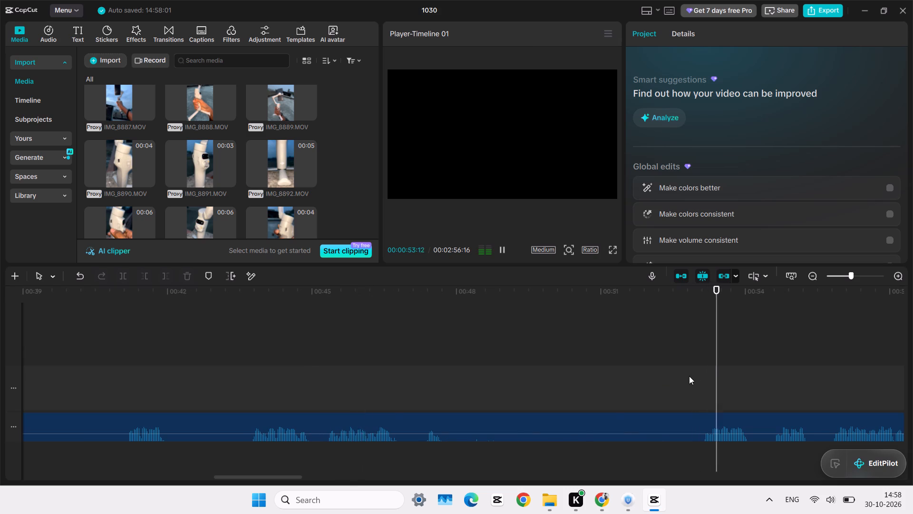
{"action": "scroll", "coordinate": [689, 376], "scroll_direction": "left", "scroll_amount": 1}
{"action": "scroll", "coordinate": [689, 376], "scroll_direction": "down", "scroll_amount": 6, "text": "ctrl"}
{"action": "left_click", "coordinate": [606, 371]}
{"action": "scroll", "coordinate": [606, 371], "scroll_direction": "up", "scroll_amount": 8, "text": "ctrl"}
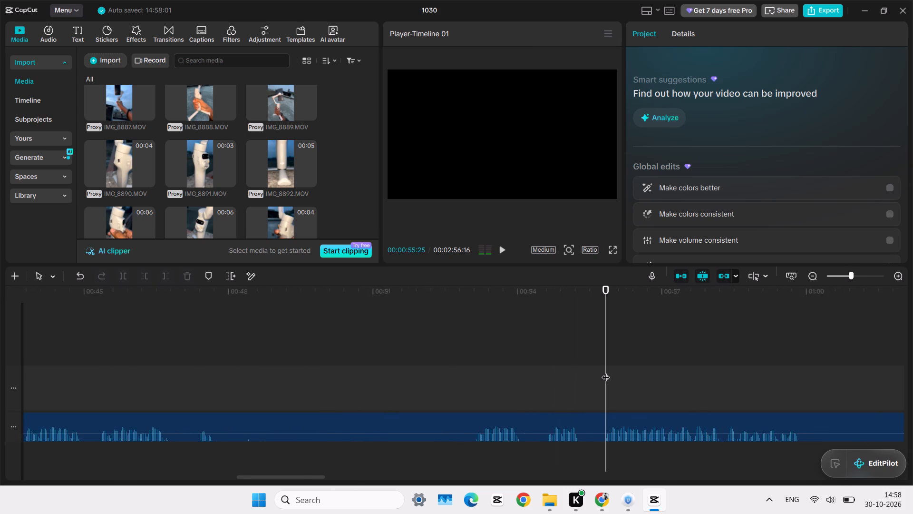
{"action": "key", "text": "space"}
{"action": "scroll", "coordinate": [705, 390], "scroll_direction": "left", "scroll_amount": 1}
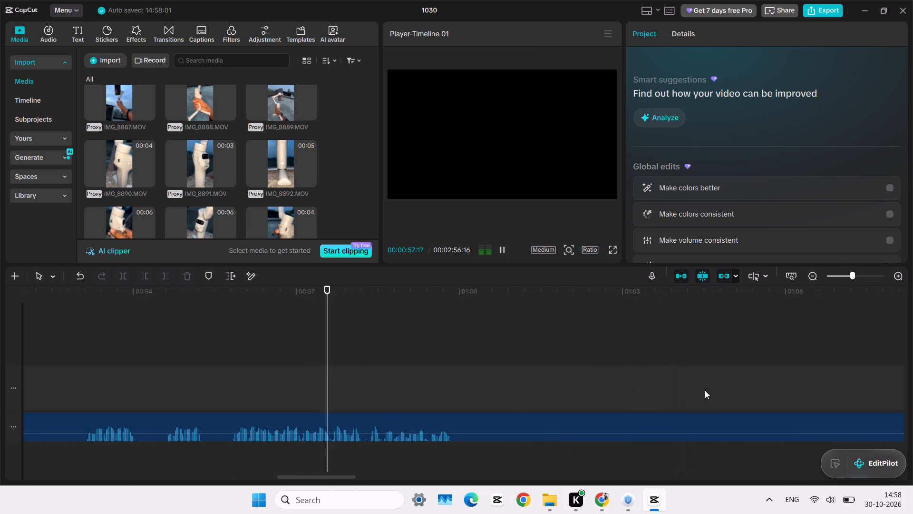
{"action": "scroll", "coordinate": [705, 390], "scroll_direction": "left", "scroll_amount": 1}
{"action": "scroll", "coordinate": [705, 390], "scroll_direction": "up", "scroll_amount": 12, "text": "ctrl"}
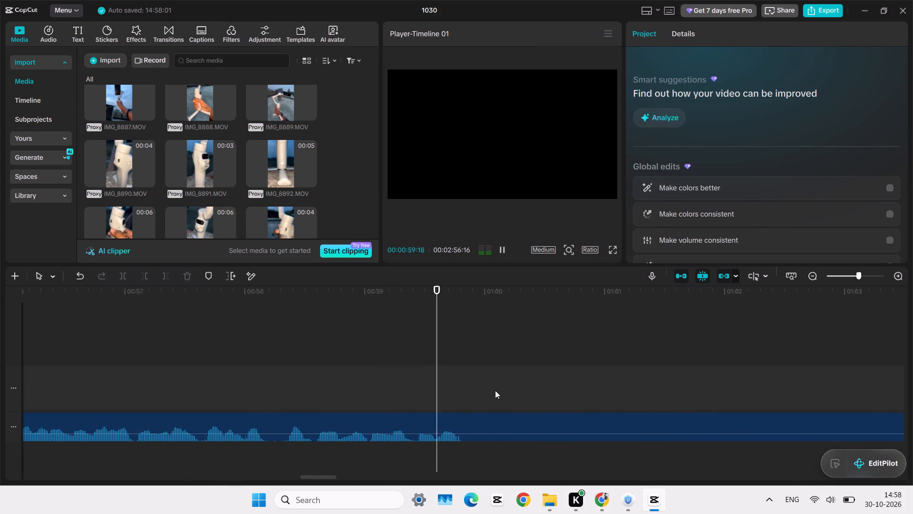
Trim away the start of the remaining recording up to 00:00:55:25, where the next take's speech begins.
{"action": "left_click", "coordinate": [313, 386]}
{"action": "scroll", "coordinate": [313, 386], "scroll_direction": "right", "scroll_amount": 1}
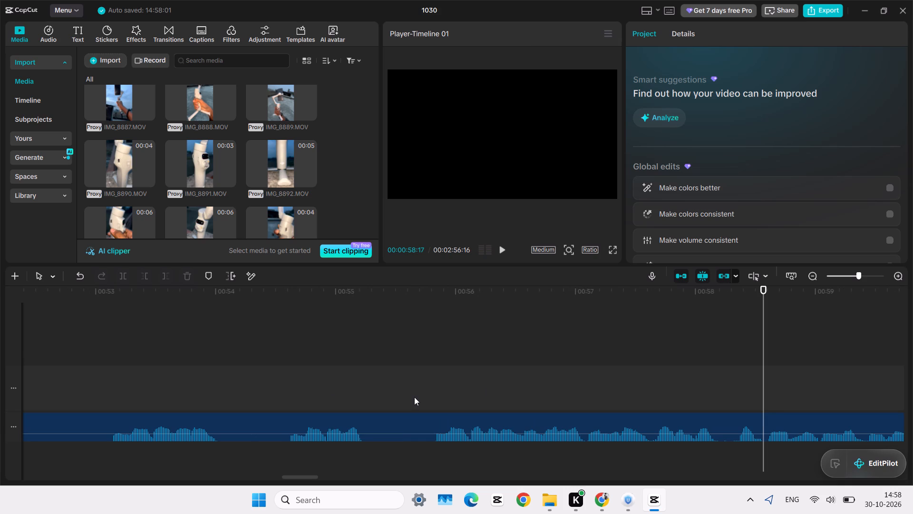
{"action": "left_click", "coordinate": [435, 386]}
{"action": "key", "text": "space"}
{"action": "left_click", "coordinate": [435, 386]}
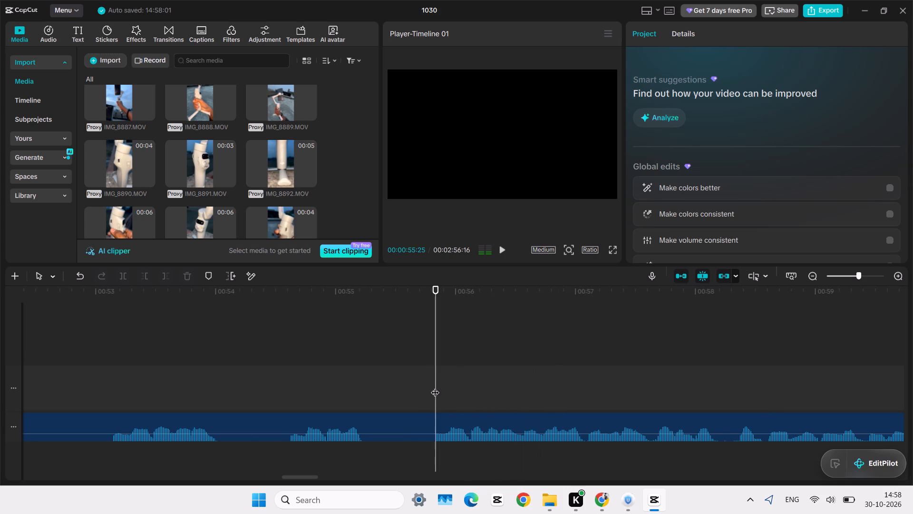
{"action": "left_click", "coordinate": [434, 387]}
{"action": "scroll", "coordinate": [434, 387], "scroll_direction": "up", "scroll_amount": 10, "text": "ctrl"}
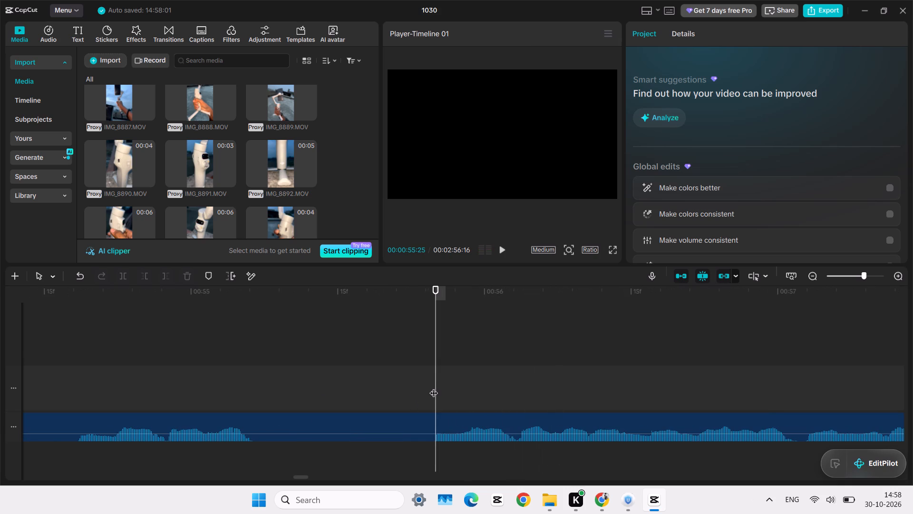
{"action": "left_click", "coordinate": [434, 387]}
{"action": "left_click", "coordinate": [446, 416]}
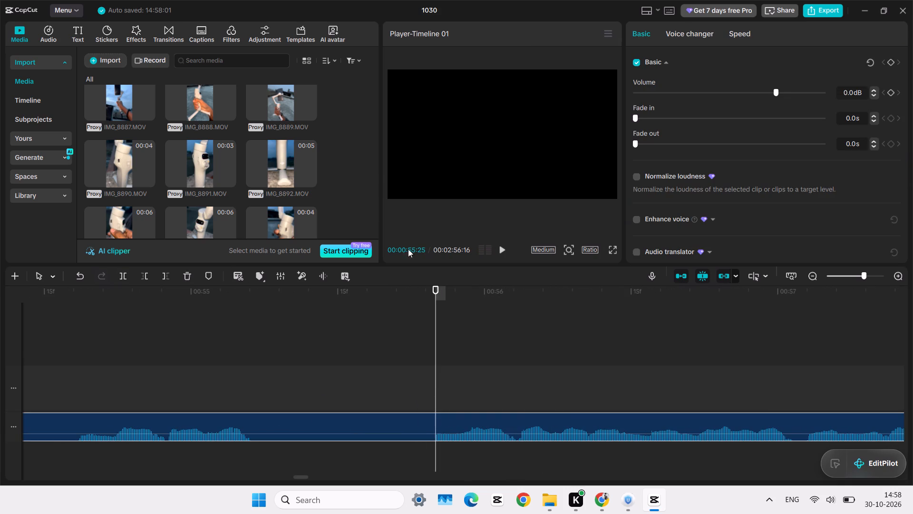
{"action": "key", "text": "q"}
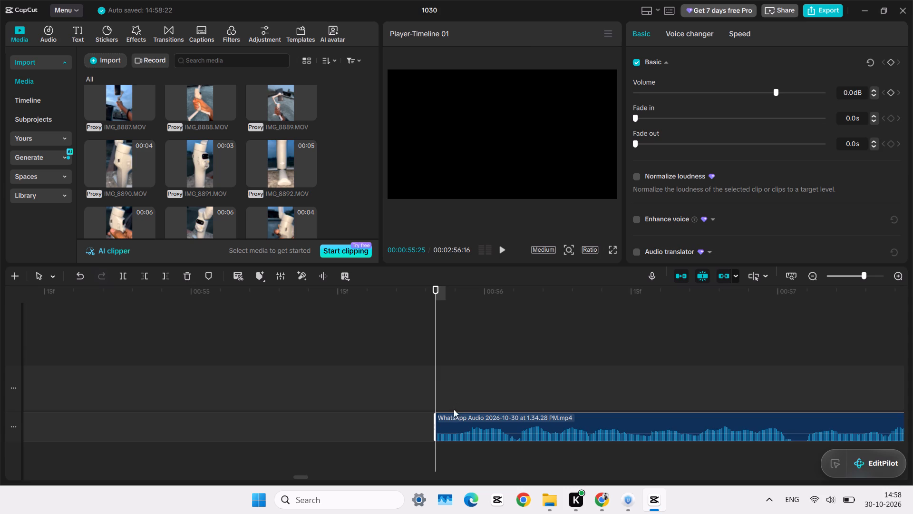
Move the trimmed recording back along the audio track to join the end of the previous take at 00:00:30:21.
{"action": "left_click_drag", "start_coordinate": [448, 421], "coordinate": [0, 421]}
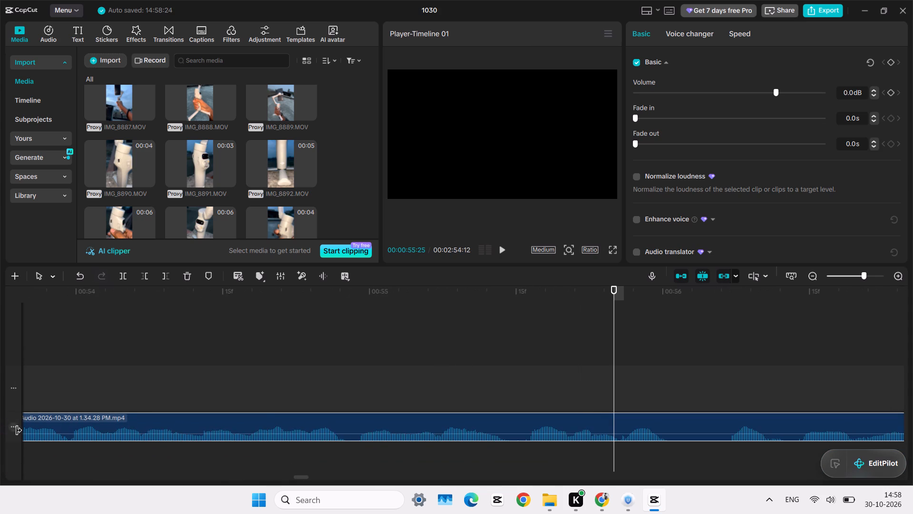
{"action": "left_click_drag", "start_coordinate": [53, 425], "coordinate": [0, 456]}
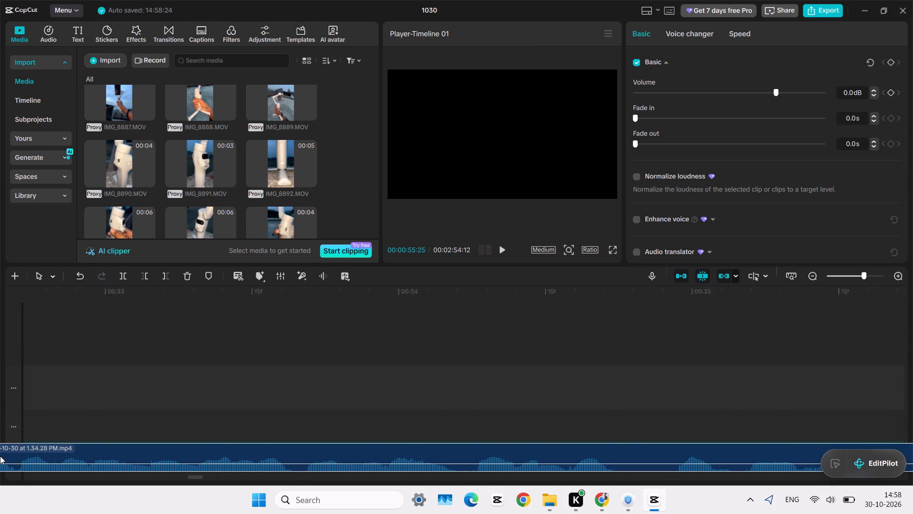
{"action": "left_click_drag", "start_coordinate": [0, 456], "coordinate": [738, 399]}
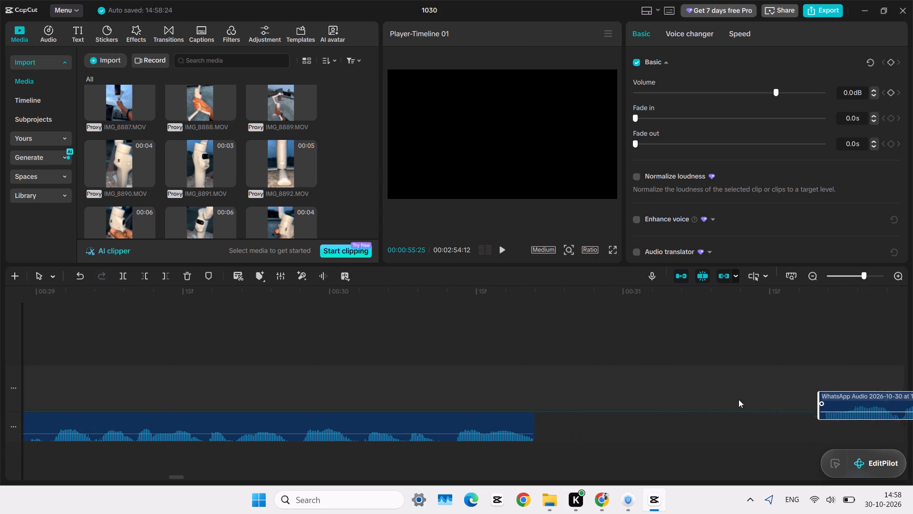
Place the trimmed voice recording on the same audio track, flush against the end of the previous take at 00:00:30:21.
{"action": "left_click_drag", "start_coordinate": [738, 399], "coordinate": [597, 432]}
{"action": "left_click", "coordinate": [460, 400]}
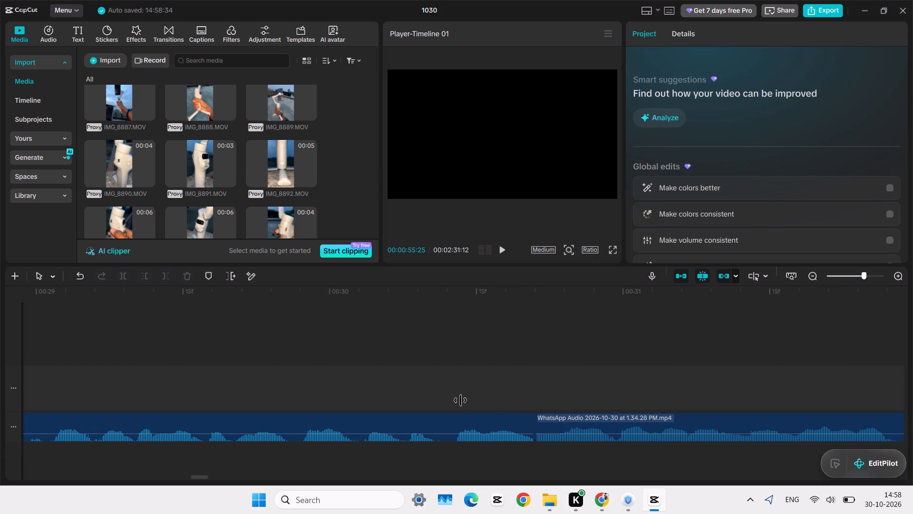
Play across the new join and split the voice recording at 00:00:34:20, right where this take's speech ends.
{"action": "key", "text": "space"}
{"action": "scroll", "coordinate": [460, 400], "scroll_direction": "down", "scroll_amount": 13, "text": "ctrl"}
{"action": "left_click", "coordinate": [433, 394]}
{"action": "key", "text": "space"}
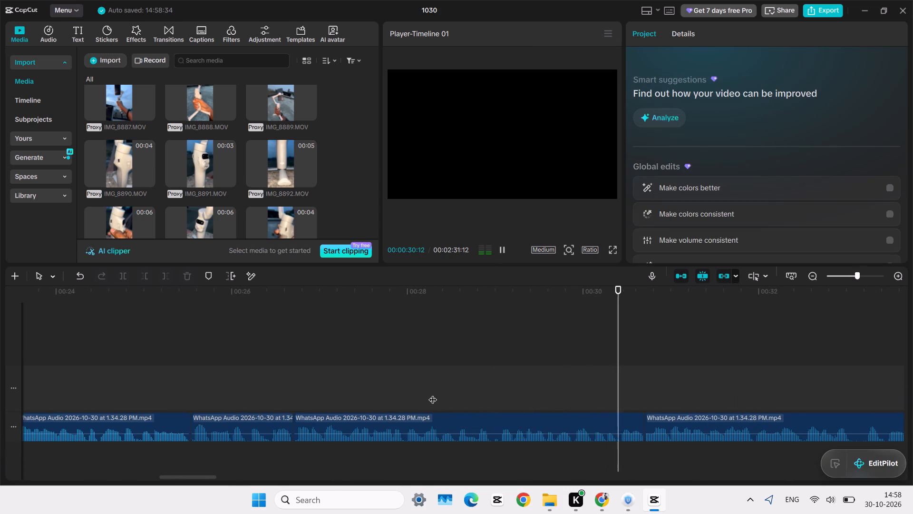
{"action": "scroll", "coordinate": [703, 382], "scroll_direction": "left", "scroll_amount": 2}
{"action": "scroll", "coordinate": [703, 382], "scroll_direction": "down", "scroll_amount": 6, "text": "ctrl"}
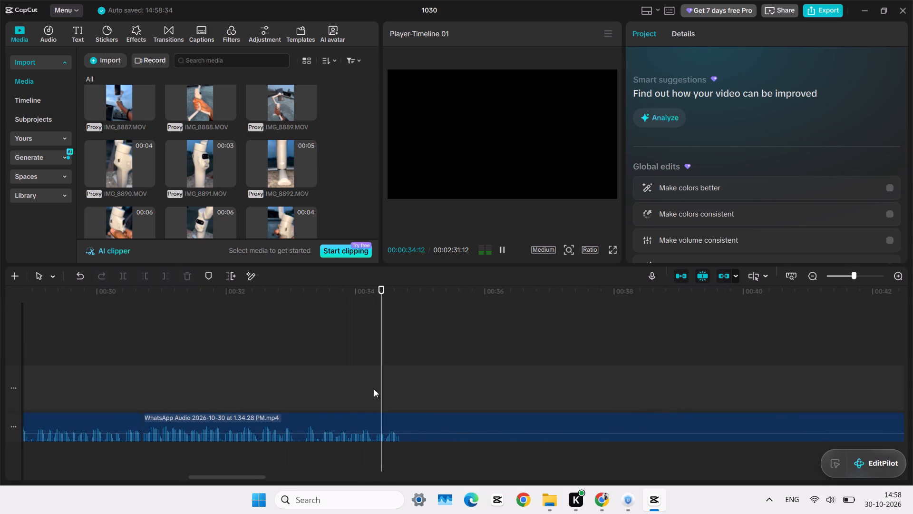
{"action": "left_click", "coordinate": [398, 395]}
{"action": "scroll", "coordinate": [398, 395], "scroll_direction": "up", "scroll_amount": 12, "text": "ctrl"}
{"action": "left_click", "coordinate": [398, 395]}
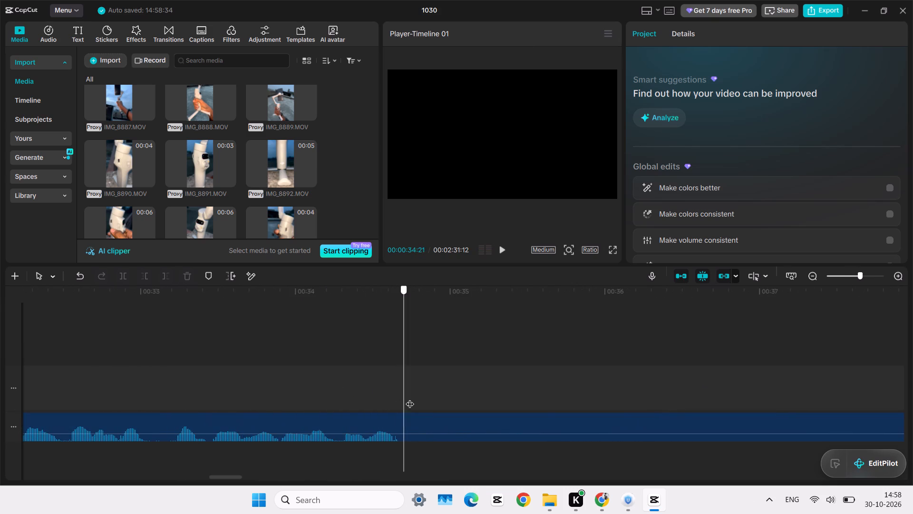
{"action": "left_click", "coordinate": [417, 426]}
{"action": "key", "text": "ctrl+b"}
{"action": "key", "text": "ctrl+b"}
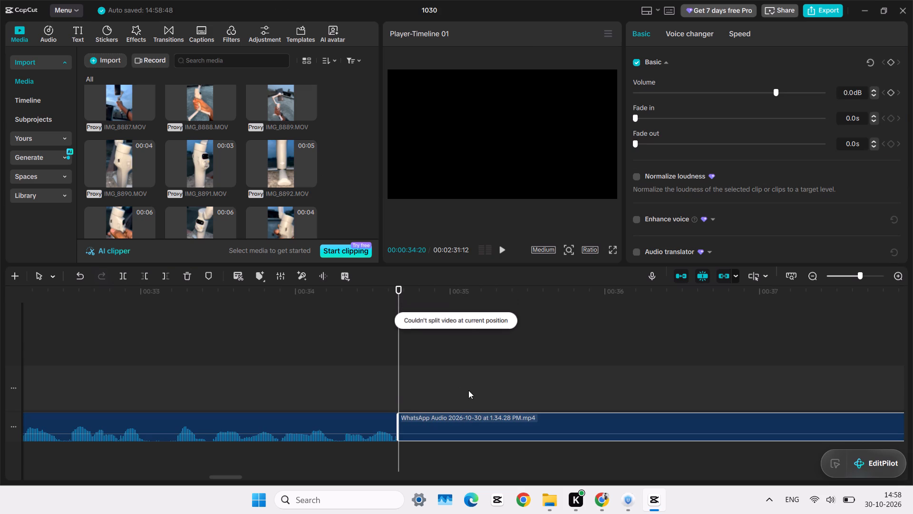
Listen through the remaining voice recording from about 00:49 to 01:04 to find the next usable take.
{"action": "double_click", "coordinate": [469, 388]}
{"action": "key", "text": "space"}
{"action": "scroll", "coordinate": [469, 388], "scroll_direction": "down", "scroll_amount": 7, "text": "ctrl"}
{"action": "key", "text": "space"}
{"action": "scroll", "coordinate": [469, 388], "scroll_direction": "left", "scroll_amount": 1}
{"action": "scroll", "coordinate": [469, 388], "scroll_direction": "down", "scroll_amount": 1, "text": "ctrl"}
{"action": "scroll", "coordinate": [469, 388], "scroll_direction": "left", "scroll_amount": 2, "text": "ctrl"}
{"action": "scroll", "coordinate": [469, 388], "scroll_direction": "left", "scroll_amount": 2}
{"action": "scroll", "coordinate": [469, 388], "scroll_direction": "down", "scroll_amount": 10, "text": "ctrl"}
{"action": "left_click", "coordinate": [570, 400]}
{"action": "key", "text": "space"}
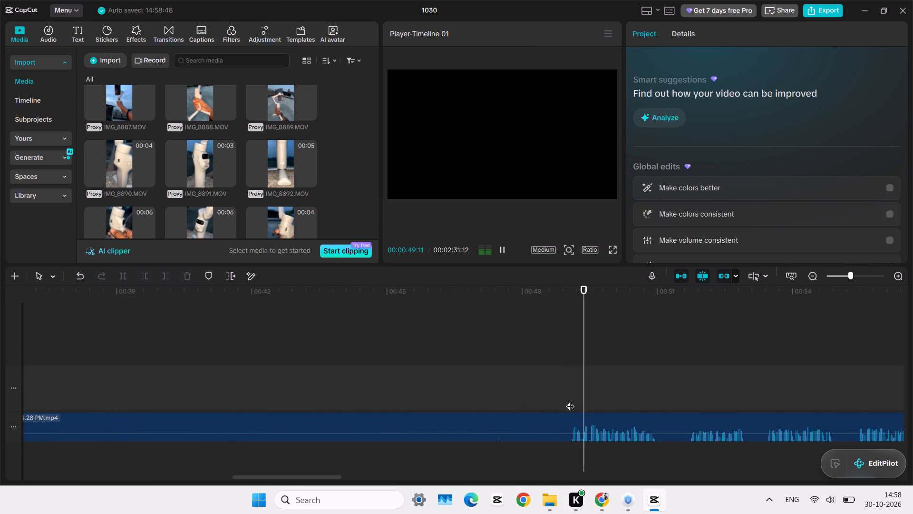
{"action": "scroll", "coordinate": [570, 400], "scroll_direction": "left", "scroll_amount": 1}
{"action": "left_click", "coordinate": [568, 388]}
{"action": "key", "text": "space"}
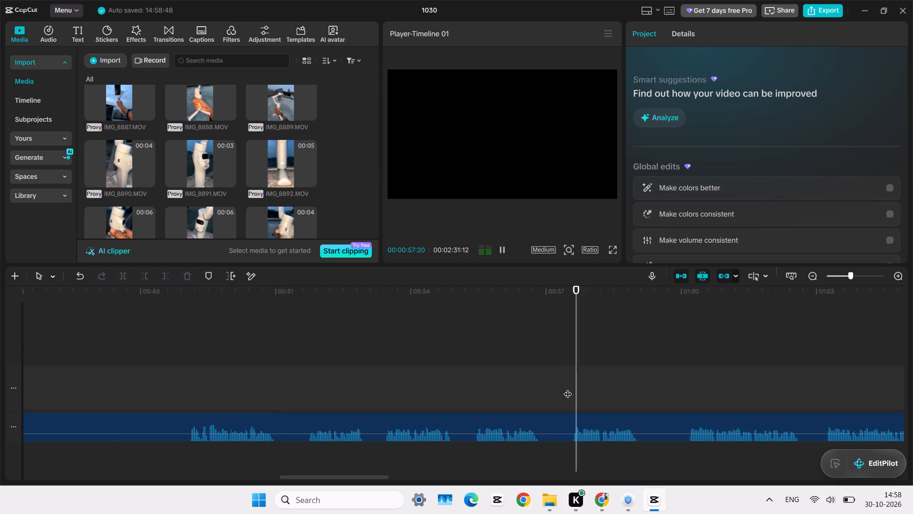
{"action": "scroll", "coordinate": [568, 388], "scroll_direction": "left", "scroll_amount": 2}
{"action": "left_click", "coordinate": [151, 389]}
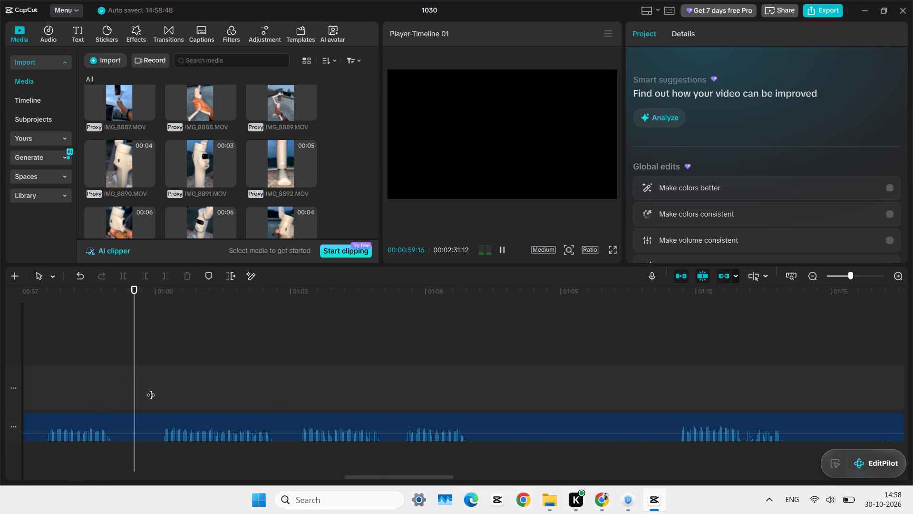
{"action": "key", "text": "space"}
{"action": "scroll", "coordinate": [665, 392], "scroll_direction": "left", "scroll_amount": 2}
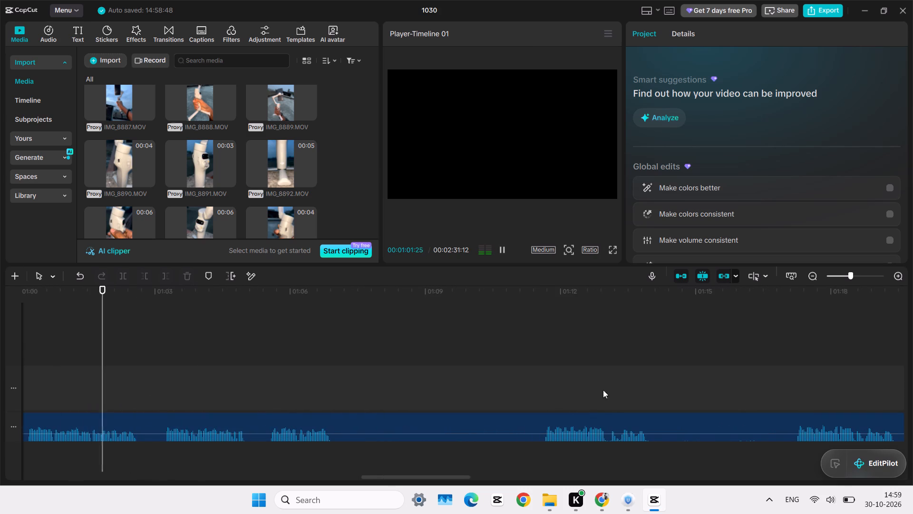
{"action": "scroll", "coordinate": [505, 391], "scroll_direction": "left", "scroll_amount": 1}
{"action": "scroll", "coordinate": [505, 391], "scroll_direction": "down", "scroll_amount": 14, "text": "ctrl"}
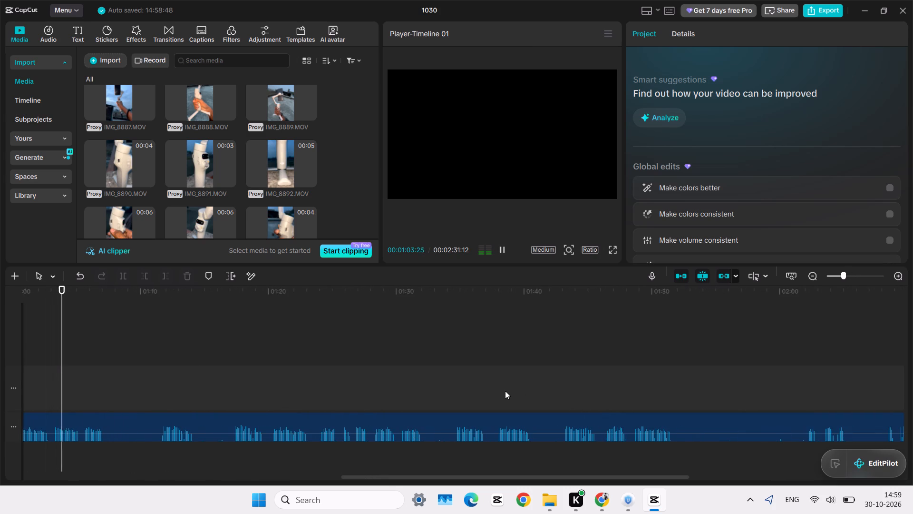
Sample the rest of the voice recording from about 01:37 and again from about 02:21 for further takes.
{"action": "left_click", "coordinate": [498, 392]}
{"action": "key", "text": "space"}
{"action": "scroll", "coordinate": [498, 392], "scroll_direction": "left", "scroll_amount": 1}
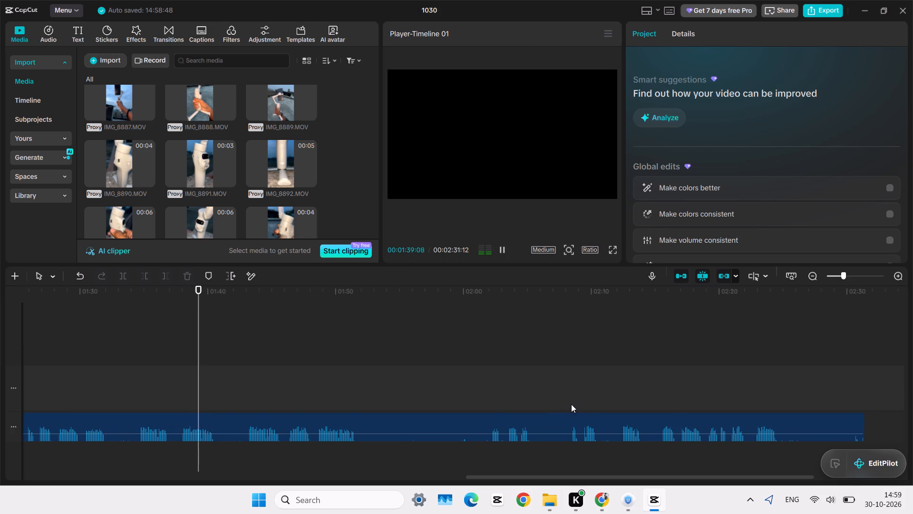
{"action": "left_click", "coordinate": [738, 390]}
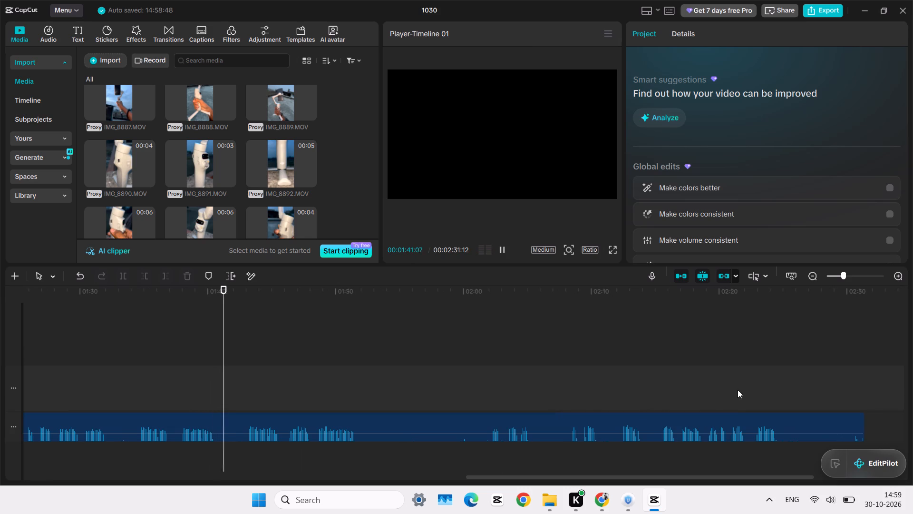
{"action": "key", "text": "space"}
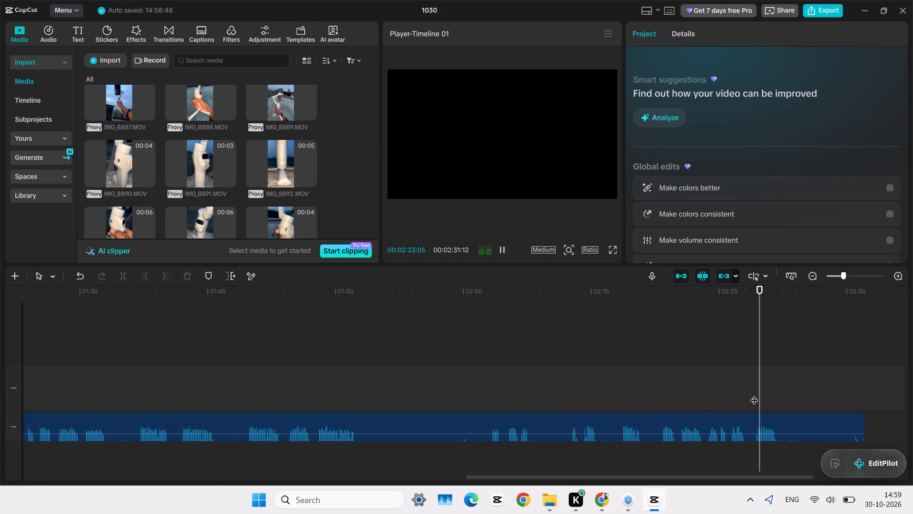
{"action": "scroll", "coordinate": [754, 394], "scroll_direction": "up", "scroll_amount": 1, "text": "ctrl"}
{"action": "scroll", "coordinate": [754, 394], "scroll_direction": "down", "scroll_amount": 1}
{"action": "scroll", "coordinate": [754, 394], "scroll_direction": "up", "scroll_amount": 1}
{"action": "scroll", "coordinate": [754, 394], "scroll_direction": "up", "scroll_amount": 7, "text": "ctrl"}
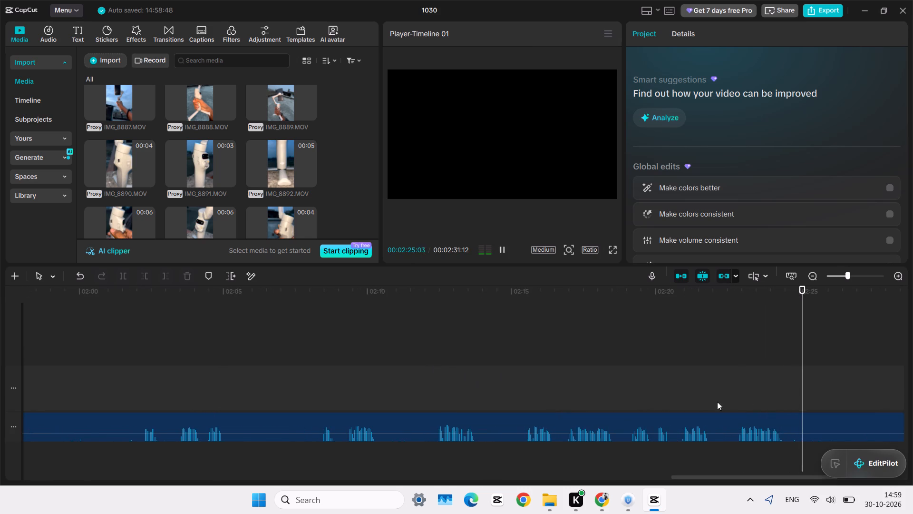
{"action": "scroll", "coordinate": [726, 401], "scroll_direction": "left", "scroll_amount": 2}
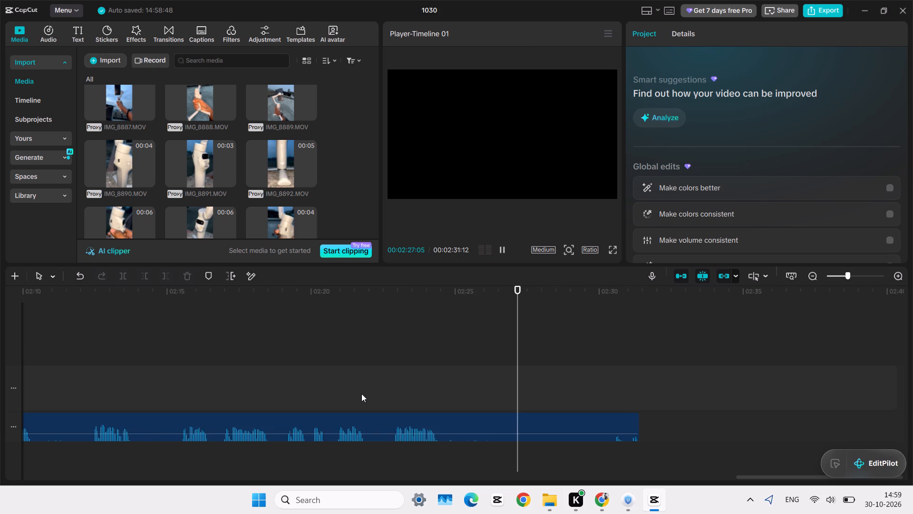
{"action": "scroll", "coordinate": [361, 394], "scroll_direction": "right", "scroll_amount": 1}
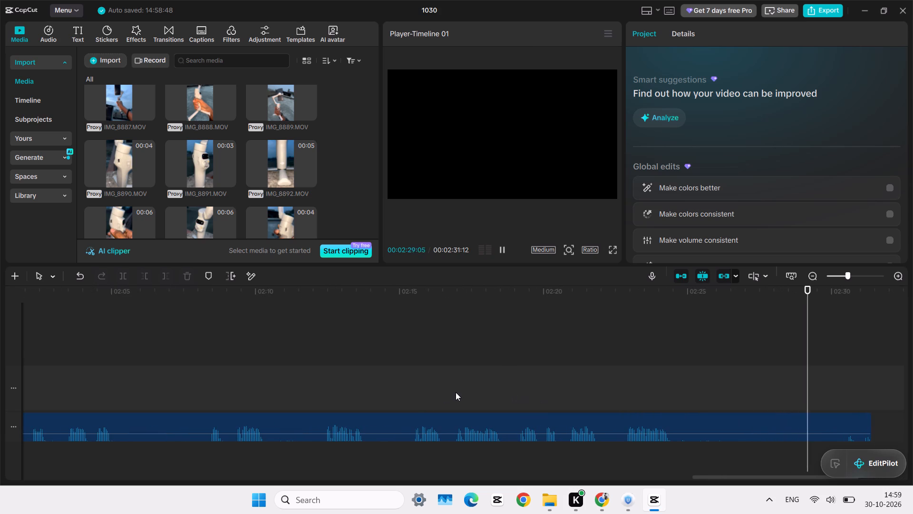
Go back and listen to the takes between about 02:03 and 02:18 in the voice recording.
{"action": "left_click", "coordinate": [454, 392]}
{"action": "key", "text": "space"}
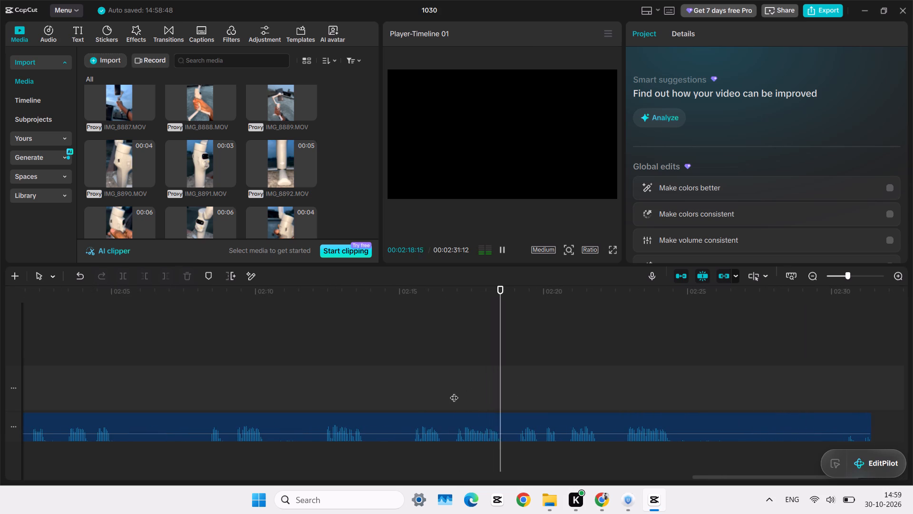
{"action": "left_click", "coordinate": [454, 392]}
{"action": "scroll", "coordinate": [454, 392], "scroll_direction": "right", "scroll_amount": 1}
{"action": "left_click", "coordinate": [359, 401]}
{"action": "key", "text": "space"}
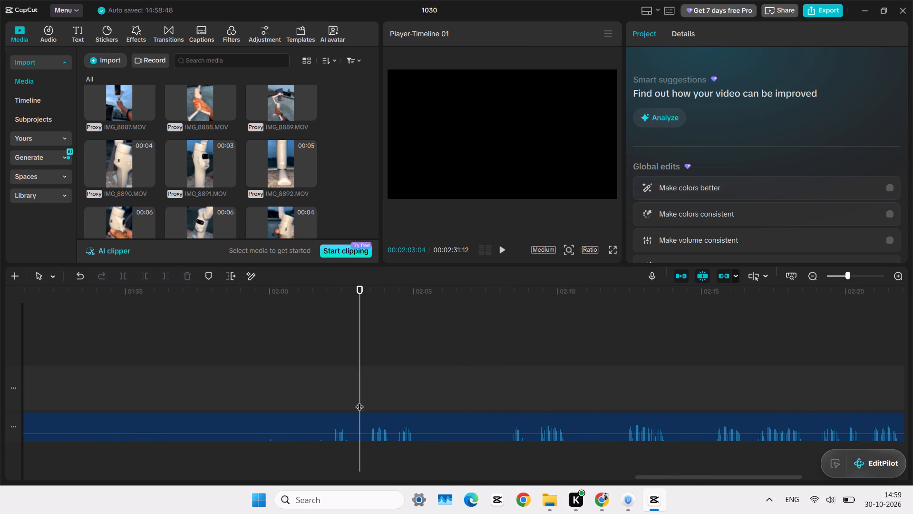
{"action": "left_click", "coordinate": [541, 390]}
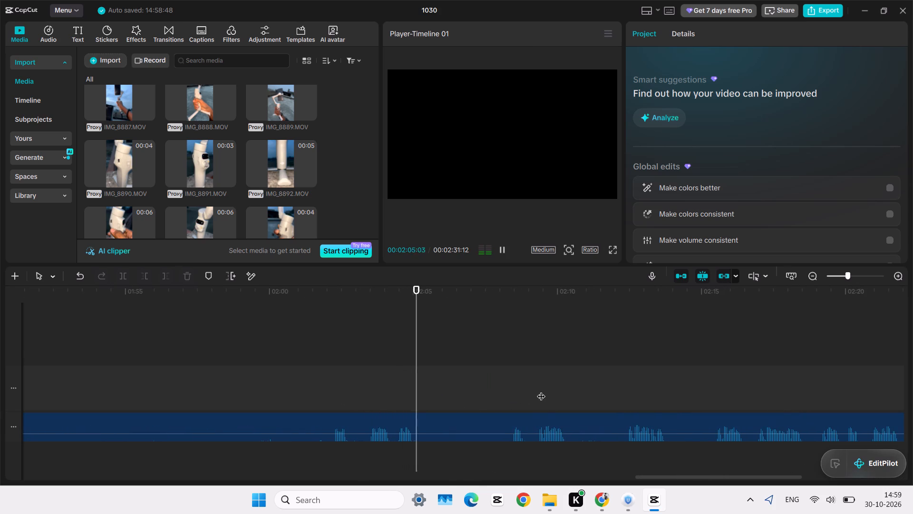
{"action": "key", "text": "space"}
{"action": "left_click", "coordinate": [376, 383]}
{"action": "scroll", "coordinate": [376, 383], "scroll_direction": "right", "scroll_amount": 1}
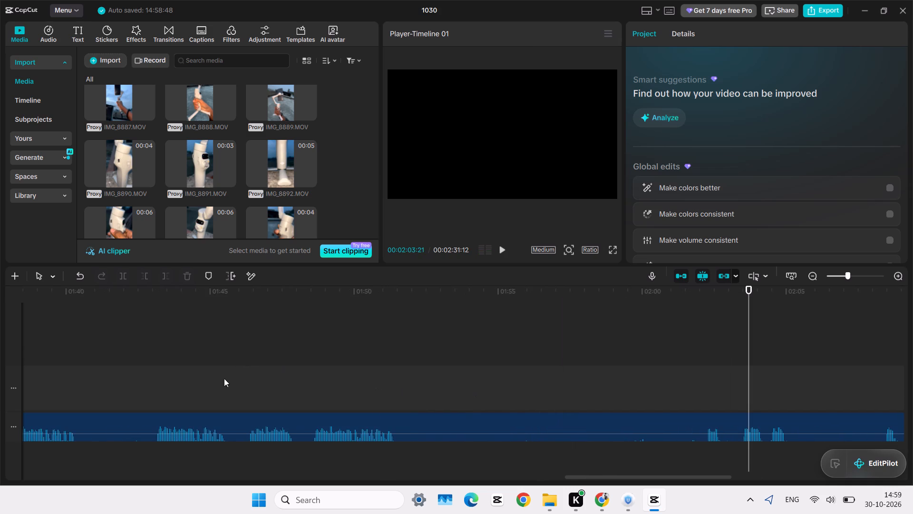
Trim away the start of the remaining recording up to 00:01:48:18, where the next usable take's speech begins.
{"action": "left_click", "coordinate": [153, 385]}
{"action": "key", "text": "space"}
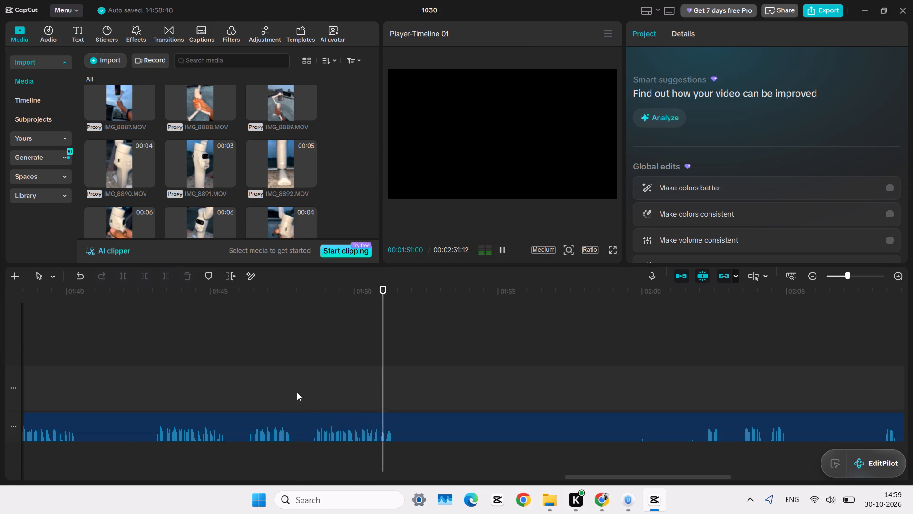
{"action": "left_click", "coordinate": [316, 395]}
{"action": "scroll", "coordinate": [316, 395], "scroll_direction": "up", "scroll_amount": 12, "text": "ctrl"}
{"action": "scroll", "coordinate": [316, 395], "scroll_direction": "up", "scroll_amount": 9, "text": "ctrl"}
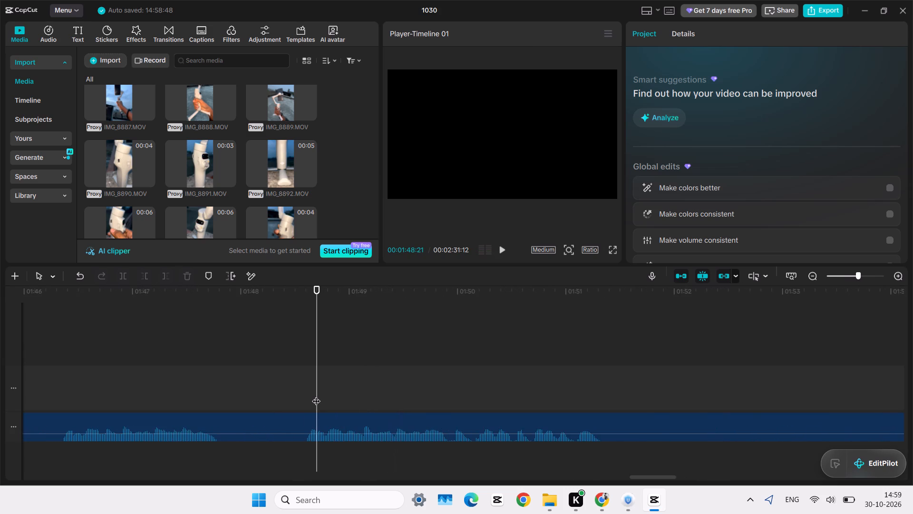
{"action": "left_click", "coordinate": [315, 394]}
{"action": "left_click_drag", "start_coordinate": [315, 394], "coordinate": [304, 395]}
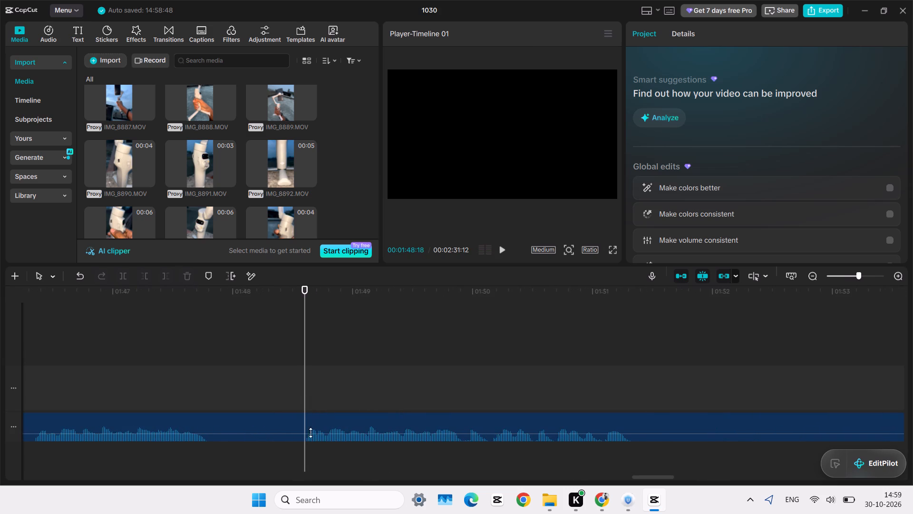
{"action": "left_click", "coordinate": [317, 442]}
{"action": "left_click", "coordinate": [307, 401]}
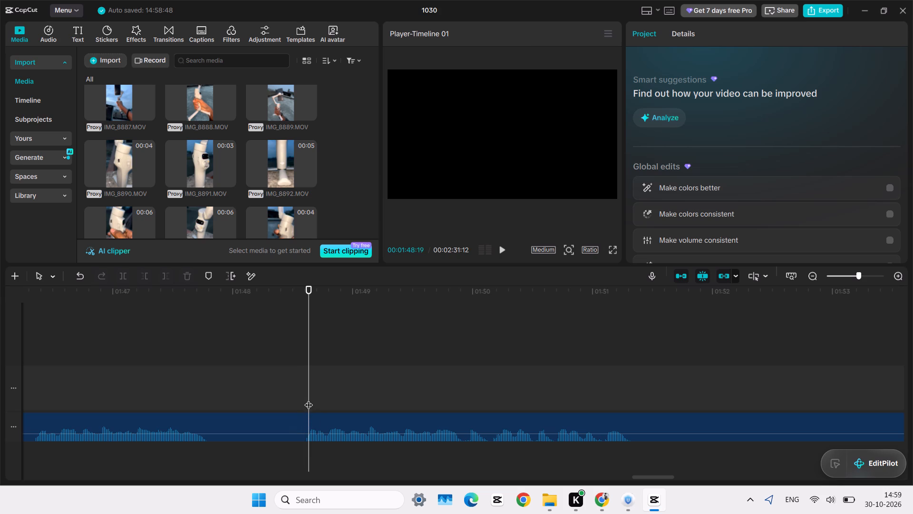
{"action": "left_click", "coordinate": [308, 397]}
{"action": "left_click", "coordinate": [306, 397]}
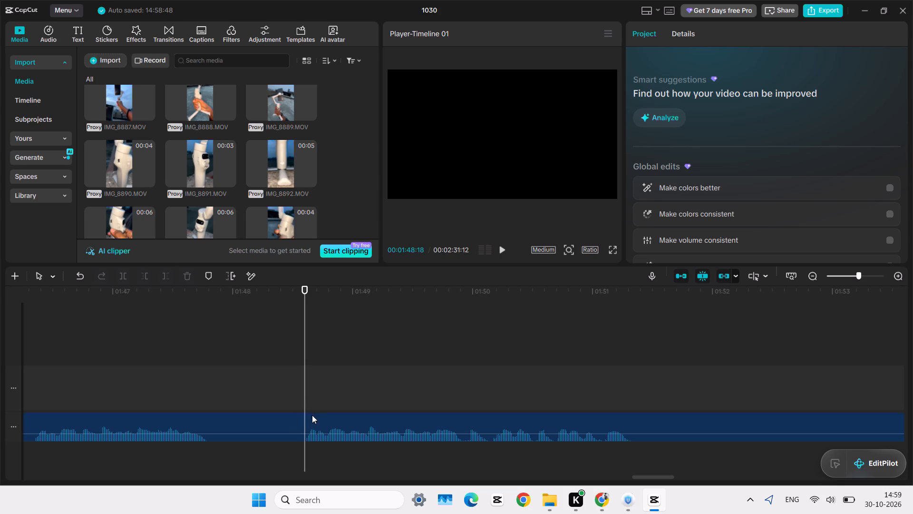
{"action": "left_click", "coordinate": [312, 415]}
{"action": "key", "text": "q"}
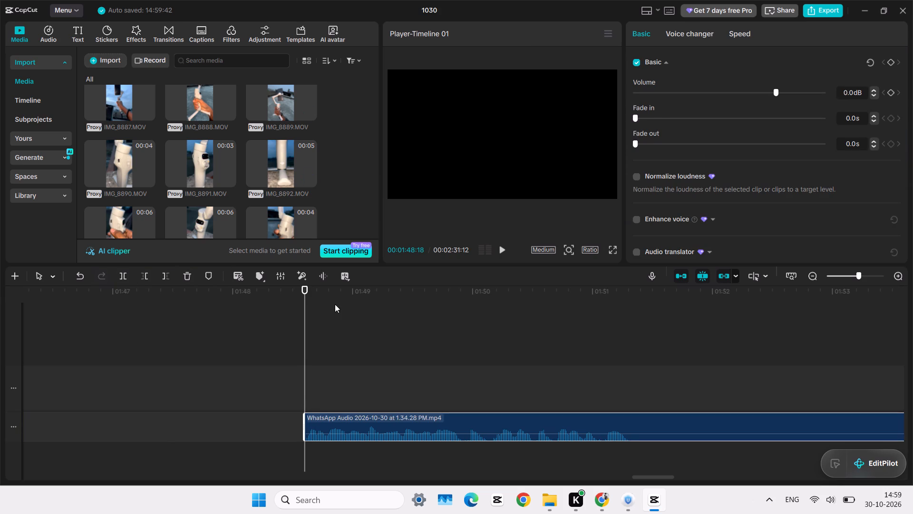
Move the trimmed recording back along the audio track to join the end of the previous take at about 00:00:34:20.
{"action": "scroll", "coordinate": [329, 392], "scroll_direction": "down", "scroll_amount": 9, "text": "ctrl"}
{"action": "left_click_drag", "start_coordinate": [342, 422], "coordinate": [0, 429]}
{"action": "scroll", "coordinate": [0, 411], "scroll_direction": "left", "scroll_amount": 1}
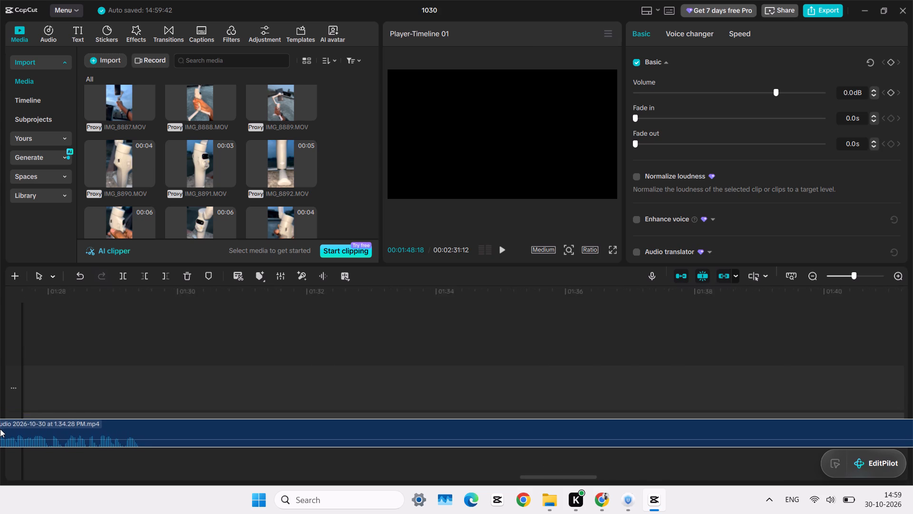
{"action": "left_click_drag", "start_coordinate": [0, 429], "coordinate": [0, 479]}
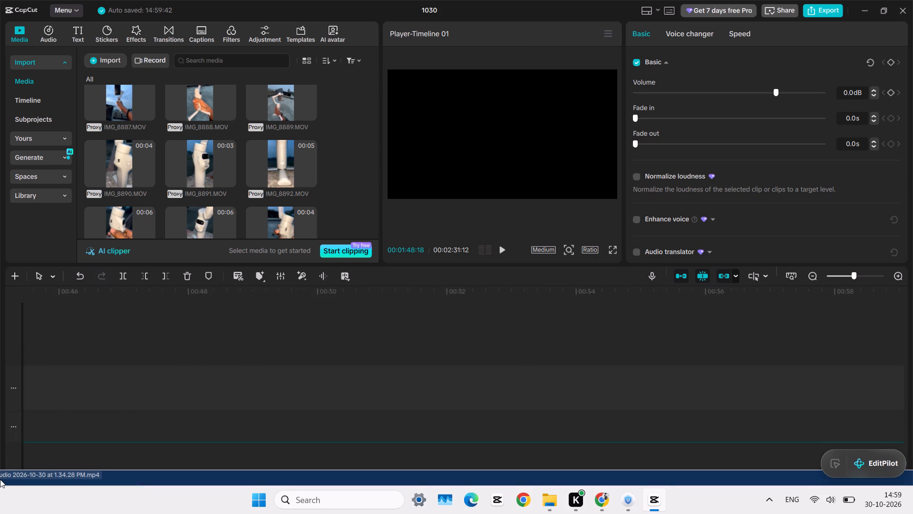
{"action": "left_click_drag", "start_coordinate": [0, 479], "coordinate": [912, 397]}
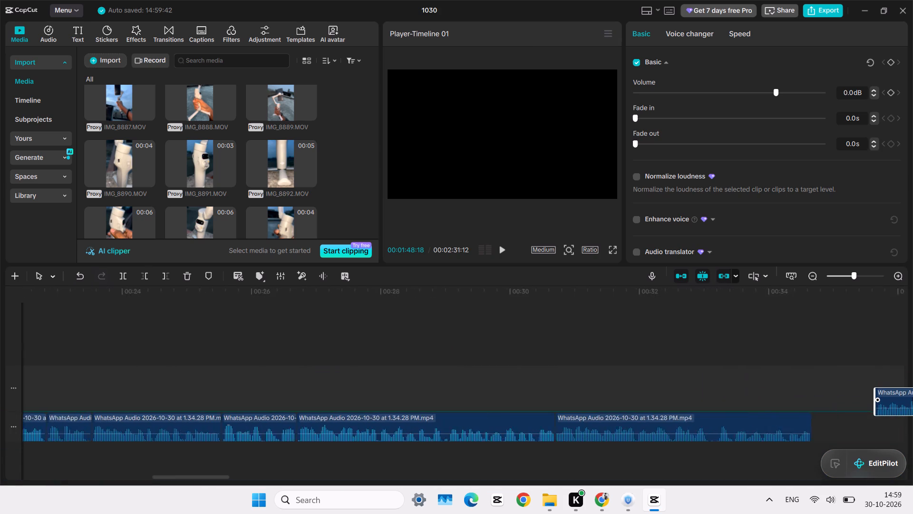
{"action": "left_click_drag", "start_coordinate": [912, 397], "coordinate": [596, 431]}
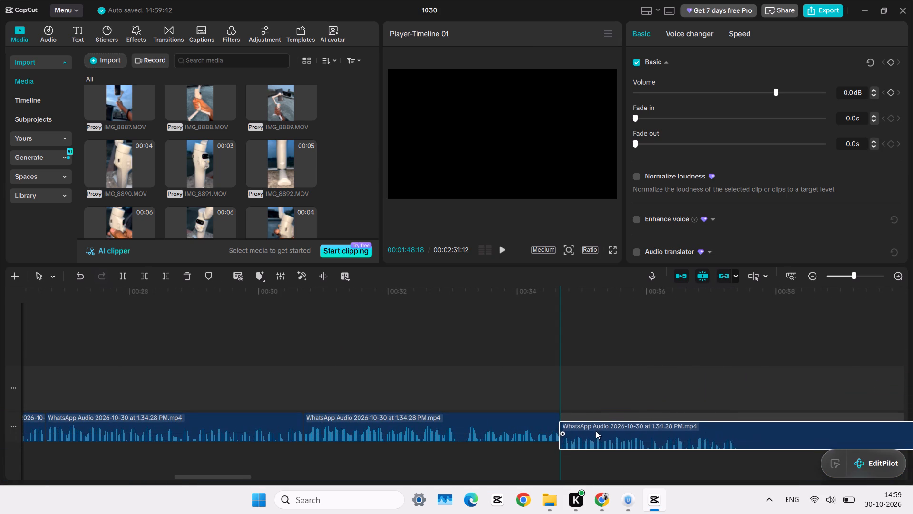
{"action": "left_click_drag", "start_coordinate": [596, 431], "coordinate": [598, 422]}
Listen across the new join and split the recording at 00:00:37:12, where this take's speech ends.
{"action": "left_click", "coordinate": [518, 363]}
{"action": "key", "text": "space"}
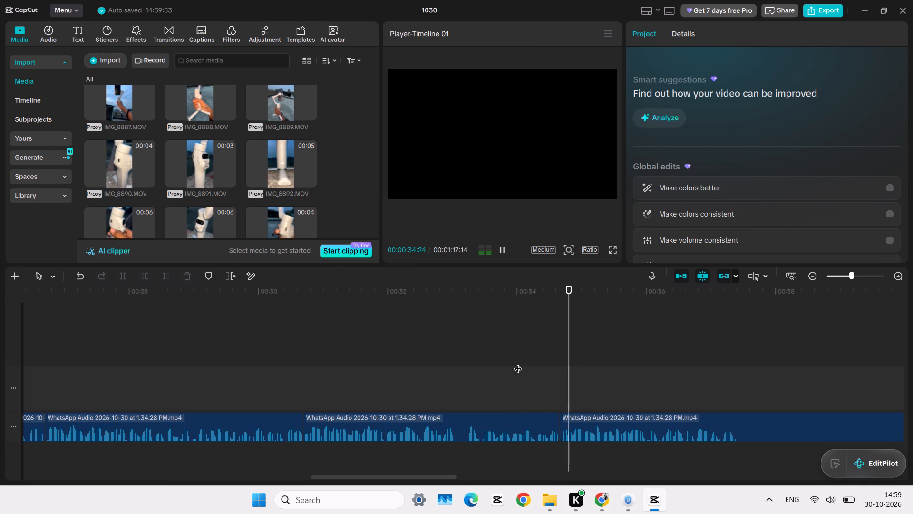
{"action": "scroll", "coordinate": [616, 422], "scroll_direction": "left", "scroll_amount": 1}
{"action": "scroll", "coordinate": [616, 422], "scroll_direction": "down", "scroll_amount": 1, "text": "ctrl"}
{"action": "scroll", "coordinate": [616, 422], "scroll_direction": "left", "scroll_amount": 1, "text": "ctrl"}
{"action": "left_click", "coordinate": [363, 332]}
{"action": "scroll", "coordinate": [363, 332], "scroll_direction": "up", "scroll_amount": 11, "text": "ctrl"}
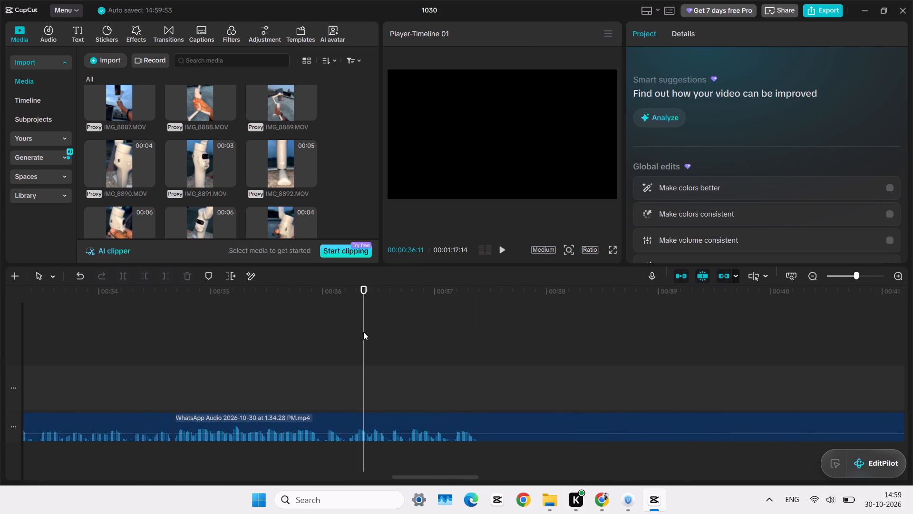
{"action": "triple_click", "coordinate": [403, 360]}
{"action": "left_click_drag", "start_coordinate": [403, 360], "coordinate": [490, 395]}
{"action": "left_click", "coordinate": [492, 415]}
{"action": "key", "text": "ctrl+b"}
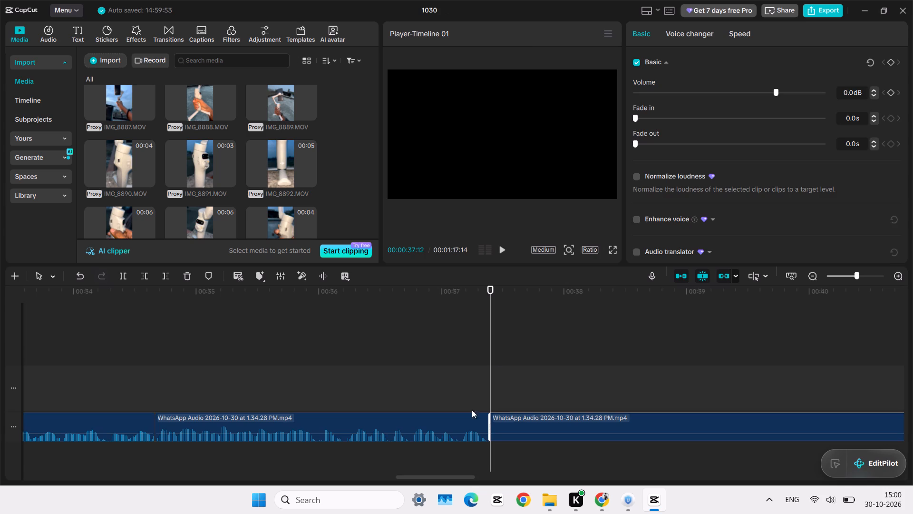
Check the leftover recording after the 00:00:37:12 split for further takes, sampling it around 01:03, and delete it.
{"action": "left_click", "coordinate": [599, 357]}
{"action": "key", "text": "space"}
{"action": "scroll", "coordinate": [599, 357], "scroll_direction": "left", "scroll_amount": 2}
{"action": "scroll", "coordinate": [599, 357], "scroll_direction": "down", "scroll_amount": 8, "text": "ctrl"}
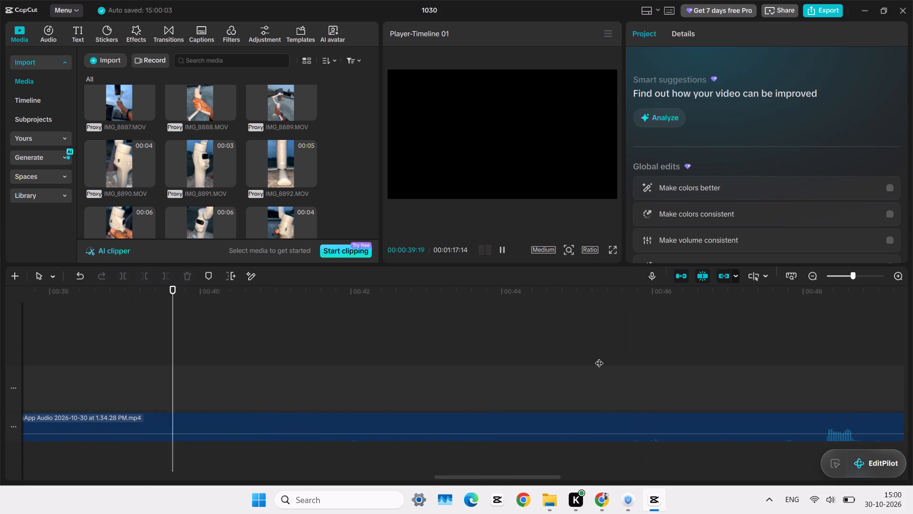
{"action": "scroll", "coordinate": [599, 357], "scroll_direction": "down", "scroll_amount": 10, "text": "ctrl"}
{"action": "scroll", "coordinate": [661, 387], "scroll_direction": "left", "scroll_amount": 1}
{"action": "left_click", "coordinate": [688, 398]}
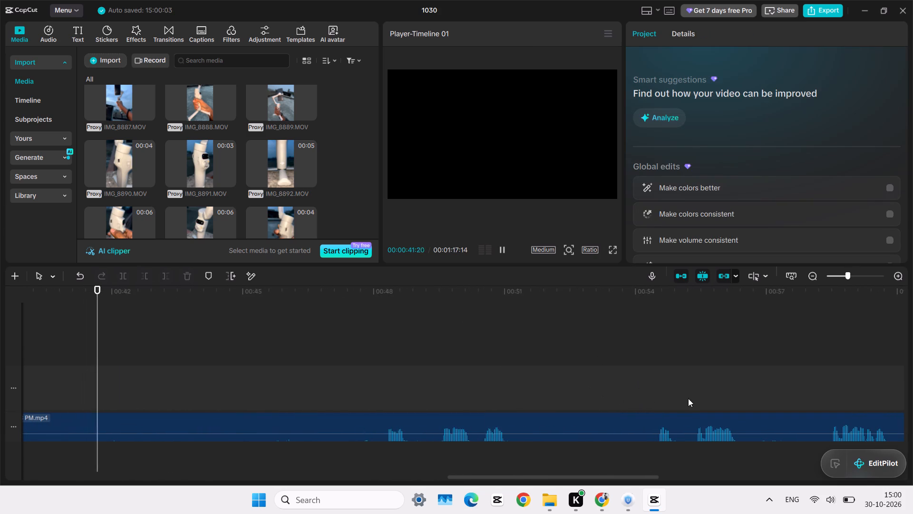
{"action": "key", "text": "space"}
{"action": "scroll", "coordinate": [668, 397], "scroll_direction": "left", "scroll_amount": 1}
{"action": "left_click", "coordinate": [710, 401]}
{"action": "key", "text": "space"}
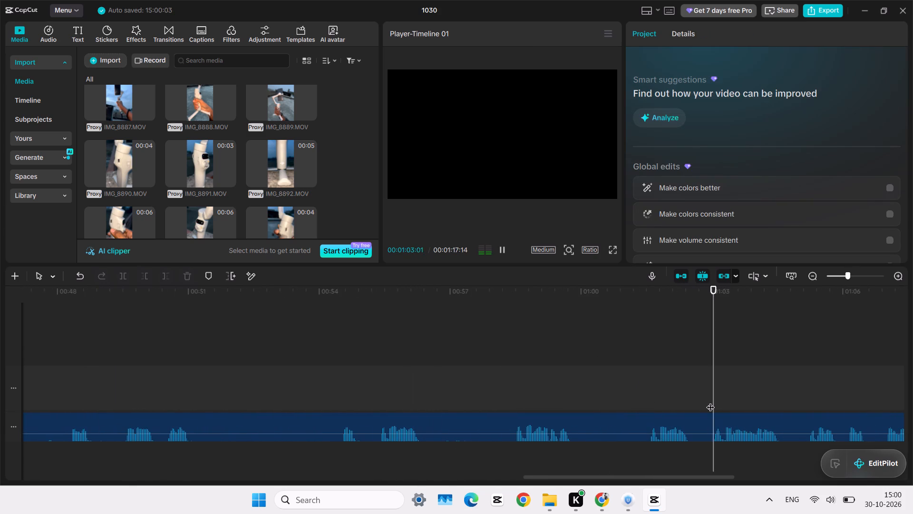
{"action": "scroll", "coordinate": [710, 401], "scroll_direction": "left", "scroll_amount": 1}
{"action": "double_click", "coordinate": [711, 441]}
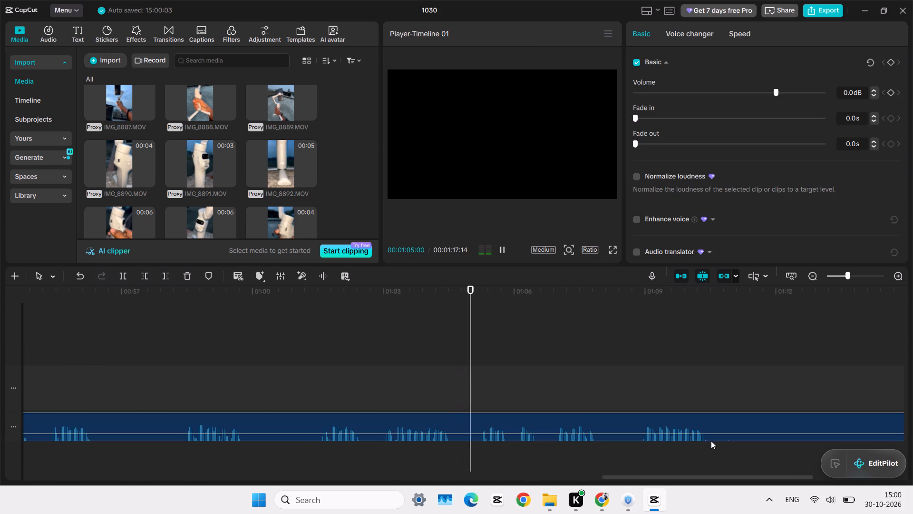
{"action": "key", "text": "Delete"}
{"action": "left_click", "coordinate": [600, 412]}
Play the assembled voice track from the very start through to its end to check the joined takes.
{"action": "left_click", "coordinate": [482, 338]}
{"action": "scroll", "coordinate": [507, 331], "scroll_direction": "down", "scroll_amount": 6, "text": "ctrl"}
{"action": "right_click", "coordinate": [509, 331]}
{"action": "triple_click", "coordinate": [509, 331]}
{"action": "left_click_drag", "start_coordinate": [509, 331], "coordinate": [0, 307]}
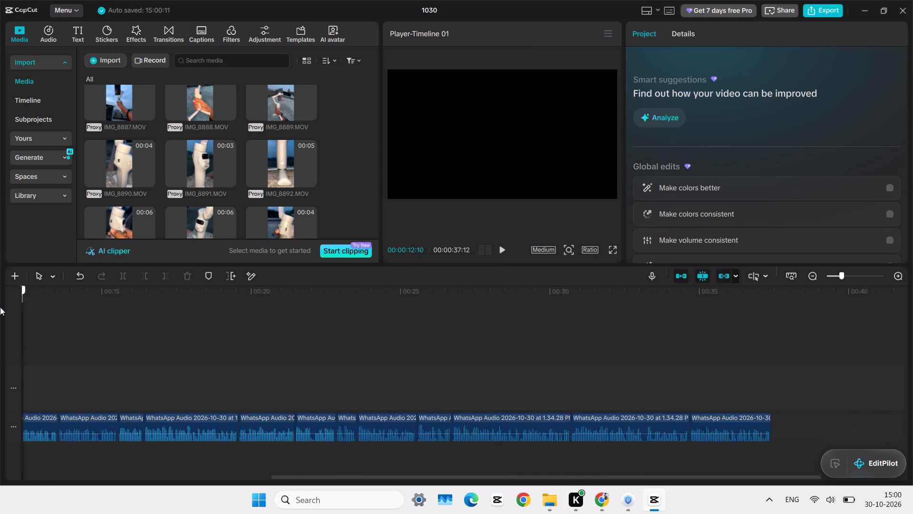
{"action": "left_click_drag", "start_coordinate": [0, 307], "coordinate": [0, 317]}
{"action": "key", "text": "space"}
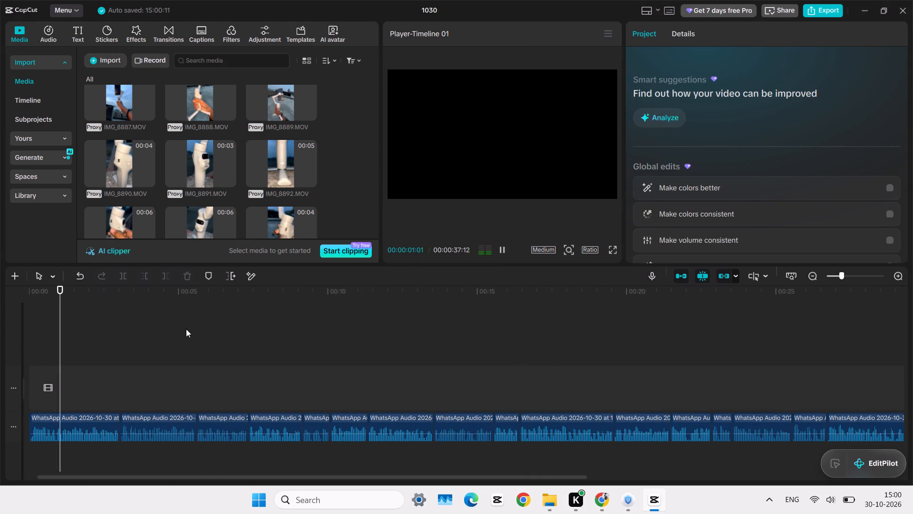
{"action": "scroll", "coordinate": [186, 329], "scroll_direction": "right", "scroll_amount": 4}
{"action": "scroll", "coordinate": [229, 358], "scroll_direction": "up", "scroll_amount": 5, "text": "ctrl"}
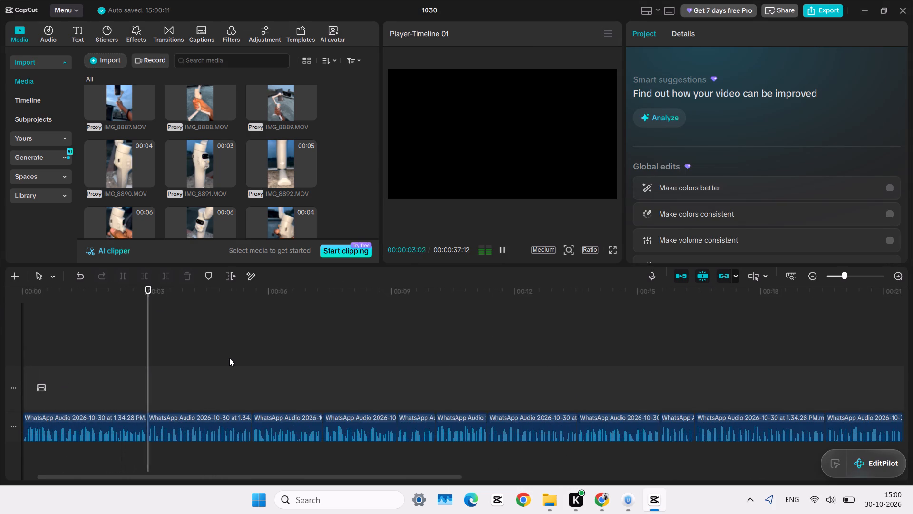
{"action": "scroll", "coordinate": [229, 358], "scroll_direction": "up", "scroll_amount": 5, "text": "ctrl"}
{"action": "scroll", "coordinate": [229, 358], "scroll_direction": "right", "scroll_amount": 1}
{"action": "scroll", "coordinate": [229, 358], "scroll_direction": "up", "scroll_amount": 1, "text": "ctrl"}
{"action": "scroll", "coordinate": [229, 358], "scroll_direction": "right", "scroll_amount": 1, "text": "ctrl"}
{"action": "scroll", "coordinate": [229, 358], "scroll_direction": "up", "scroll_amount": 13, "text": "ctrl"}
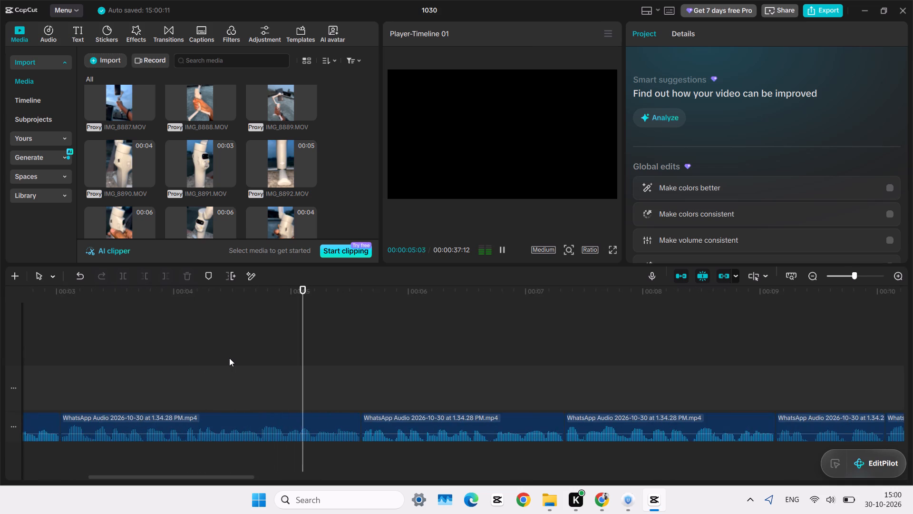
{"action": "scroll", "coordinate": [229, 358], "scroll_direction": "up", "scroll_amount": 12, "text": "ctrl"}
{"action": "scroll", "coordinate": [229, 358], "scroll_direction": "down", "scroll_amount": 16, "text": "ctrl"}
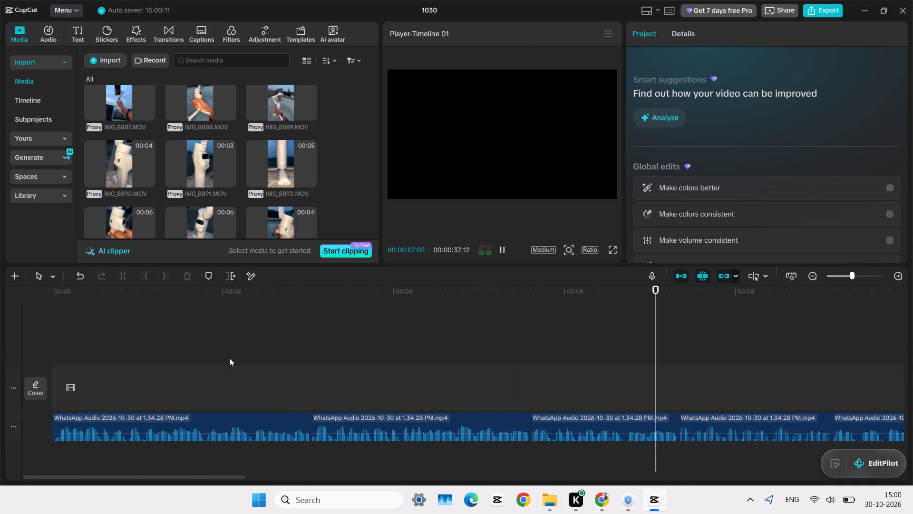
{"action": "scroll", "coordinate": [229, 358], "scroll_direction": "down", "scroll_amount": 10, "text": "ctrl"}
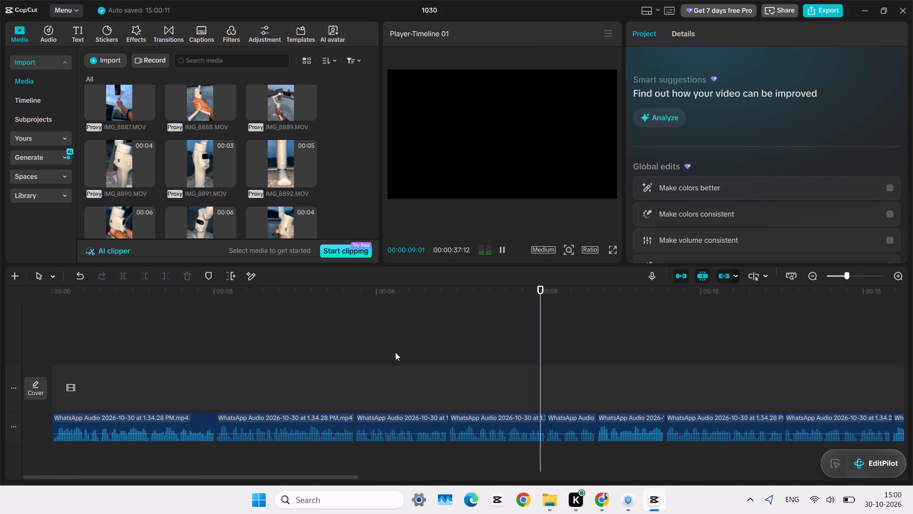
{"action": "right_click", "coordinate": [395, 352]}
{"action": "left_click_drag", "start_coordinate": [395, 352], "coordinate": [352, 353]}
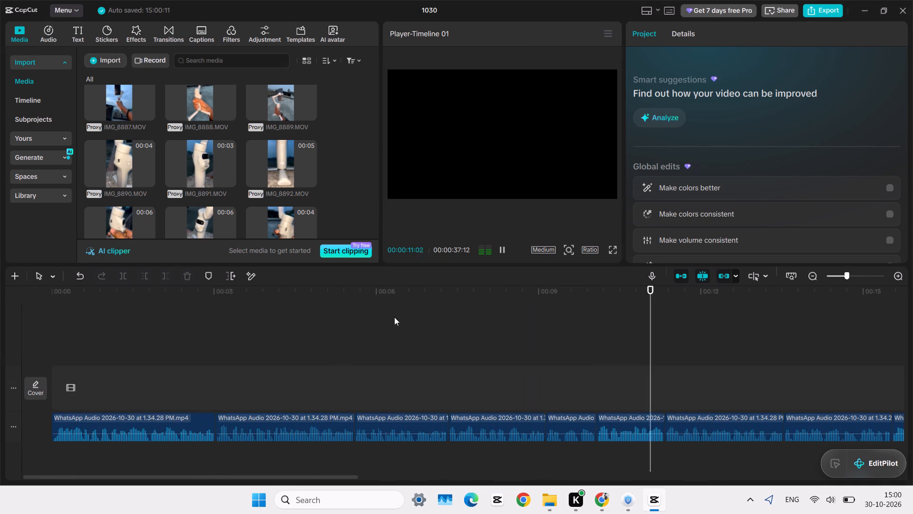
{"action": "scroll", "coordinate": [582, 420], "scroll_direction": "left", "scroll_amount": 1}
{"action": "scroll", "coordinate": [625, 358], "scroll_direction": "left", "scroll_amount": 1}
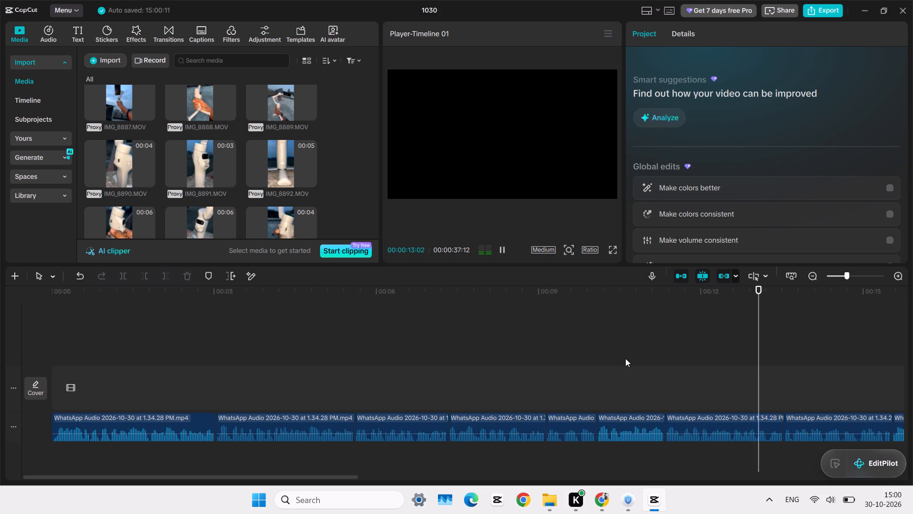
{"action": "scroll", "coordinate": [625, 358], "scroll_direction": "left", "scroll_amount": 1}
{"action": "scroll", "coordinate": [625, 358], "scroll_direction": "down", "scroll_amount": 7, "text": "ctrl"}
{"action": "scroll", "coordinate": [500, 366], "scroll_direction": "left", "scroll_amount": 1}
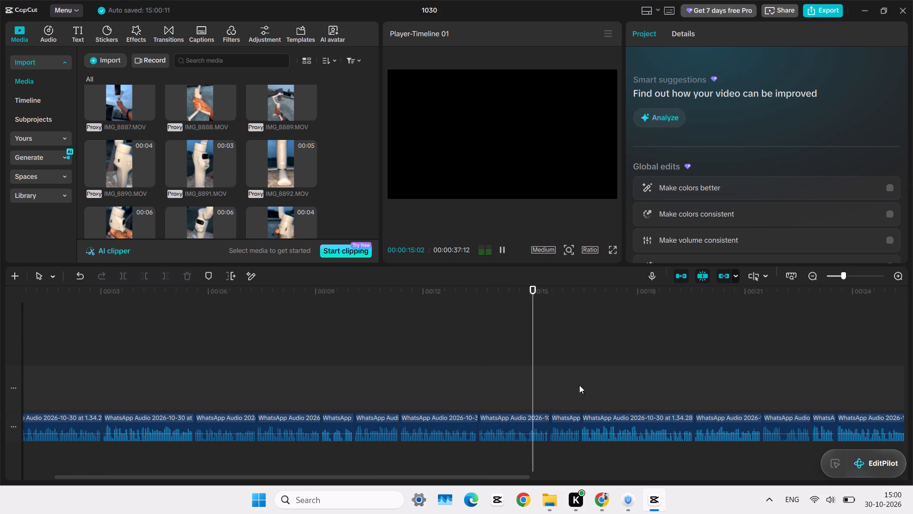
{"action": "scroll", "coordinate": [595, 385], "scroll_direction": "left", "scroll_amount": 2}
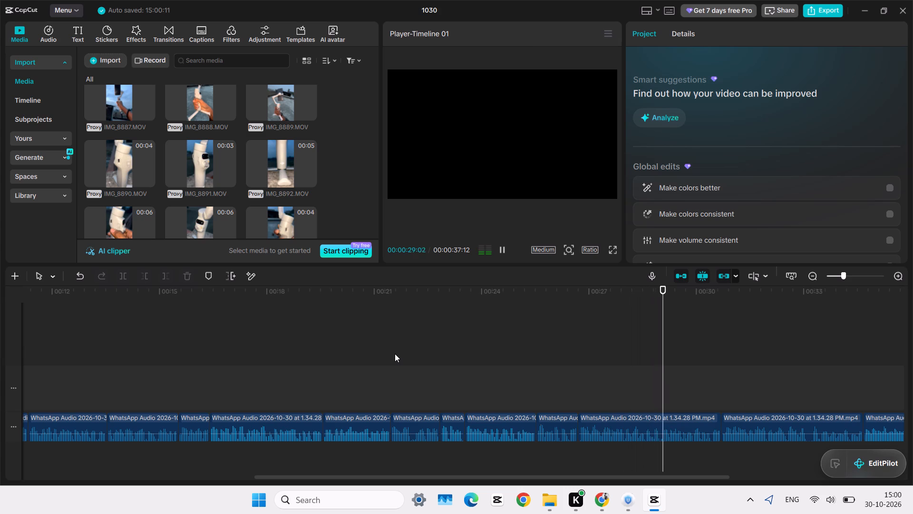
{"action": "scroll", "coordinate": [662, 383], "scroll_direction": "left", "scroll_amount": 2}
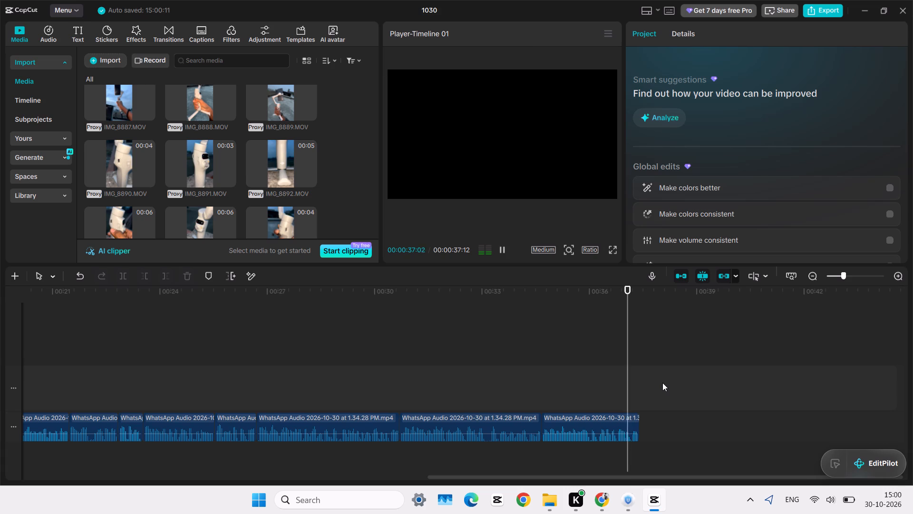
Play the assembled voice takes from the beginning of the timeline to check them, then return the playhead to the start.
{"action": "left_click", "coordinate": [442, 369]}
{"action": "scroll", "coordinate": [442, 369], "scroll_direction": "down", "scroll_amount": 9, "text": "ctrl"}
{"action": "scroll", "coordinate": [442, 369], "scroll_direction": "right", "scroll_amount": 1}
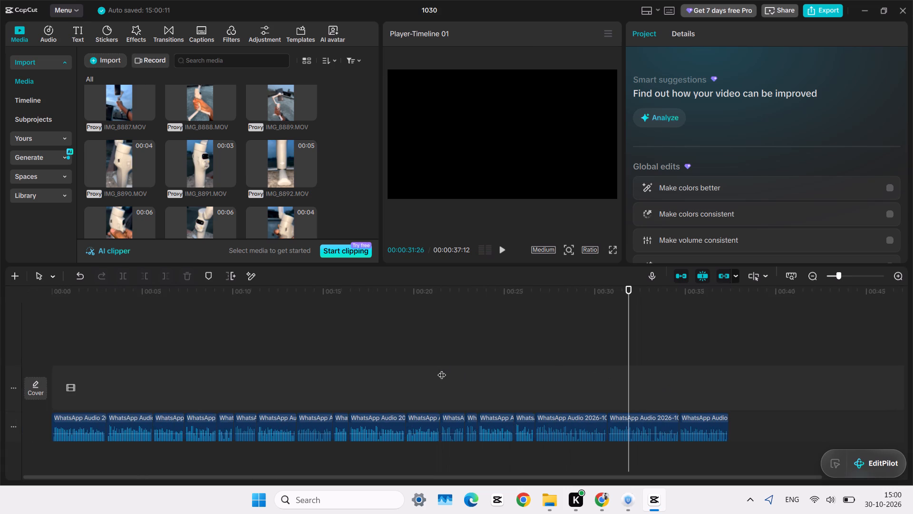
{"action": "left_click", "coordinate": [442, 369]}
{"action": "left_click_drag", "start_coordinate": [442, 369], "coordinate": [0, 352]}
{"action": "key", "text": "space"}
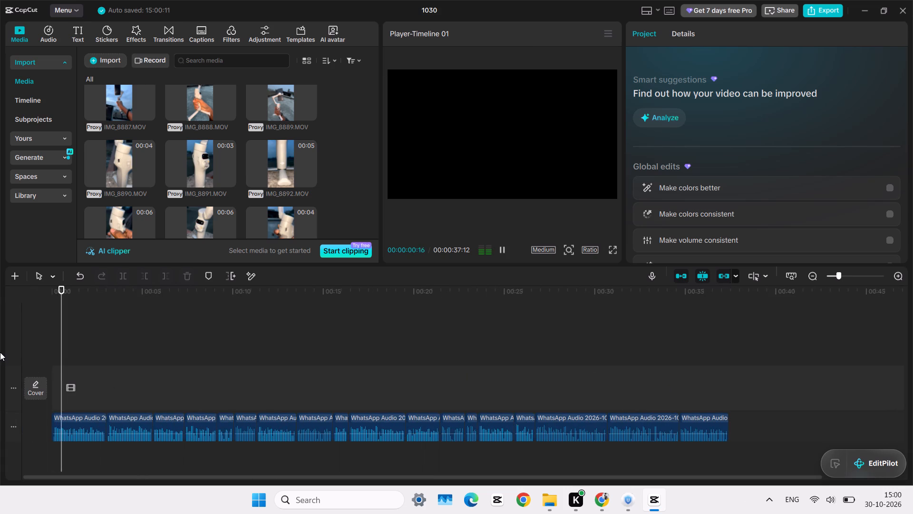
{"action": "left_click", "coordinate": [142, 320]}
{"action": "left_click", "coordinate": [126, 326]}
{"action": "left_click", "coordinate": [126, 326]}
{"action": "left_click_drag", "start_coordinate": [126, 326], "coordinate": [0, 313]}
Preview the IMG_8934.MOV and IMG_8935.MOV clips at the end of the media library.
{"action": "scroll", "coordinate": [94, 219], "scroll_direction": "down", "scroll_amount": 2}
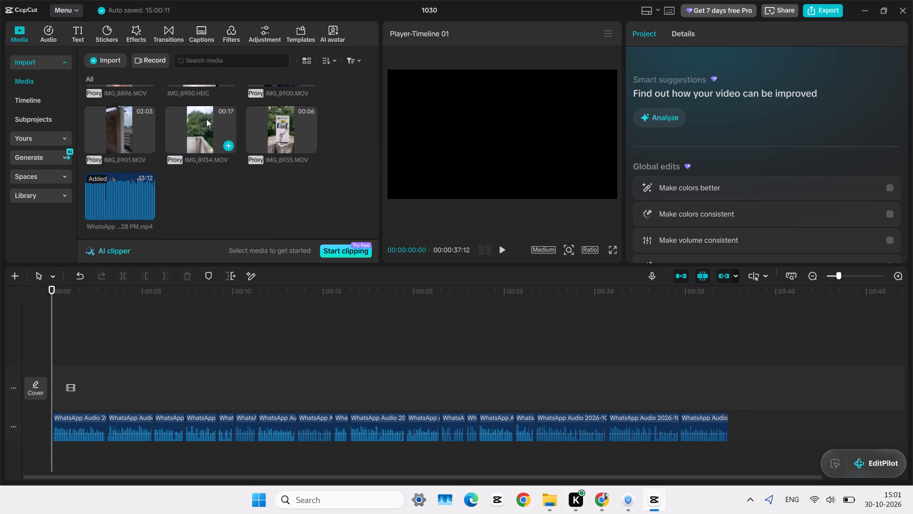
{"action": "left_click", "coordinate": [185, 117]}
{"action": "left_click", "coordinate": [271, 123]}
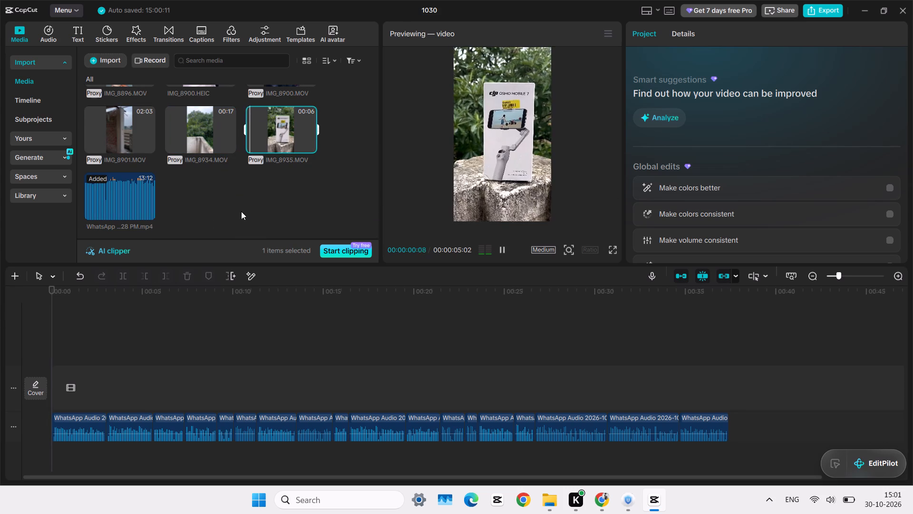
{"action": "left_click", "coordinate": [251, 200]}
Switch the workspace to the Vertical layout.
{"action": "left_click", "coordinate": [661, 6]}
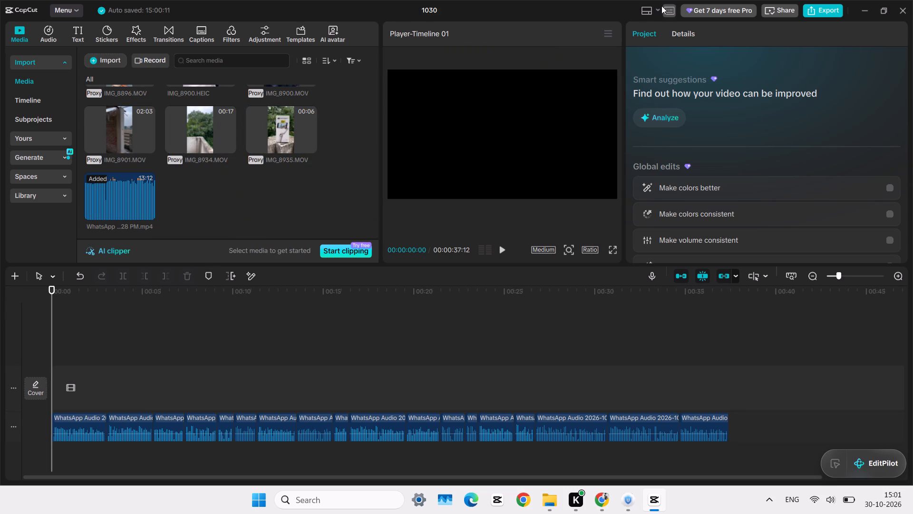
{"action": "left_click", "coordinate": [657, 9]}
{"action": "left_click", "coordinate": [657, 89]}
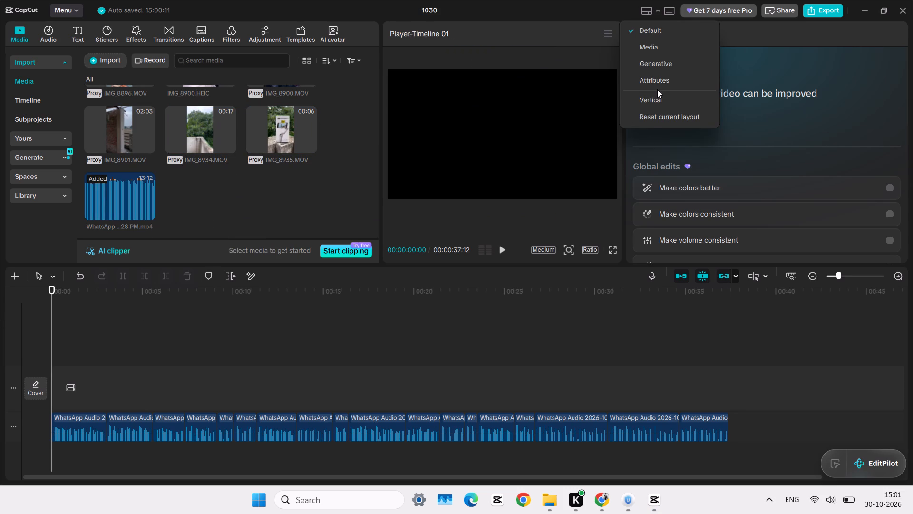
{"action": "left_click", "coordinate": [656, 93]}
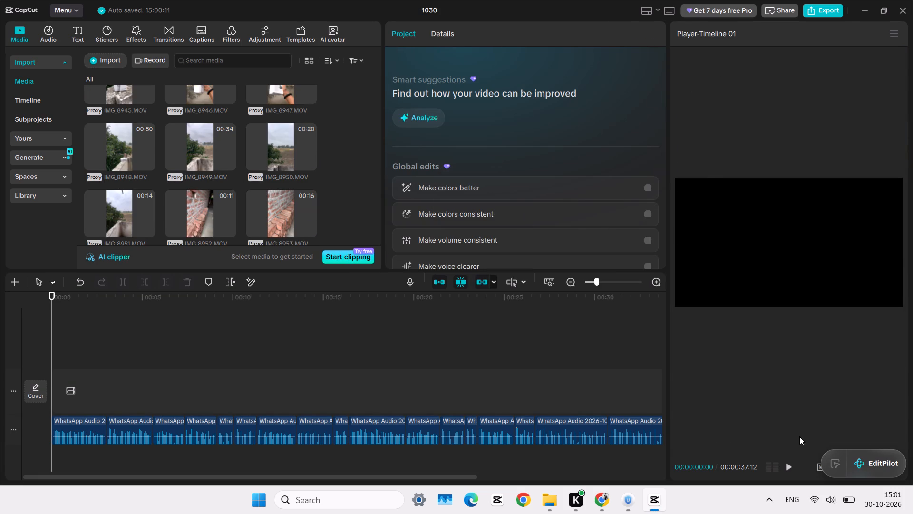
Move the floating EditPilot control clear of the player and set the project's aspect ratio to 9:16.
{"action": "left_click_drag", "start_coordinate": [847, 467], "coordinate": [489, 0]}
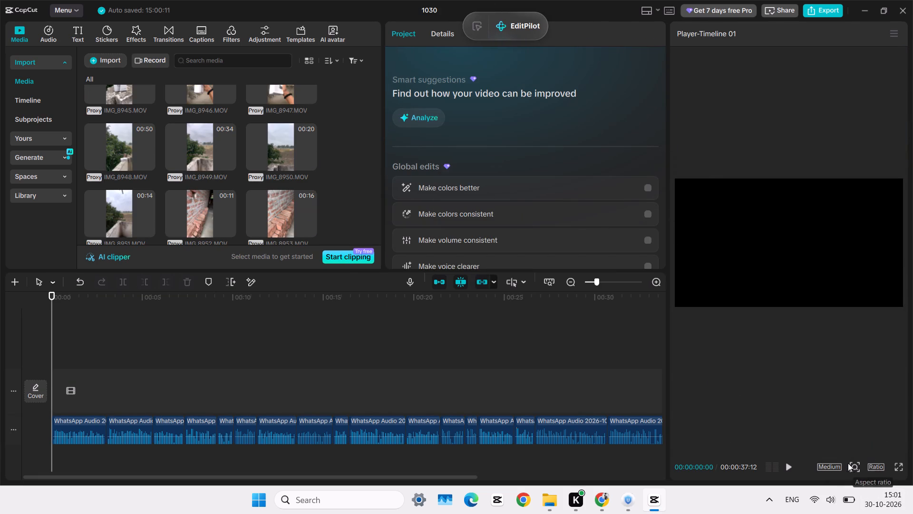
{"action": "left_click", "coordinate": [880, 465]}
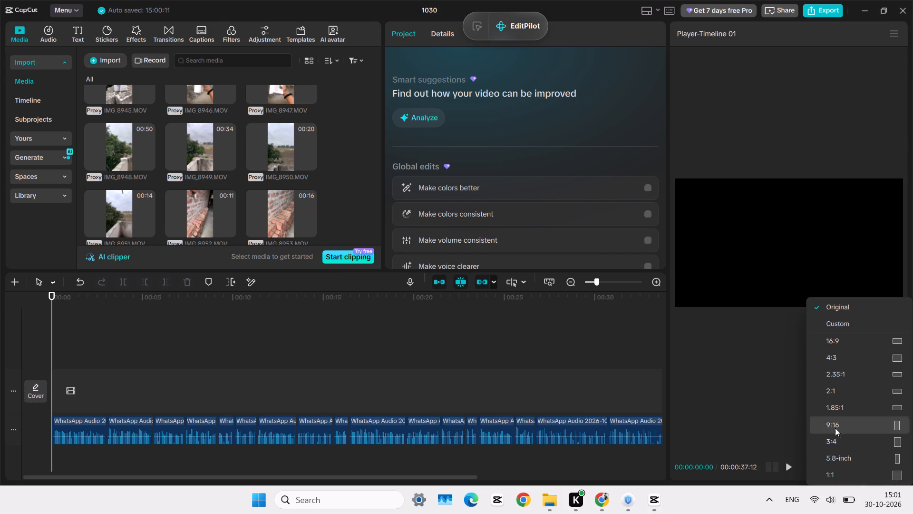
{"action": "left_click", "coordinate": [834, 421]}
Preview the rooftop clips IMG_8948 to IMG_8950 and the gimbal box clips IMG_8940, IMG_8941, IMG_8944 and IMG_8946.
{"action": "left_click", "coordinate": [488, 317]}
{"action": "left_click_drag", "start_coordinate": [488, 317], "coordinate": [93, 301]}
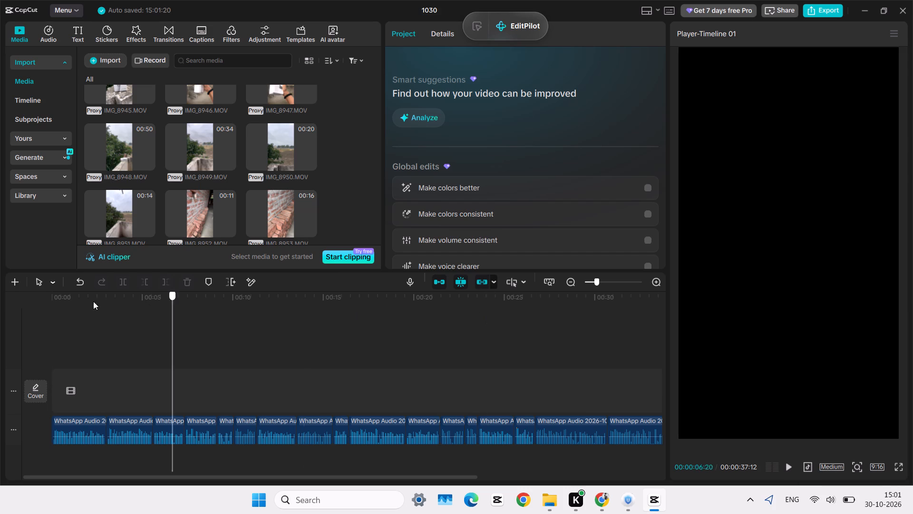
{"action": "left_click_drag", "start_coordinate": [93, 301], "coordinate": [64, 301]}
{"action": "left_click", "coordinate": [182, 140]}
{"action": "left_click", "coordinate": [275, 147]}
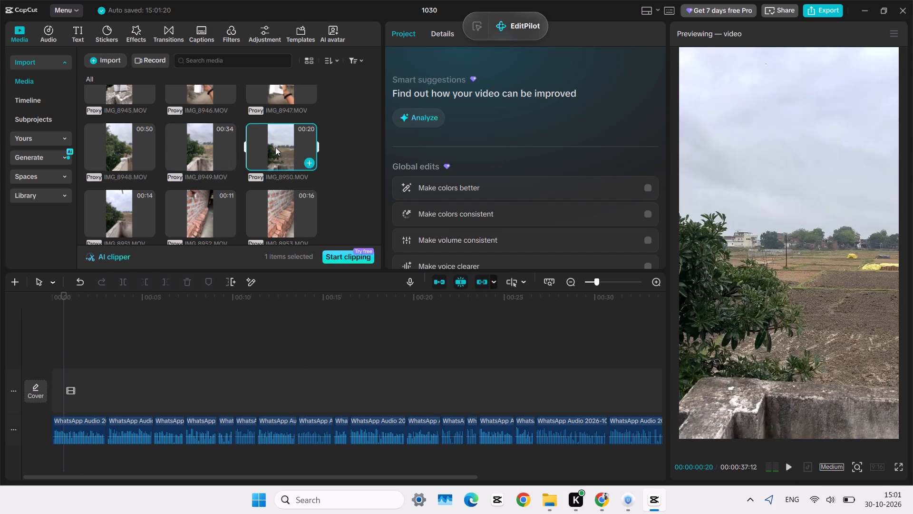
{"action": "left_click", "coordinate": [155, 144]}
{"action": "scroll", "coordinate": [155, 144], "scroll_direction": "up", "scroll_amount": 2}
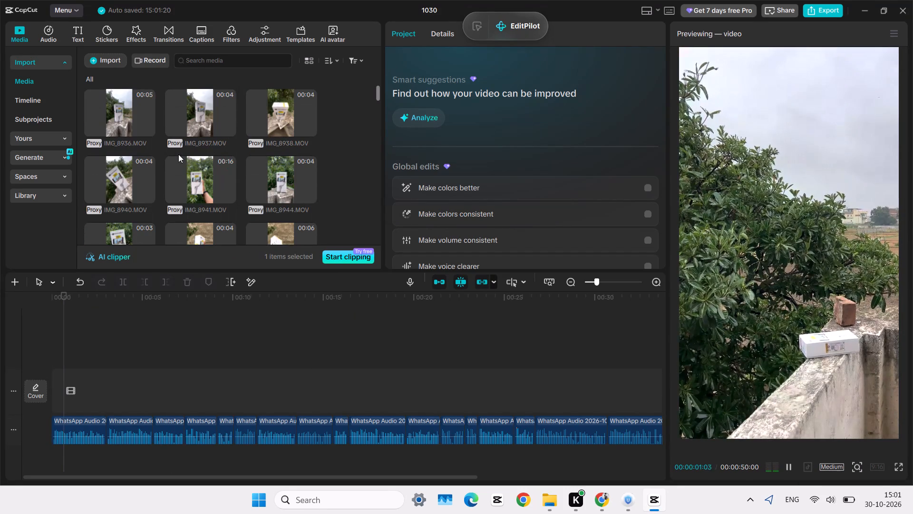
{"action": "scroll", "coordinate": [178, 154], "scroll_direction": "up", "scroll_amount": 1}
{"action": "left_click", "coordinate": [193, 181]}
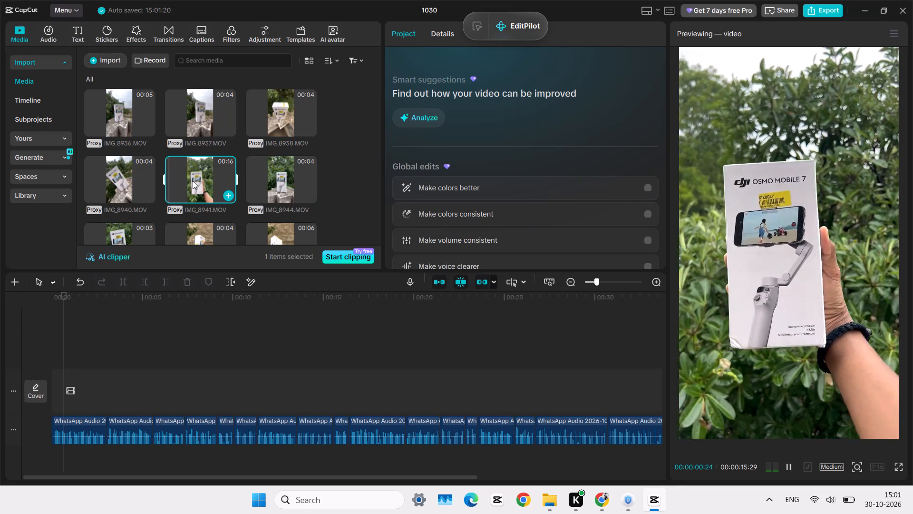
{"action": "left_click", "coordinate": [127, 182]}
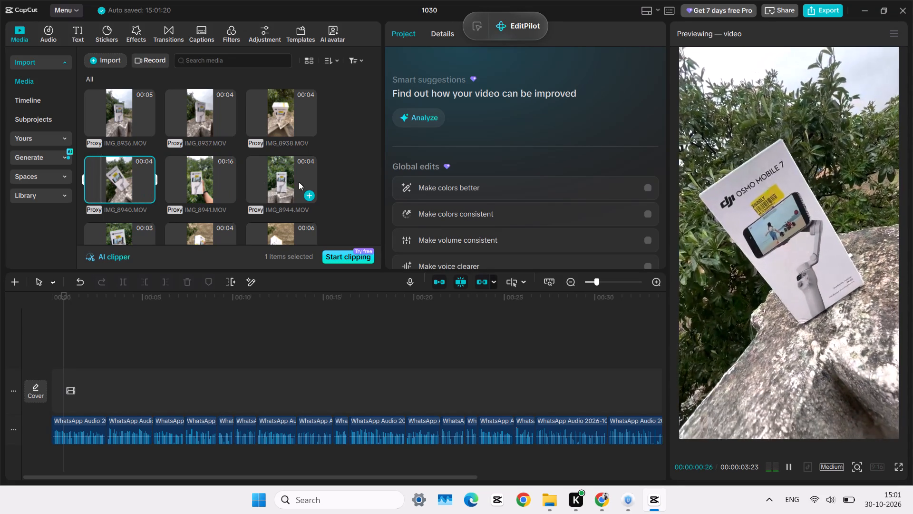
{"action": "left_click", "coordinate": [292, 179]}
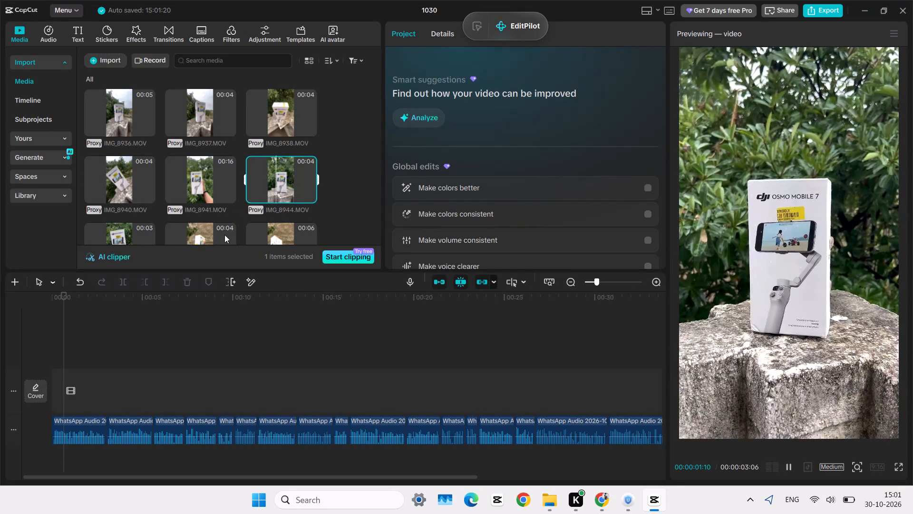
{"action": "left_click", "coordinate": [215, 225]}
{"action": "scroll", "coordinate": [216, 191], "scroll_direction": "up", "scroll_amount": 2}
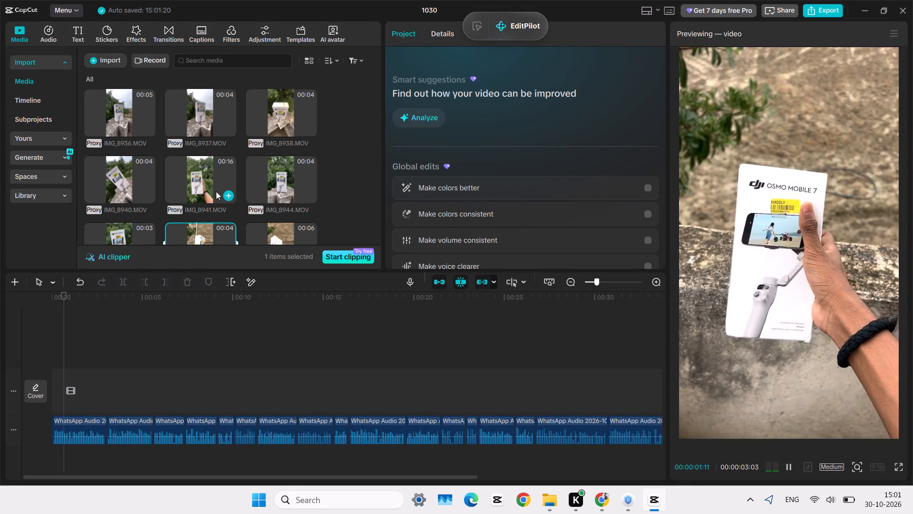
{"action": "scroll", "coordinate": [216, 191], "scroll_direction": "up", "scroll_amount": 4}
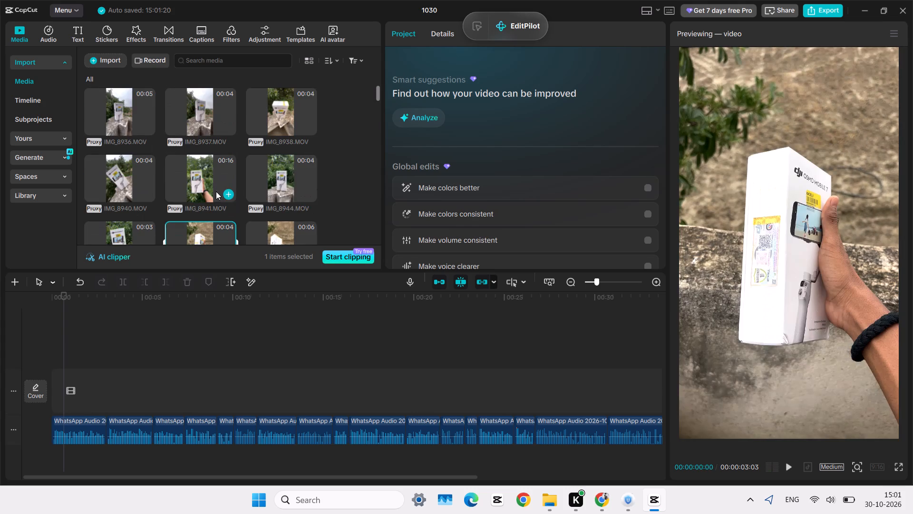
{"action": "scroll", "coordinate": [205, 119], "scroll_direction": "up", "scroll_amount": 4}
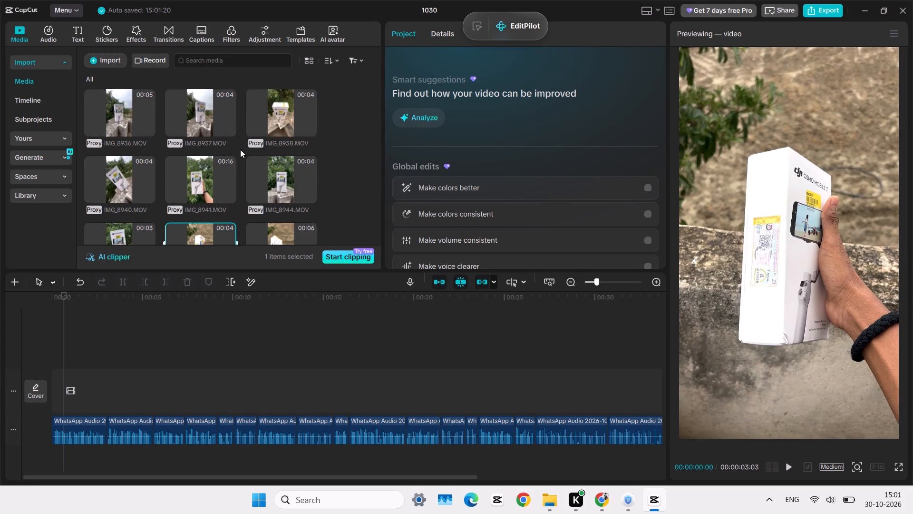
Preview IMG_8949.MOV, the IMG_8962, IMG_8963, IMG_8965 and IMG_8966 clips, and the gimbal shots IMG_8967 to IMG_8969.
{"action": "scroll", "coordinate": [240, 149], "scroll_direction": "down", "scroll_amount": 1}
{"action": "left_click", "coordinate": [195, 140]}
{"action": "scroll", "coordinate": [195, 140], "scroll_direction": "down", "scroll_amount": 1}
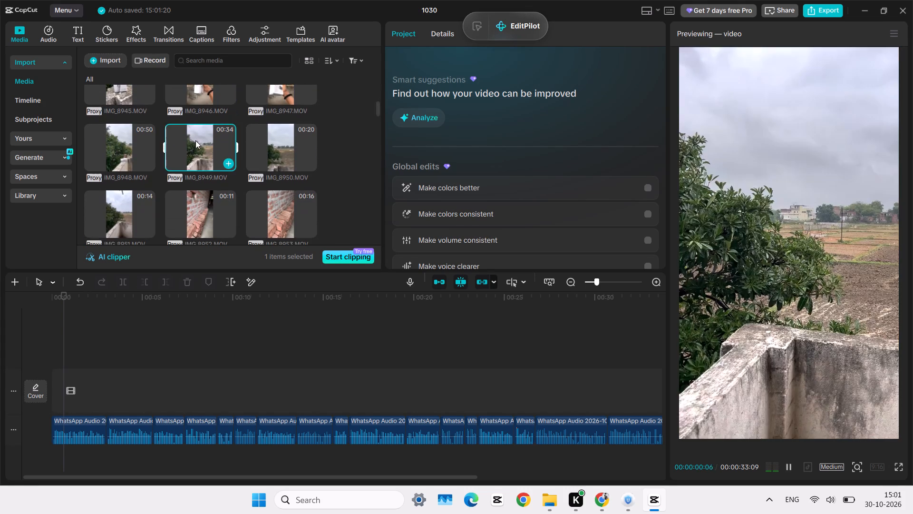
{"action": "scroll", "coordinate": [195, 140], "scroll_direction": "down", "scroll_amount": 2}
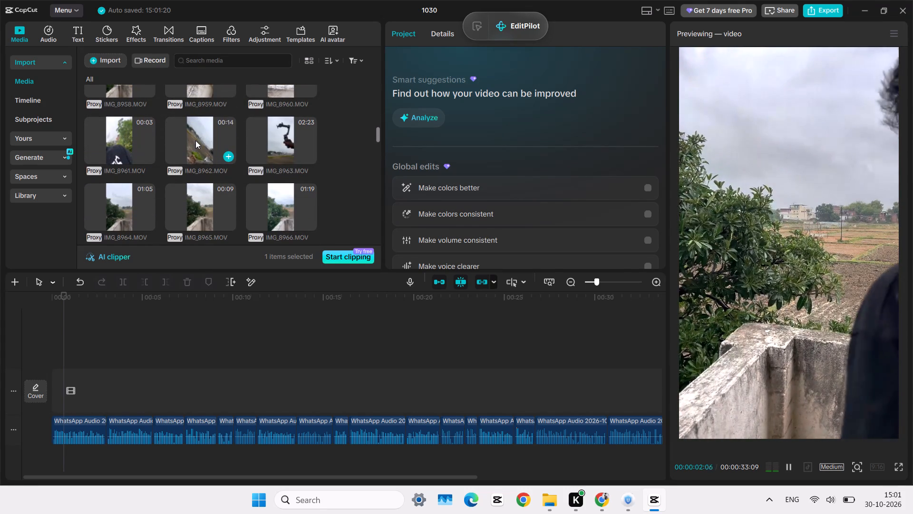
{"action": "left_click", "coordinate": [197, 144]}
{"action": "left_click", "coordinate": [262, 138]}
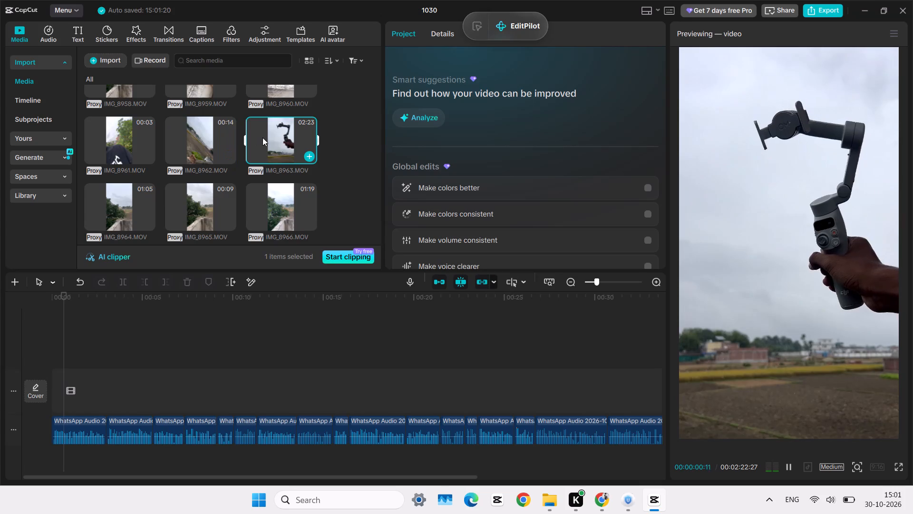
{"action": "scroll", "coordinate": [262, 138], "scroll_direction": "down", "scroll_amount": 1}
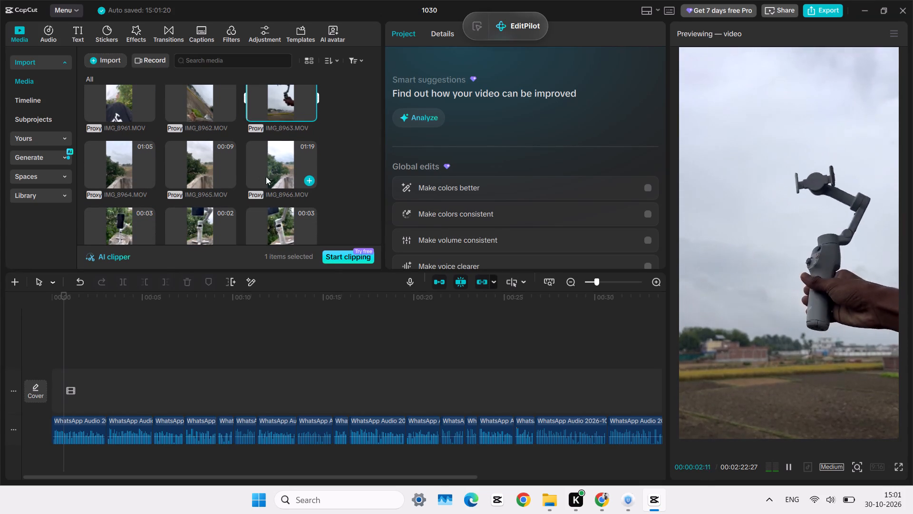
{"action": "left_click", "coordinate": [276, 173]}
{"action": "left_click", "coordinate": [207, 159]}
{"action": "scroll", "coordinate": [207, 159], "scroll_direction": "down", "scroll_amount": 1}
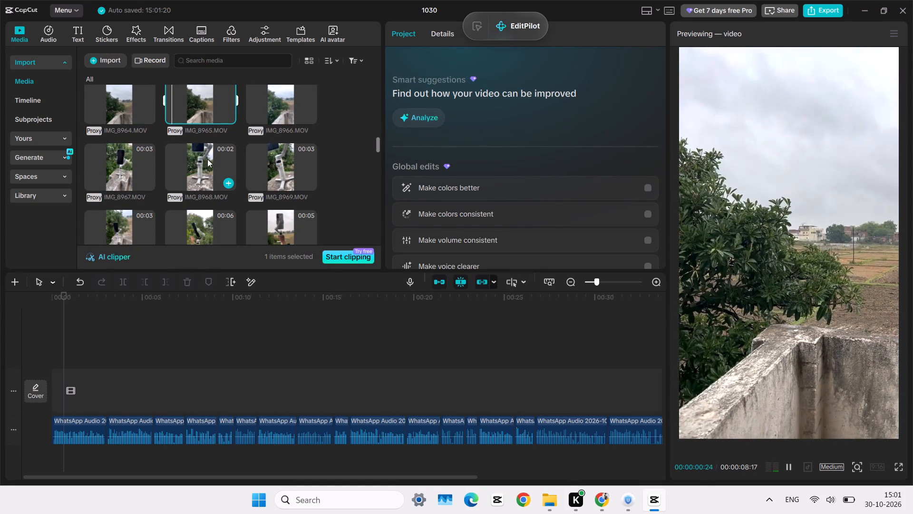
{"action": "scroll", "coordinate": [207, 159], "scroll_direction": "down", "scroll_amount": 1}
{"action": "left_click", "coordinate": [201, 161]}
{"action": "left_click", "coordinate": [274, 163]}
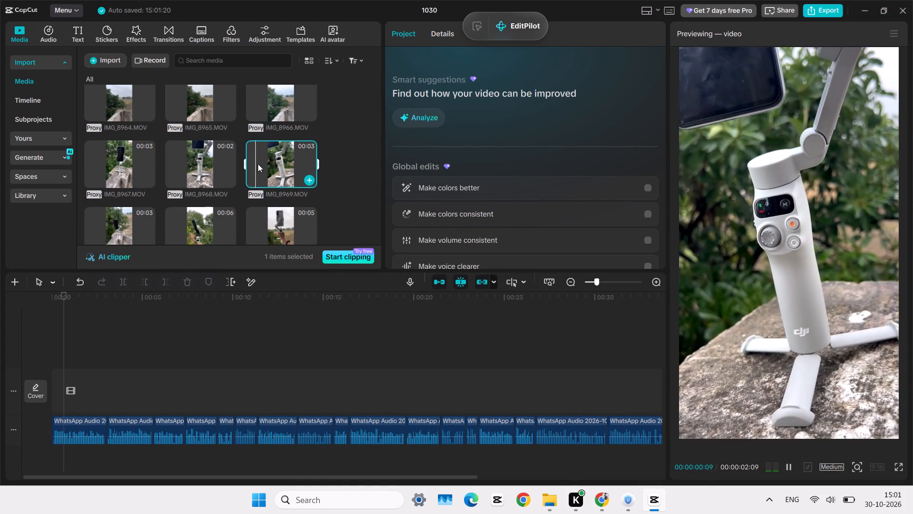
{"action": "left_click", "coordinate": [136, 160]}
Preview the IMG_8973, IMG_8974, IMG_8976, IMG_8977 and IMG_8978 clips for a suitable opening shot.
{"action": "scroll", "coordinate": [136, 160], "scroll_direction": "down", "scroll_amount": 1}
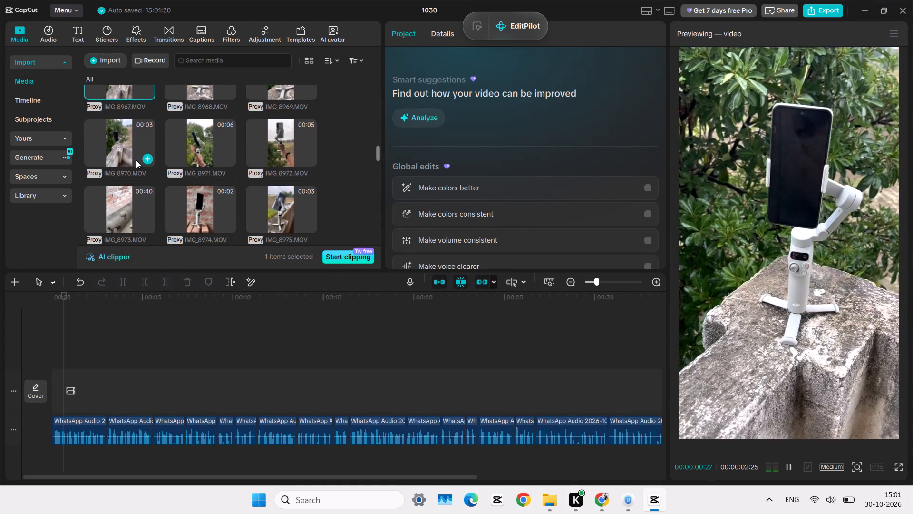
{"action": "left_click", "coordinate": [209, 205]}
{"action": "left_click", "coordinate": [130, 194]}
{"action": "scroll", "coordinate": [130, 194], "scroll_direction": "down", "scroll_amount": 1}
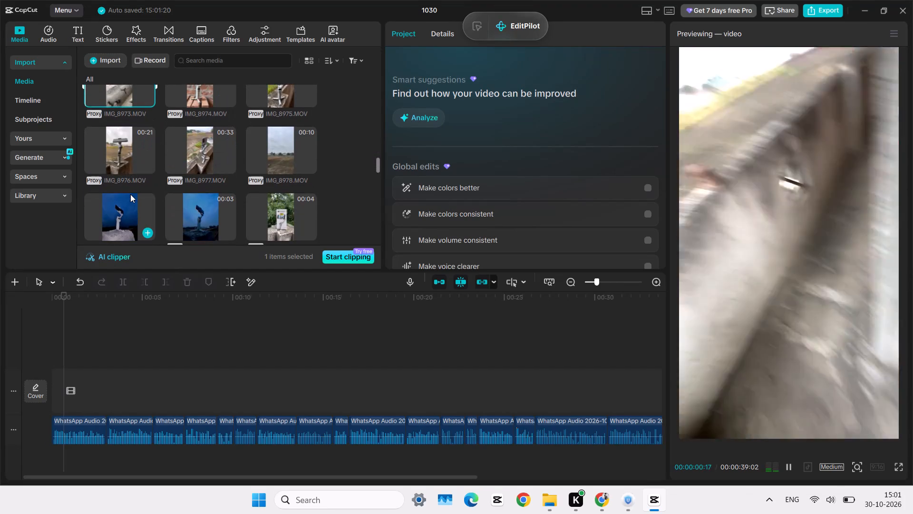
{"action": "scroll", "coordinate": [130, 194], "scroll_direction": "down", "scroll_amount": 1}
{"action": "left_click", "coordinate": [193, 130]}
{"action": "left_click", "coordinate": [196, 131]}
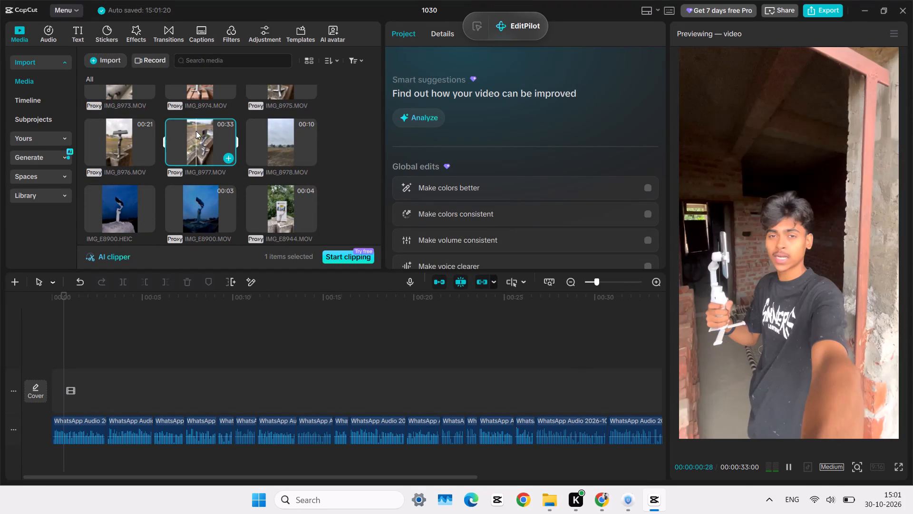
{"action": "left_click", "coordinate": [122, 129]}
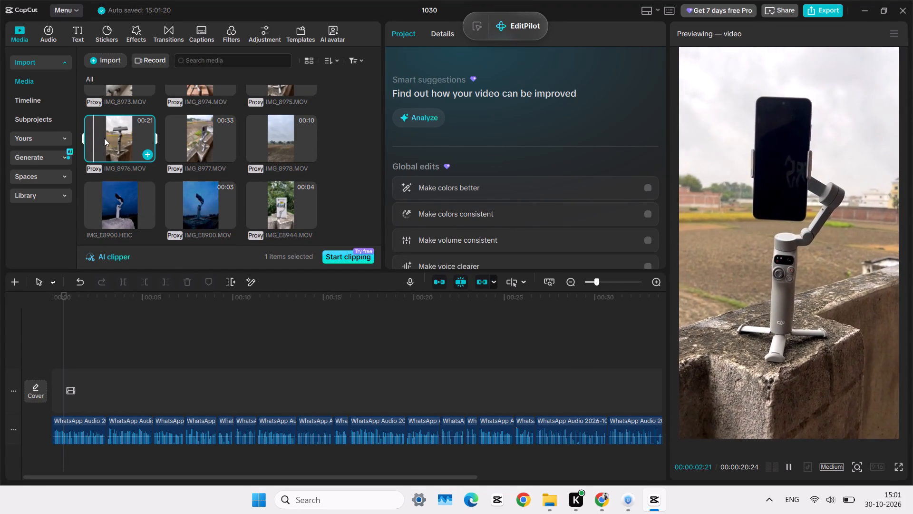
{"action": "left_click", "coordinate": [265, 129]}
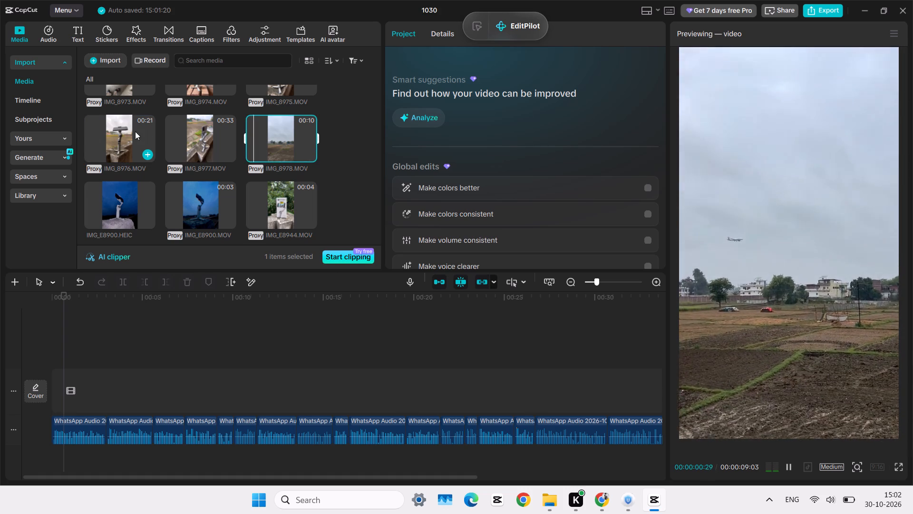
{"action": "left_click", "coordinate": [125, 131]}
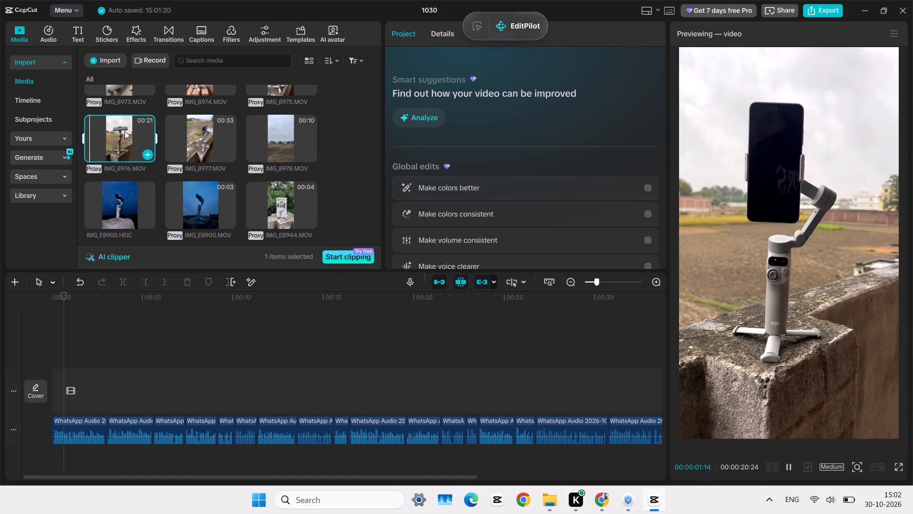
Preview IMG_8975.MOV and place it at the start of the main video track above the voice takes, accepting the SDR color space.
{"action": "scroll", "coordinate": [125, 131], "scroll_direction": "up", "scroll_amount": 1}
{"action": "left_click", "coordinate": [283, 142]}
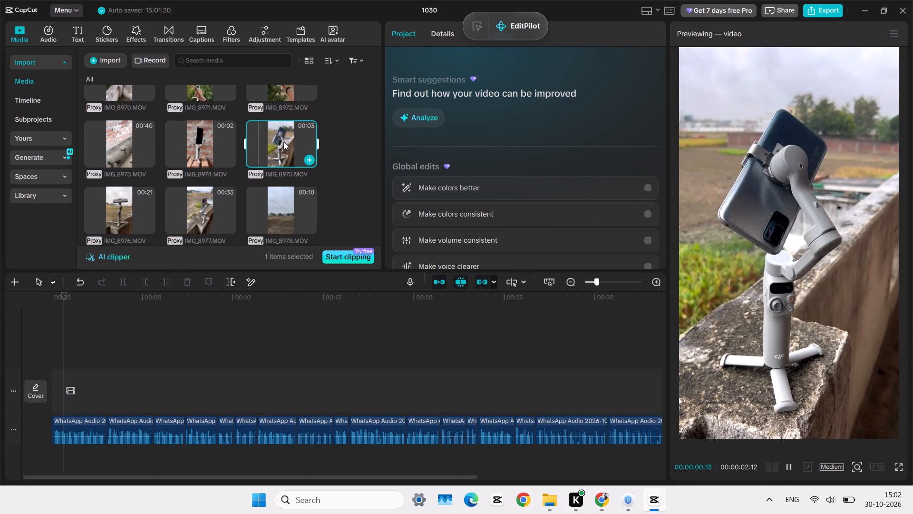
{"action": "left_click_drag", "start_coordinate": [283, 142], "coordinate": [219, 243]}
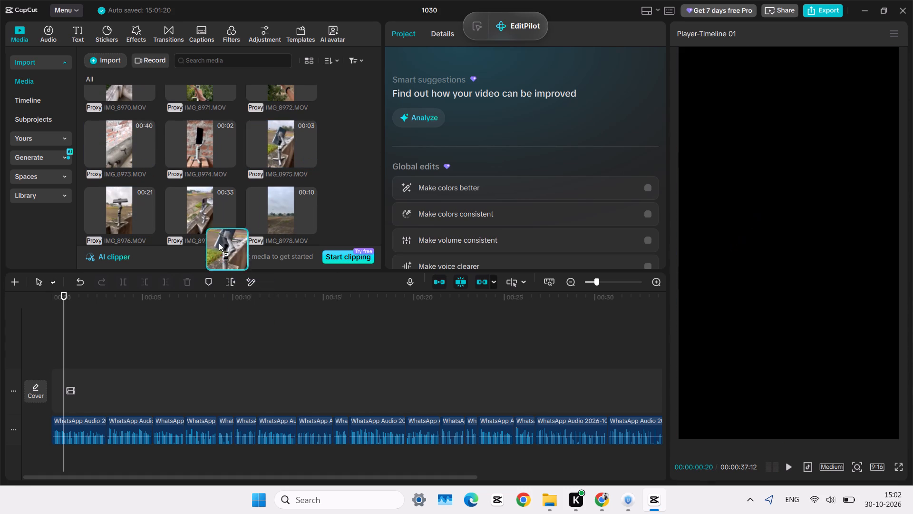
{"action": "left_click_drag", "start_coordinate": [219, 243], "coordinate": [222, 129]}
{"action": "left_click_drag", "start_coordinate": [288, 136], "coordinate": [143, 335]}
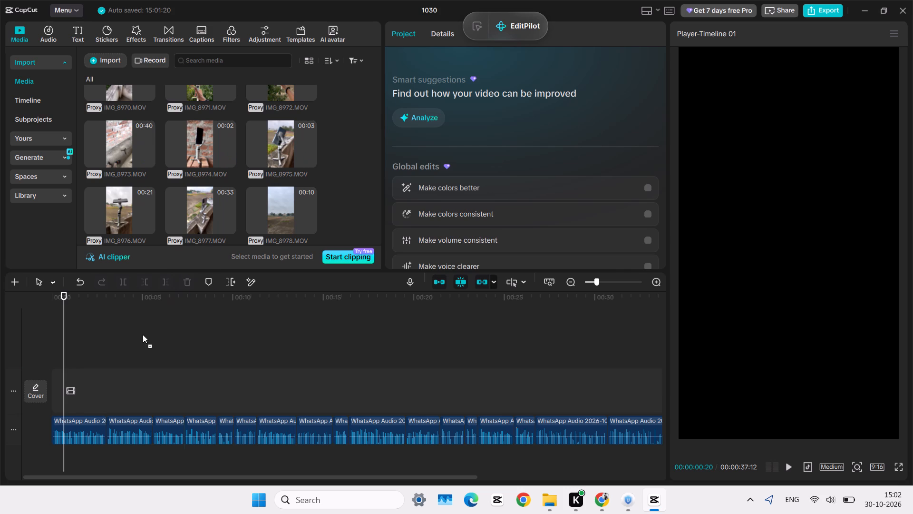
{"action": "left_click_drag", "start_coordinate": [143, 335], "coordinate": [58, 384]}
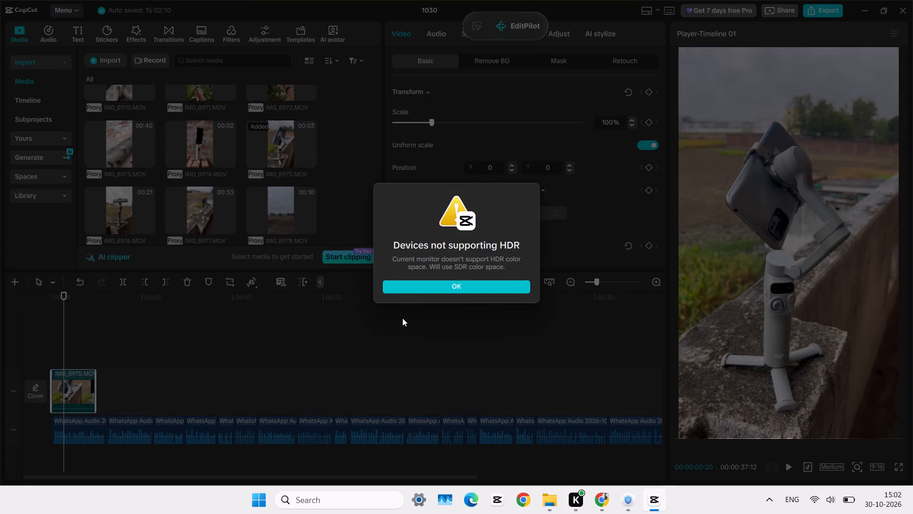
{"action": "left_click", "coordinate": [410, 285]}
Return the playhead to the start and lower the IMG_8975.MOV clip's volume all the way down.
{"action": "scroll", "coordinate": [110, 346], "scroll_direction": "up", "scroll_amount": 17, "text": "ctrl"}
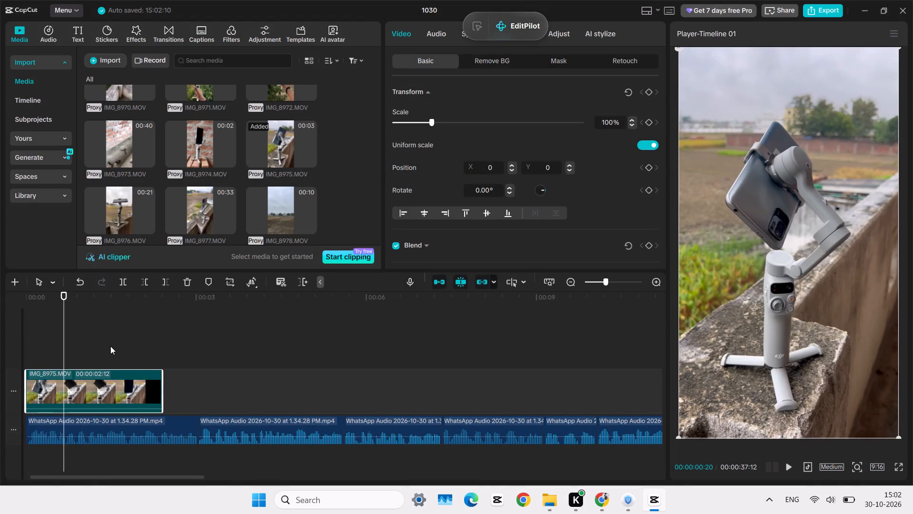
{"action": "left_click", "coordinate": [113, 344]}
{"action": "left_click_drag", "start_coordinate": [113, 344], "coordinate": [0, 369]}
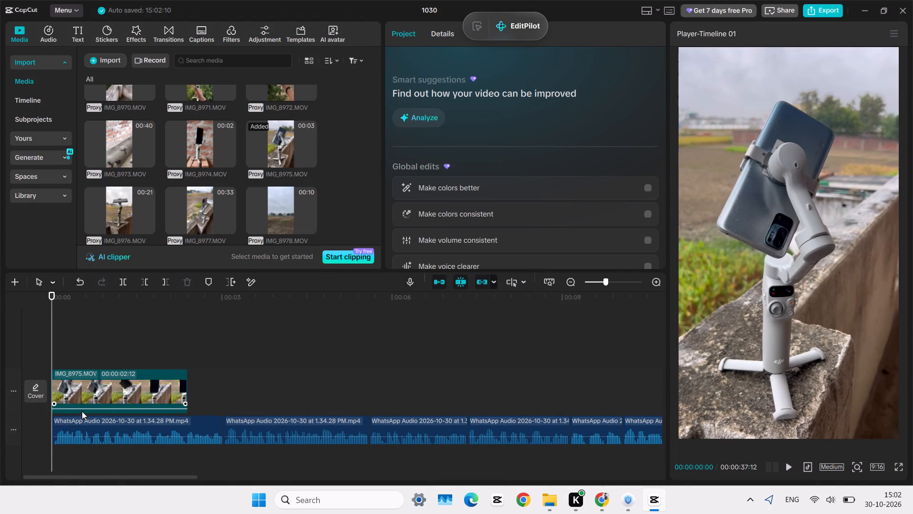
{"action": "left_click_drag", "start_coordinate": [82, 408], "coordinate": [70, 465]}
Play the opening and trim about 19 frames off the beginning of the IMG_8975.MOV clip, shortening it to 00:00:01:23.
{"action": "left_click", "coordinate": [118, 342]}
{"action": "left_click_drag", "start_coordinate": [118, 342], "coordinate": [0, 343]}
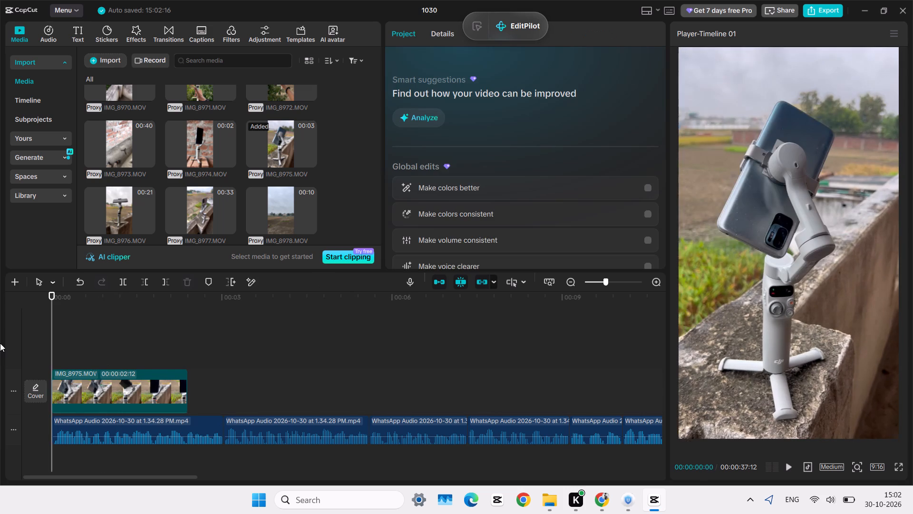
{"action": "key", "text": "space"}
{"action": "key", "text": "space"}
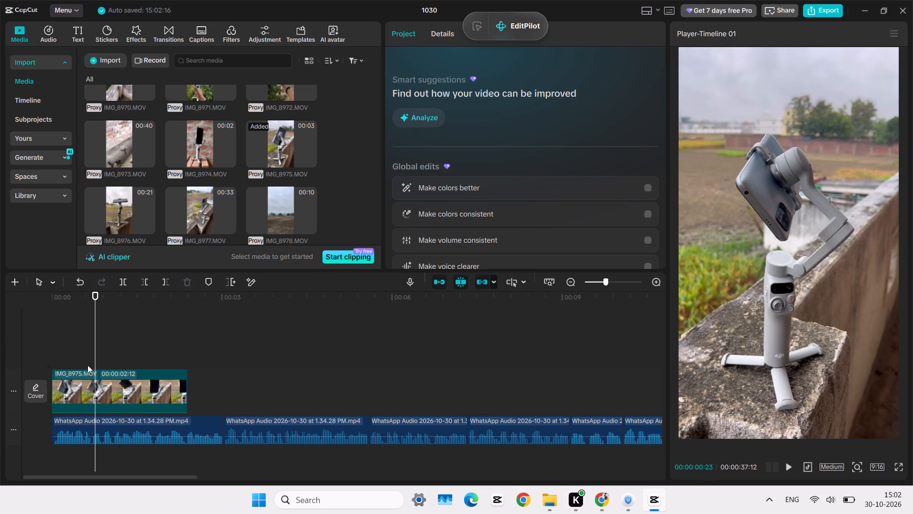
{"action": "left_click", "coordinate": [88, 355]}
{"action": "left_click", "coordinate": [88, 375]}
{"action": "key", "text": "q"}
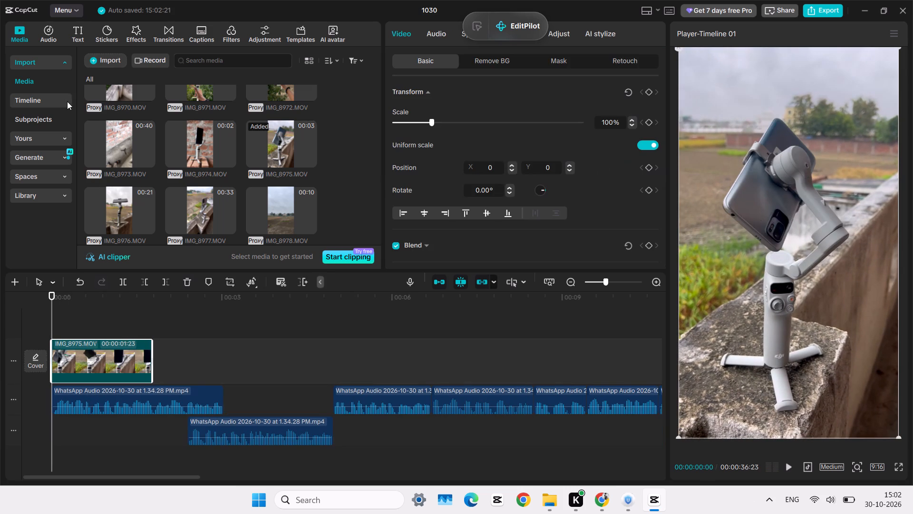
Undo the trim, the volume change and the placement of the IMG_8975.MOV clip, leaving the voice takes in place.
{"action": "key", "text": "ctrl+z"}
{"action": "key", "text": "ctrl+z"}
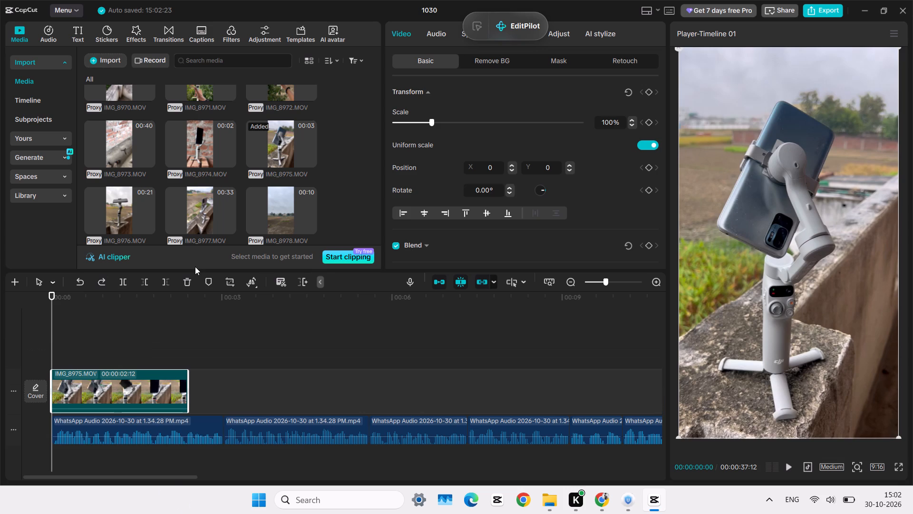
{"action": "key", "text": "ctrl+z"}
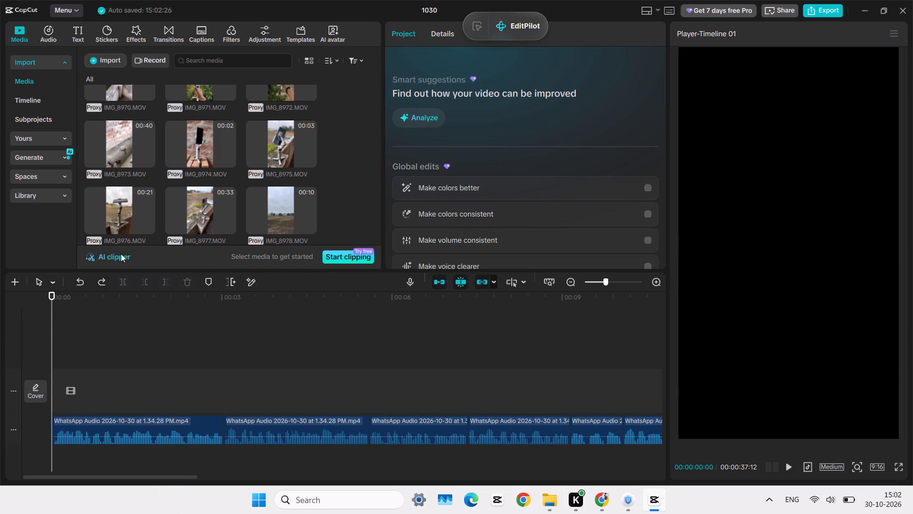
Combine all the WhatsApp voice takes on the timeline into one compound clip.
{"action": "scroll", "coordinate": [164, 359], "scroll_direction": "down", "scroll_amount": 5, "text": "ctrl"}
{"action": "key", "text": "ctrl+a"}
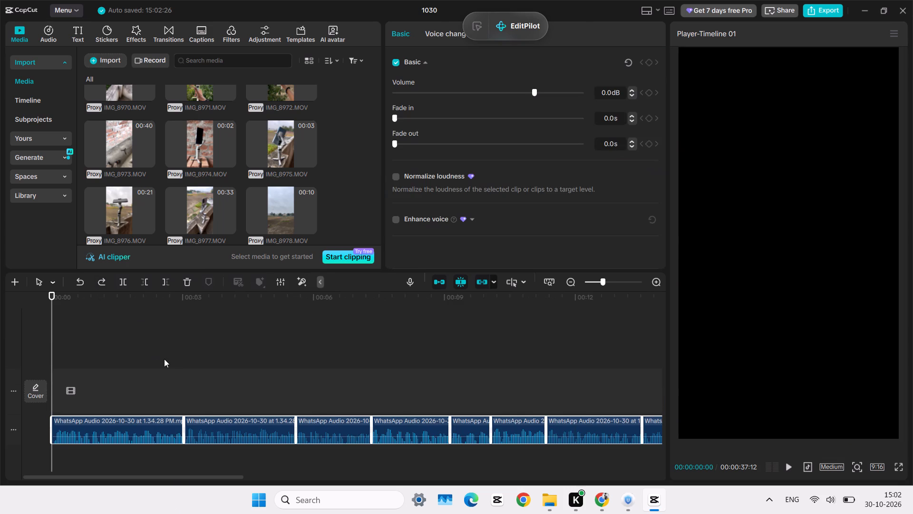
{"action": "key", "text": "alt+g"}
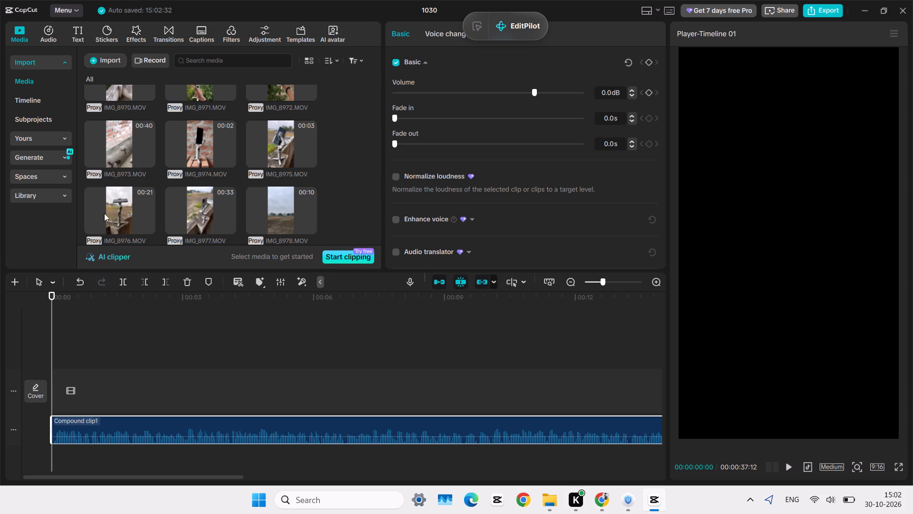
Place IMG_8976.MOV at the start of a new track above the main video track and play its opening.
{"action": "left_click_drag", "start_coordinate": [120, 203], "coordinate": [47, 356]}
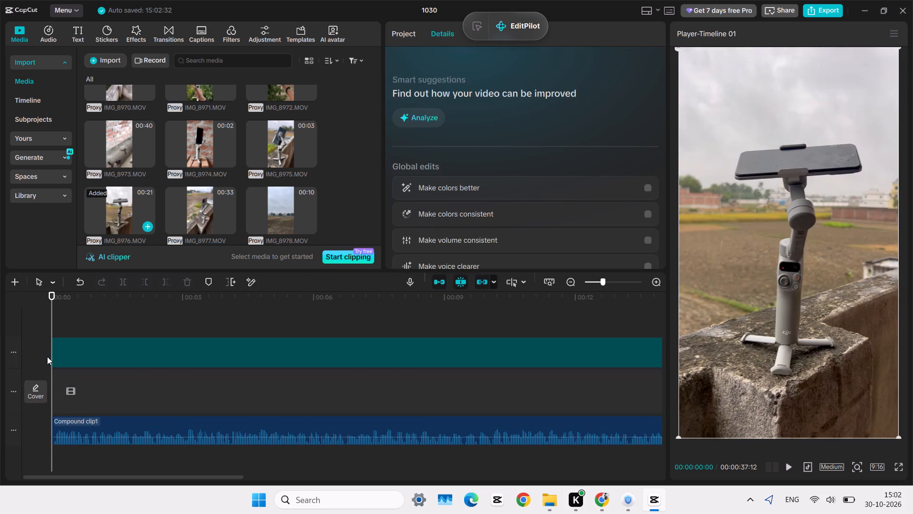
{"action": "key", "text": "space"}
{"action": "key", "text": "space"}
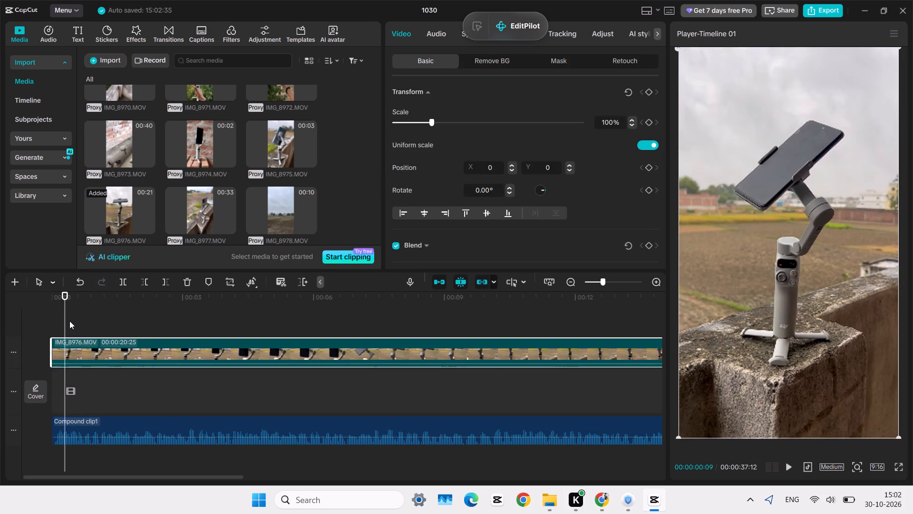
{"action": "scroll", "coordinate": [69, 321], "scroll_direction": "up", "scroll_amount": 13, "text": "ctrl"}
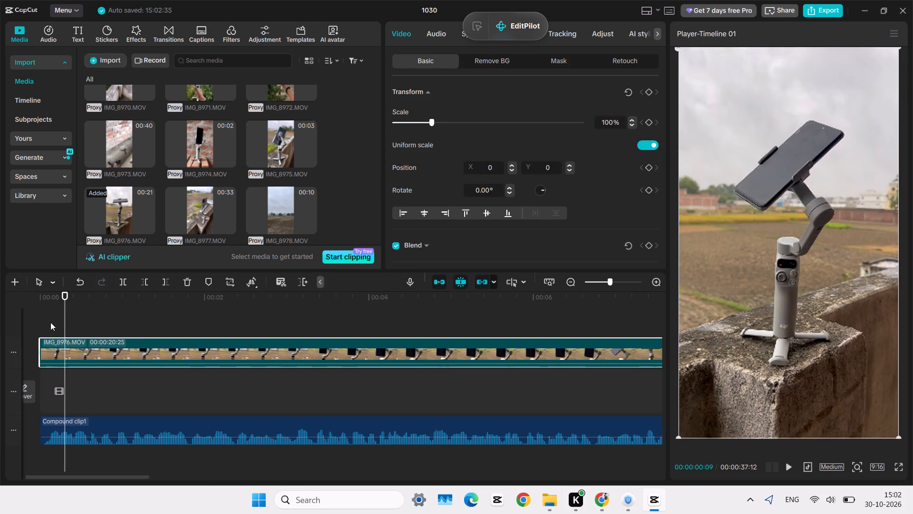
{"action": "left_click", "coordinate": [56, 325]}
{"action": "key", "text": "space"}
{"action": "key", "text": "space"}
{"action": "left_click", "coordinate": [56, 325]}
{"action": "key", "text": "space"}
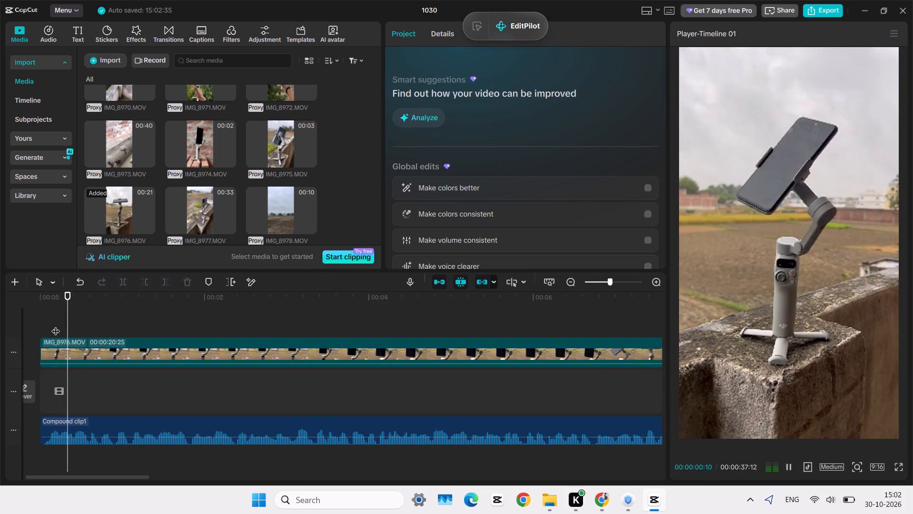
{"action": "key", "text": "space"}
Replace the IMG_8976.MOV clip with IMG_8975.MOV, placed at the very start of the upper video track.
{"action": "left_click", "coordinate": [287, 141]}
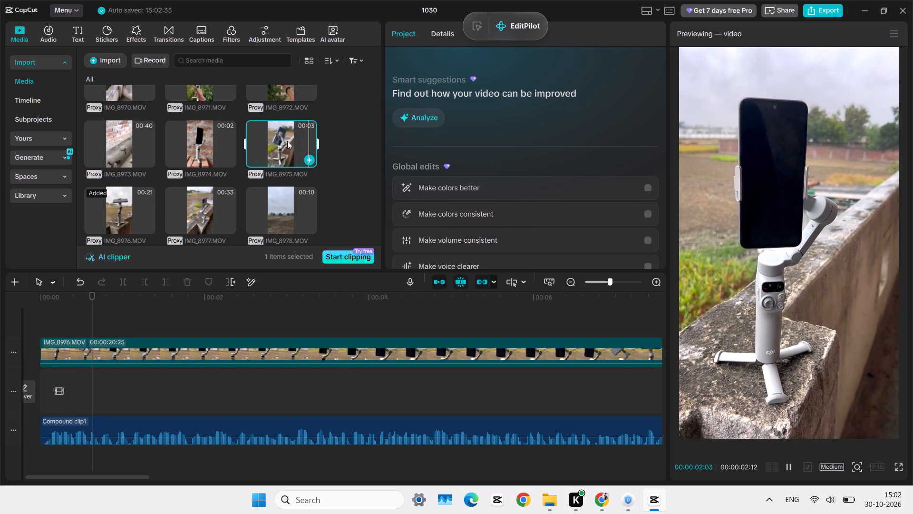
{"action": "left_click_drag", "start_coordinate": [287, 141], "coordinate": [115, 326]}
{"action": "left_click", "coordinate": [195, 379]}
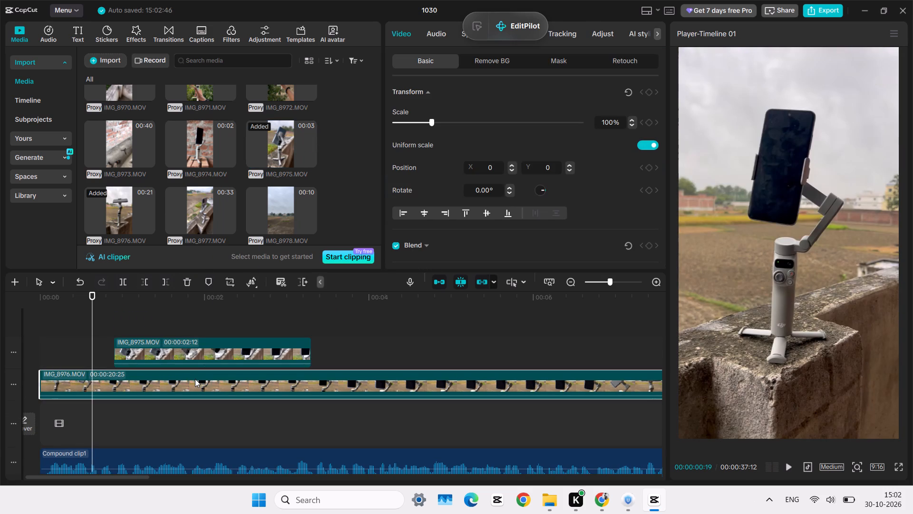
{"action": "key", "text": "Insert"}
{"action": "key", "text": "Delete"}
{"action": "left_click", "coordinate": [170, 344]}
{"action": "left_click_drag", "start_coordinate": [170, 344], "coordinate": [105, 332]}
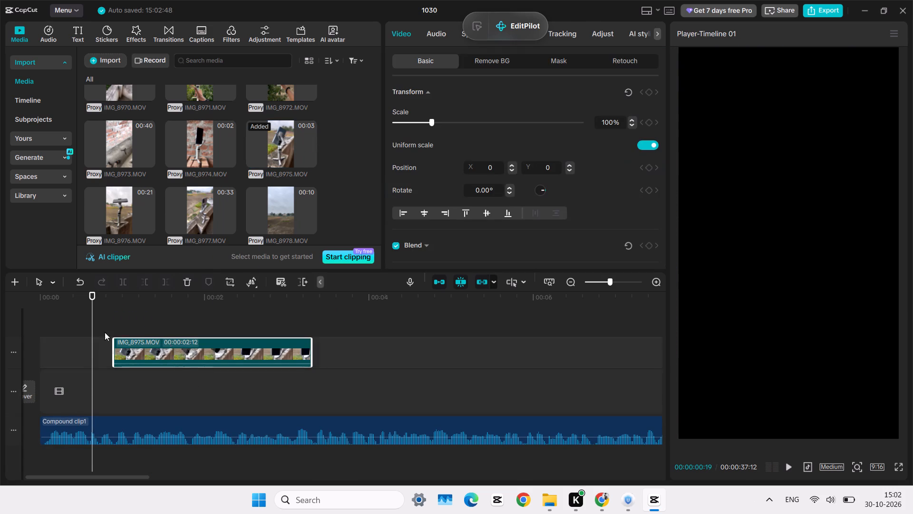
{"action": "left_click_drag", "start_coordinate": [105, 332], "coordinate": [43, 326]}
Lower the IMG_8975.MOV clip's volume all the way down.
{"action": "double_click", "coordinate": [84, 362]}
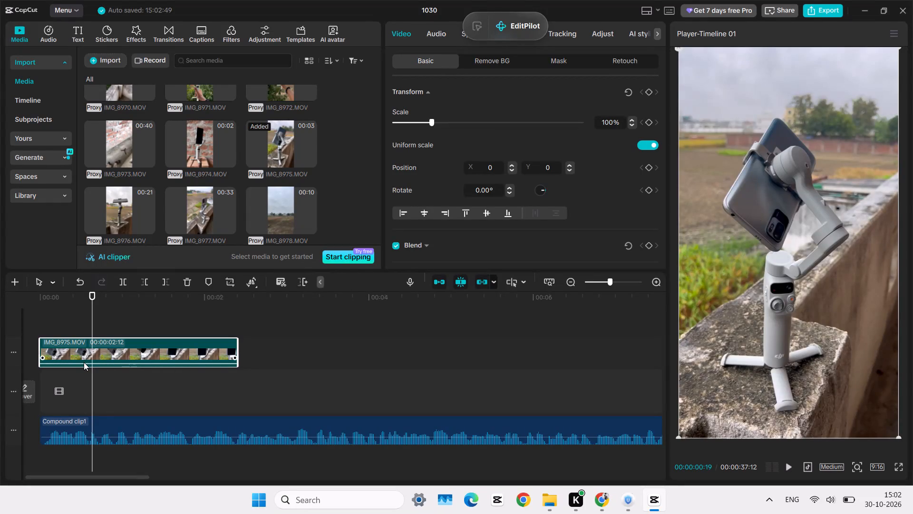
{"action": "left_click_drag", "start_coordinate": [84, 363], "coordinate": [64, 396]}
Trim the first 12 frames off the IMG_8975.MOV clip, shortening it to 00:00:02:00, and move it back to the start.
{"action": "left_click", "coordinate": [56, 326]}
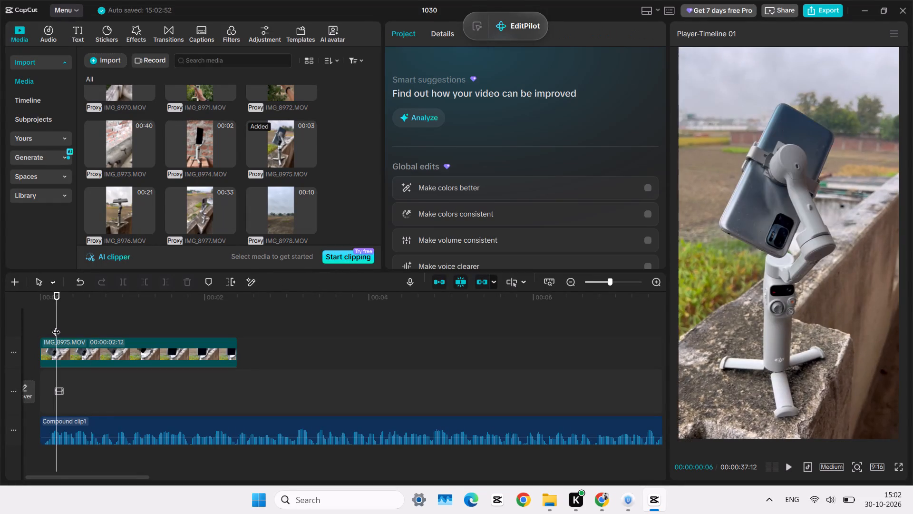
{"action": "key", "text": "space"}
{"action": "key", "text": "space"}
{"action": "left_click", "coordinate": [68, 324]}
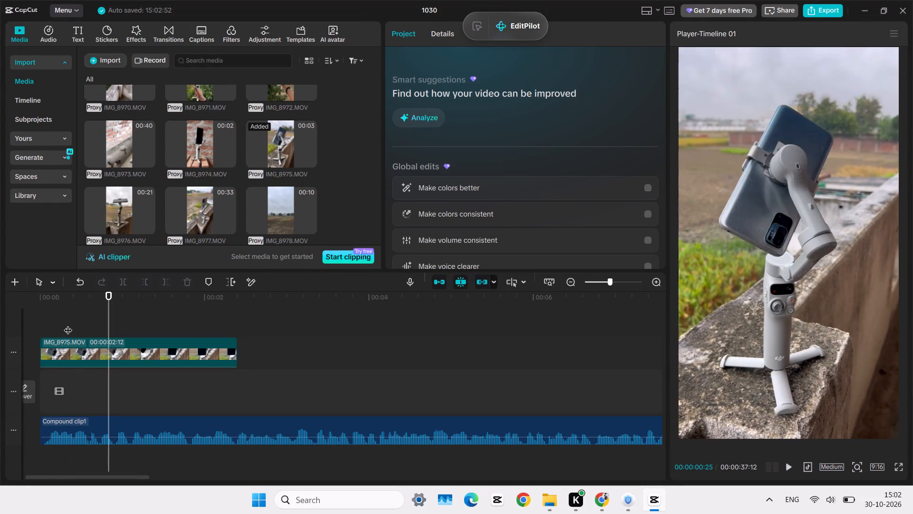
{"action": "key", "text": "space"}
{"action": "key", "text": "space"}
{"action": "left_click", "coordinate": [68, 324]}
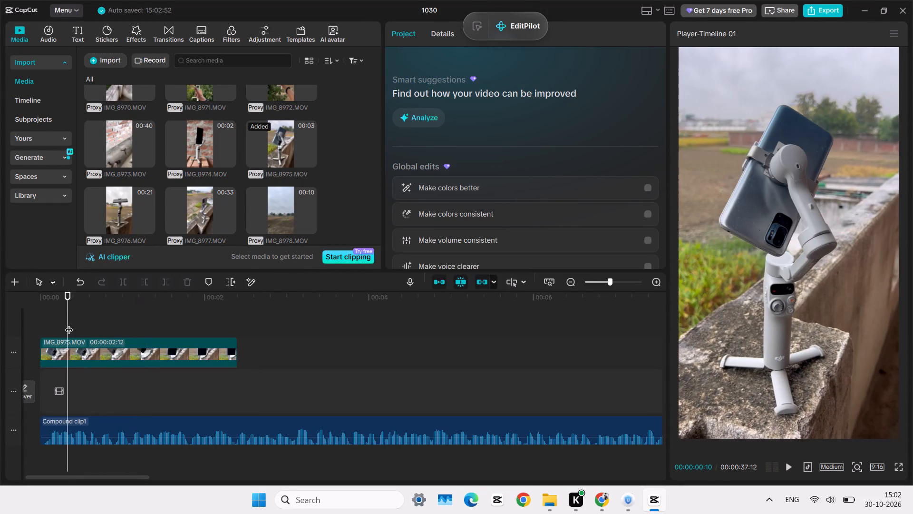
{"action": "left_click", "coordinate": [73, 322]}
{"action": "key", "text": "space"}
{"action": "key", "text": "space"}
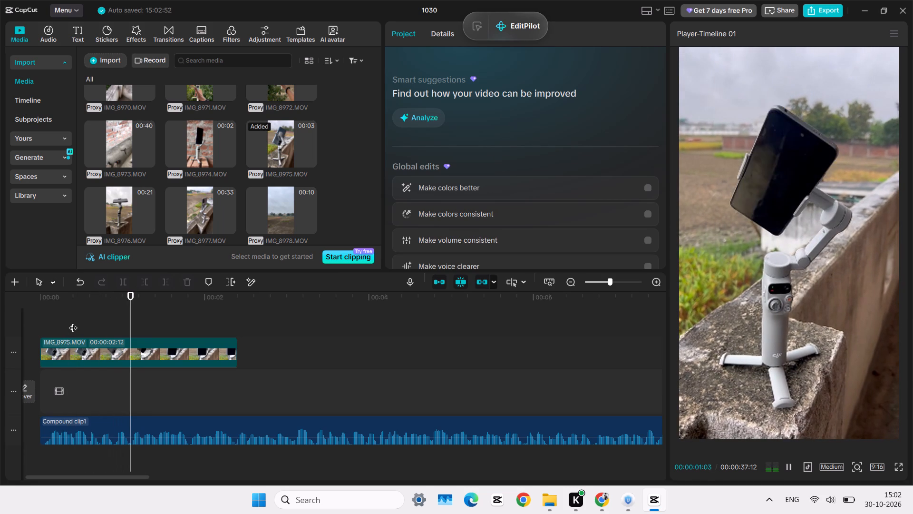
{"action": "left_click", "coordinate": [73, 322]}
{"action": "left_click", "coordinate": [77, 338]}
{"action": "key", "text": "q"}
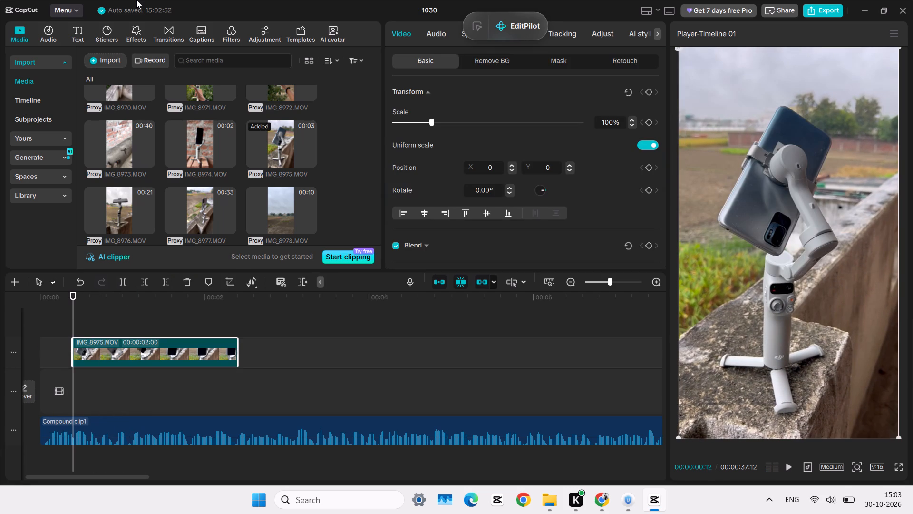
{"action": "left_click_drag", "start_coordinate": [138, 351], "coordinate": [8, 355]}
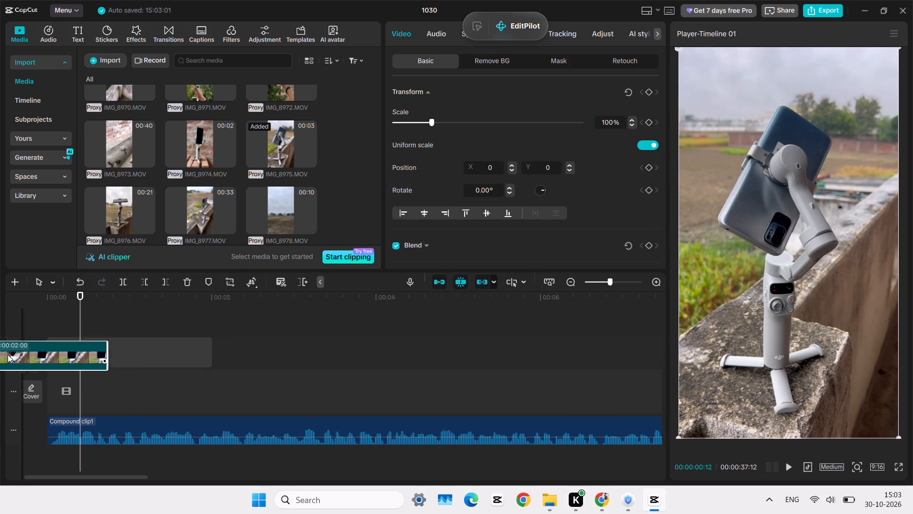
Play from the start and trim the end of the IMG_8975.MOV clip, shortening it to 00:00:01:10.
{"action": "left_click", "coordinate": [24, 320]}
{"action": "left_click", "coordinate": [82, 318]}
{"action": "left_click_drag", "start_coordinate": [82, 318], "coordinate": [0, 283]}
{"action": "key", "text": "space"}
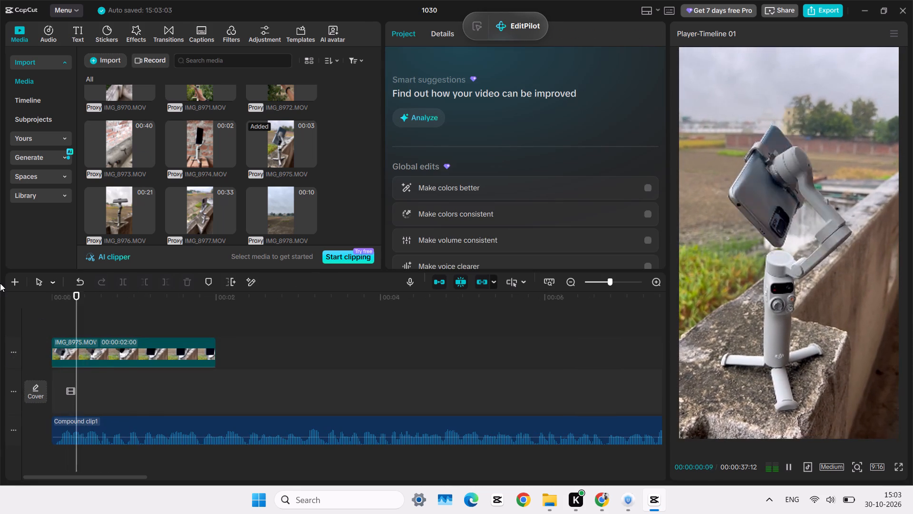
{"action": "key", "text": "space"}
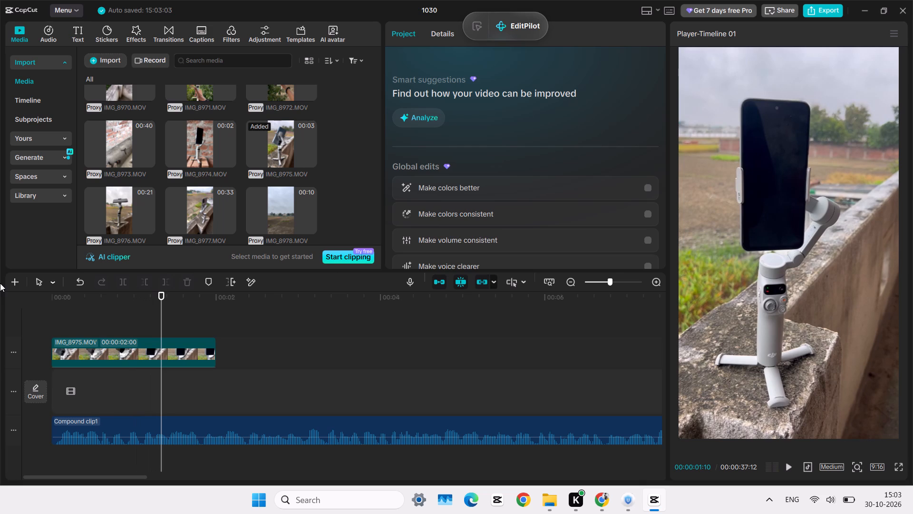
{"action": "left_click", "coordinate": [140, 344]}
{"action": "key", "text": "w"}
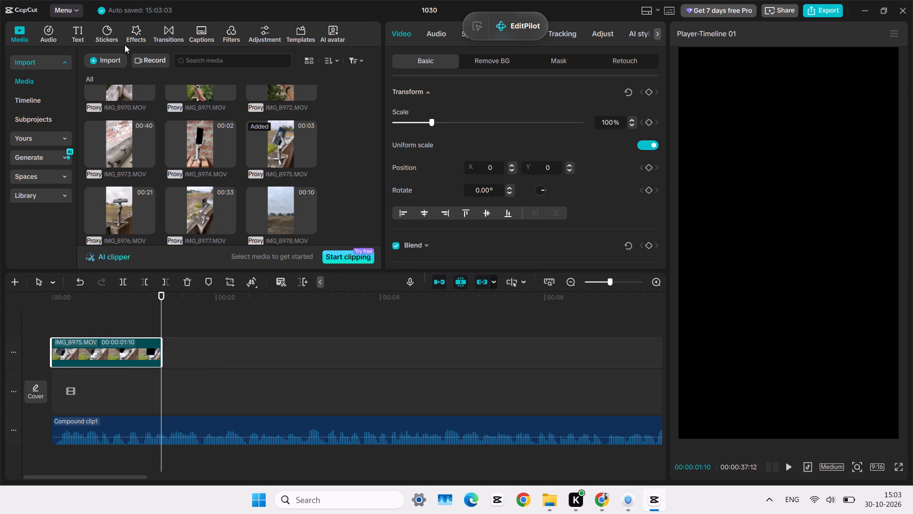
Preview IMG_8973.MOV and IMG_8971.MOV, and place IMG_8971.MOV directly after the IMG_8975.MOV clip.
{"action": "left_click", "coordinate": [133, 131]}
{"action": "scroll", "coordinate": [133, 131], "scroll_direction": "up", "scroll_amount": 1}
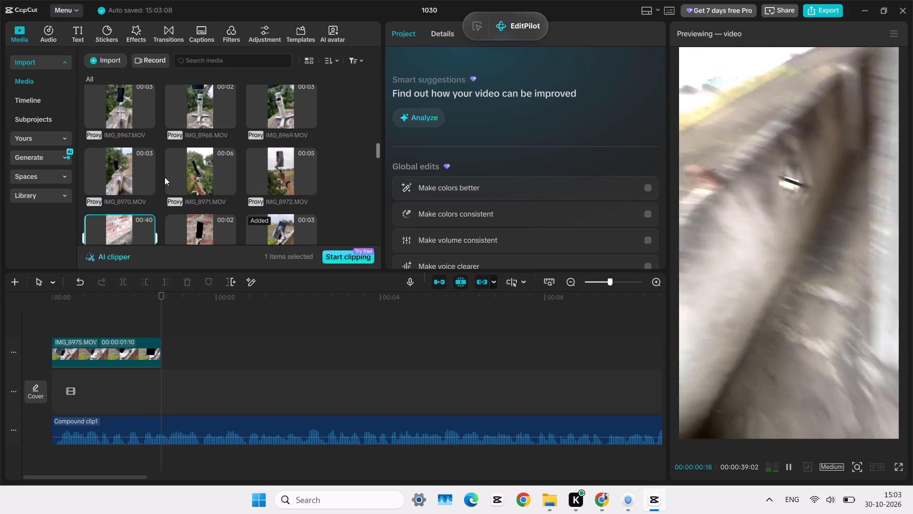
{"action": "left_click", "coordinate": [194, 178]}
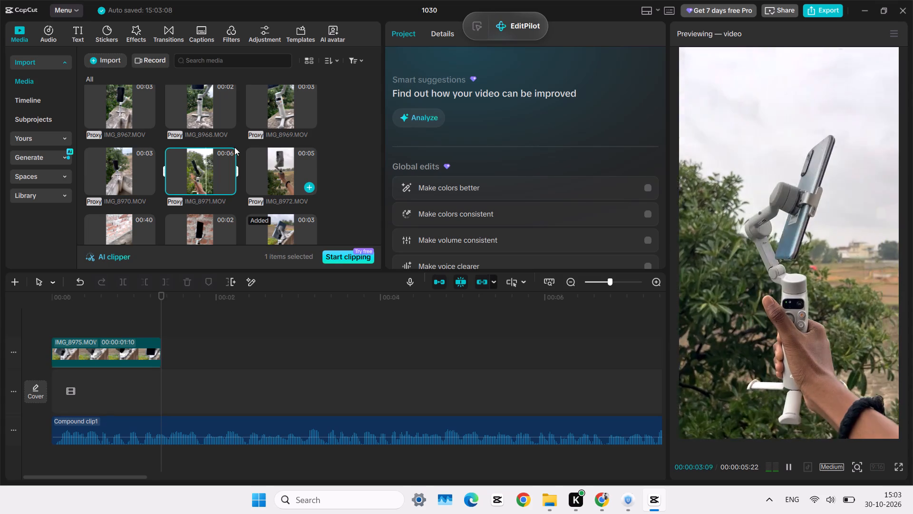
{"action": "left_click_drag", "start_coordinate": [208, 166], "coordinate": [163, 347]}
Play the middle of the IMG_8971.MOV clip and trim its beginning up to 00:00:03:26, shortening it to 00:00:03:07.
{"action": "left_click", "coordinate": [413, 300]}
{"action": "left_click", "coordinate": [369, 324]}
{"action": "key", "text": "space"}
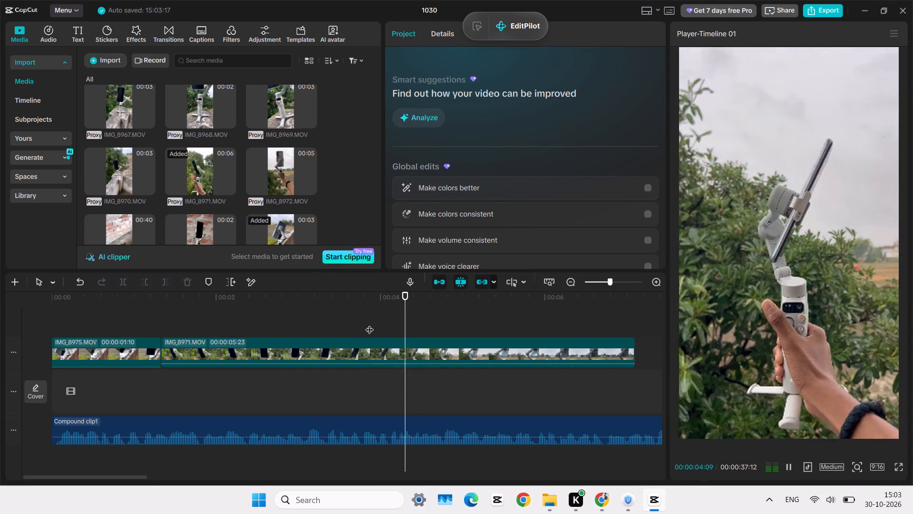
{"action": "key", "text": "space"}
{"action": "left_click", "coordinate": [369, 324]}
{"action": "left_click", "coordinate": [374, 350]}
{"action": "key", "text": "q"}
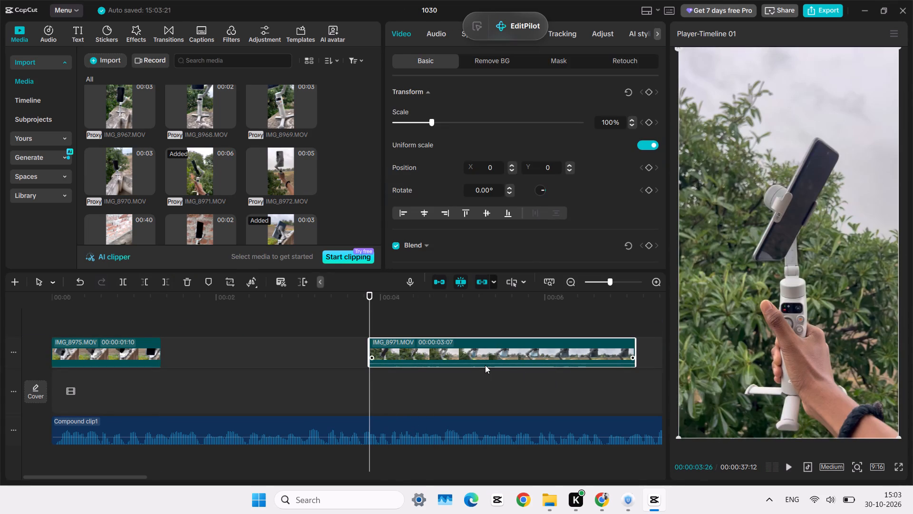
Lower the IMG_8971.MOV clip's volume all the way down.
{"action": "left_click_drag", "start_coordinate": [483, 363], "coordinate": [473, 418]}
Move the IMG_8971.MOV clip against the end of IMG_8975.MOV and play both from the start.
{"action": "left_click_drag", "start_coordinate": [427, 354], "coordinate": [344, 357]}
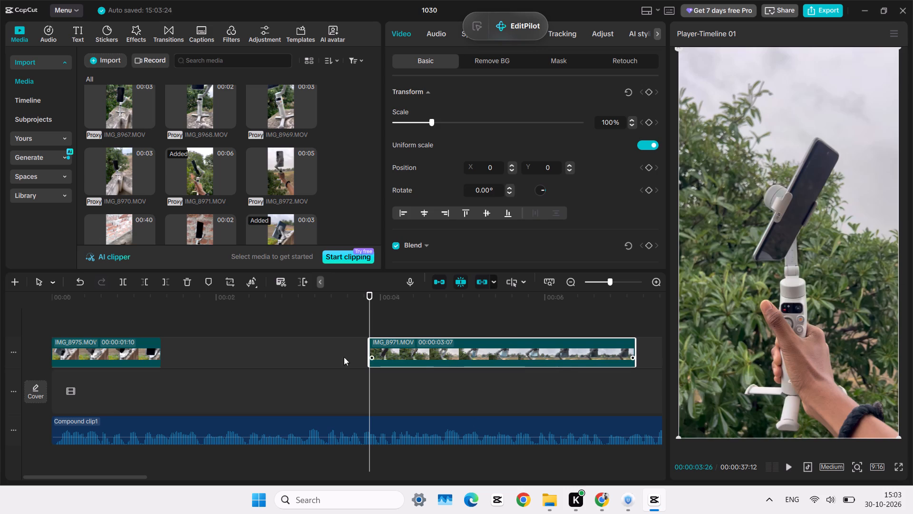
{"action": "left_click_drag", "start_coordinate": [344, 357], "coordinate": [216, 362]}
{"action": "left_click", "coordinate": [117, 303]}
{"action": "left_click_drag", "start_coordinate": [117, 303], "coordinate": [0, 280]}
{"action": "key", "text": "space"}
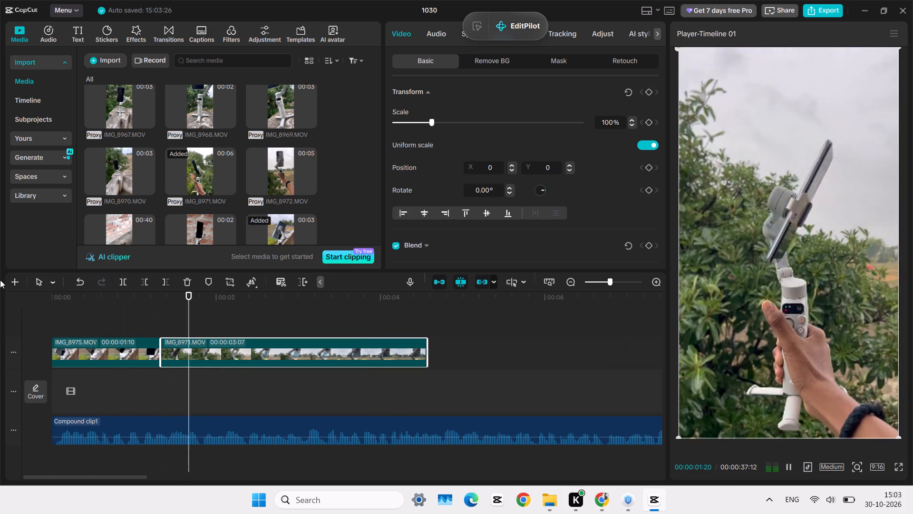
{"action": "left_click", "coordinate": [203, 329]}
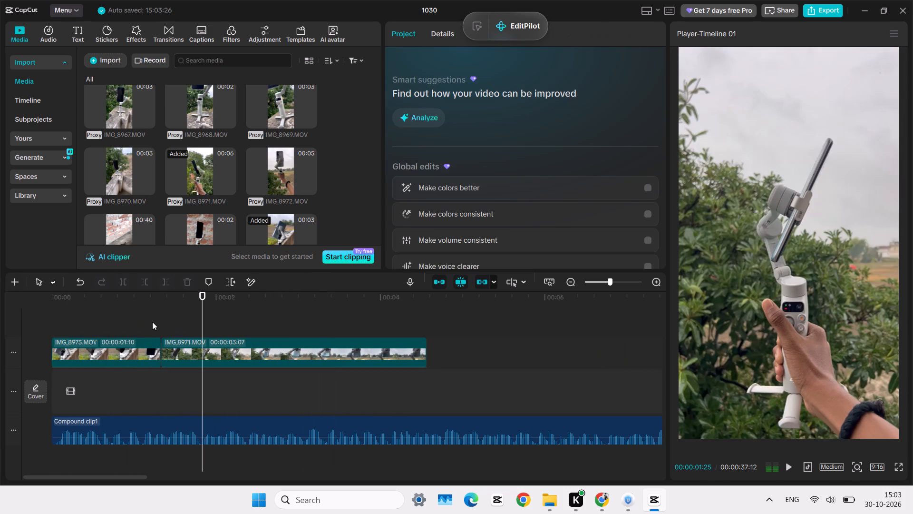
Reorder the upper track so IMG_8971.MOV opens the video, with IMG_8975.MOV set after it, leaving a gap.
{"action": "left_click_drag", "start_coordinate": [183, 342], "coordinate": [17, 347]}
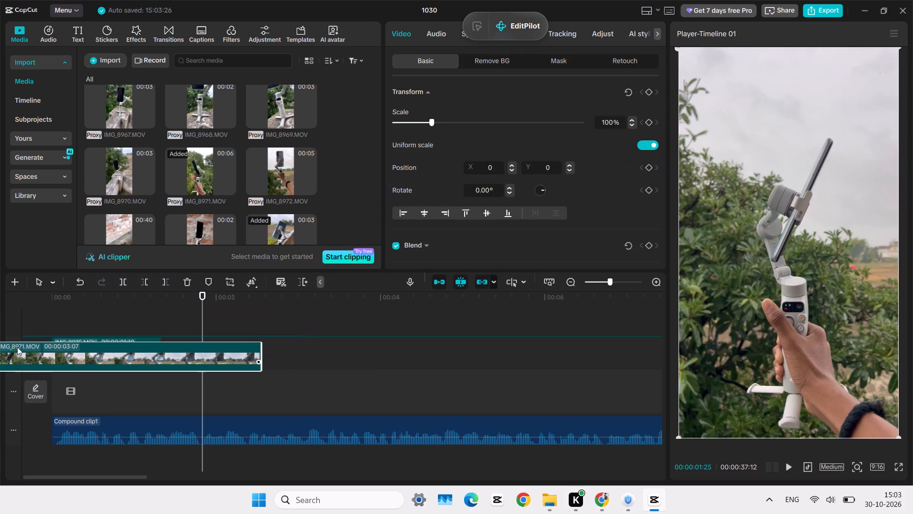
{"action": "left_click_drag", "start_coordinate": [17, 347], "coordinate": [0, 331]}
{"action": "left_click_drag", "start_coordinate": [128, 385], "coordinate": [448, 406]}
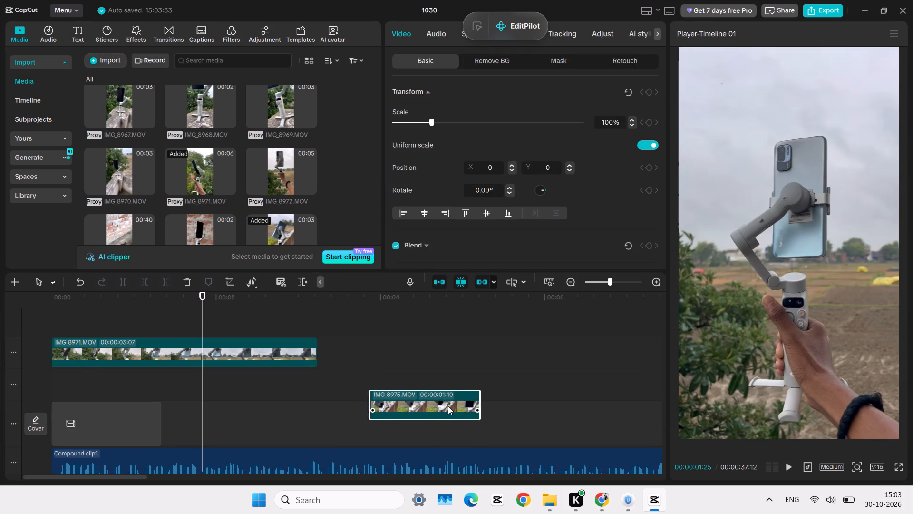
{"action": "left_click_drag", "start_coordinate": [448, 406], "coordinate": [432, 376]}
{"action": "left_click_drag", "start_coordinate": [195, 338], "coordinate": [165, 393]}
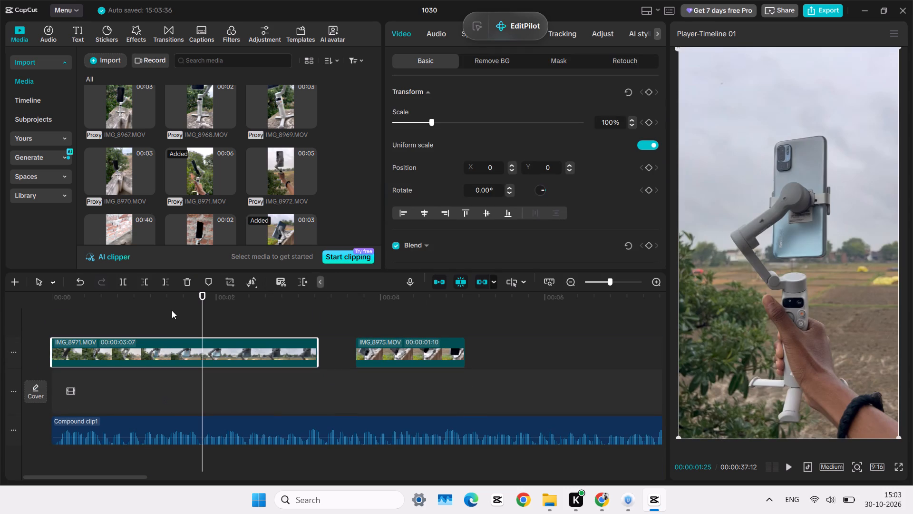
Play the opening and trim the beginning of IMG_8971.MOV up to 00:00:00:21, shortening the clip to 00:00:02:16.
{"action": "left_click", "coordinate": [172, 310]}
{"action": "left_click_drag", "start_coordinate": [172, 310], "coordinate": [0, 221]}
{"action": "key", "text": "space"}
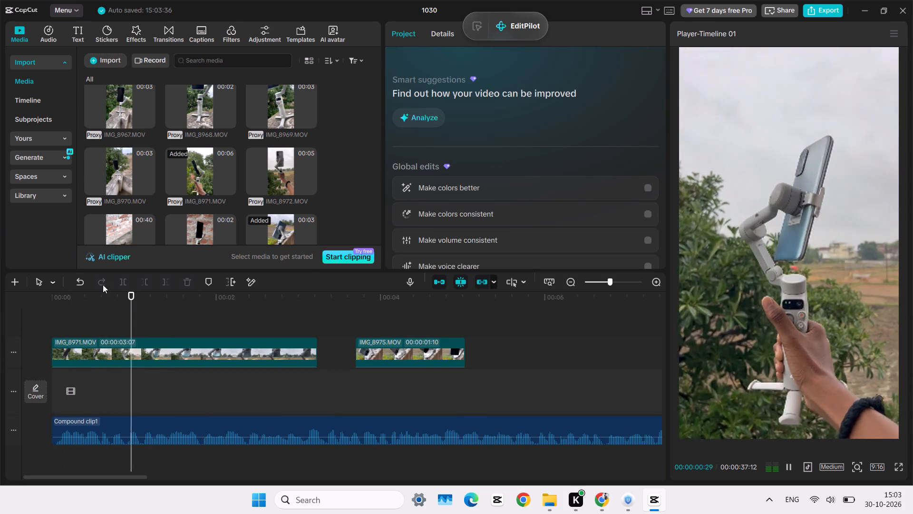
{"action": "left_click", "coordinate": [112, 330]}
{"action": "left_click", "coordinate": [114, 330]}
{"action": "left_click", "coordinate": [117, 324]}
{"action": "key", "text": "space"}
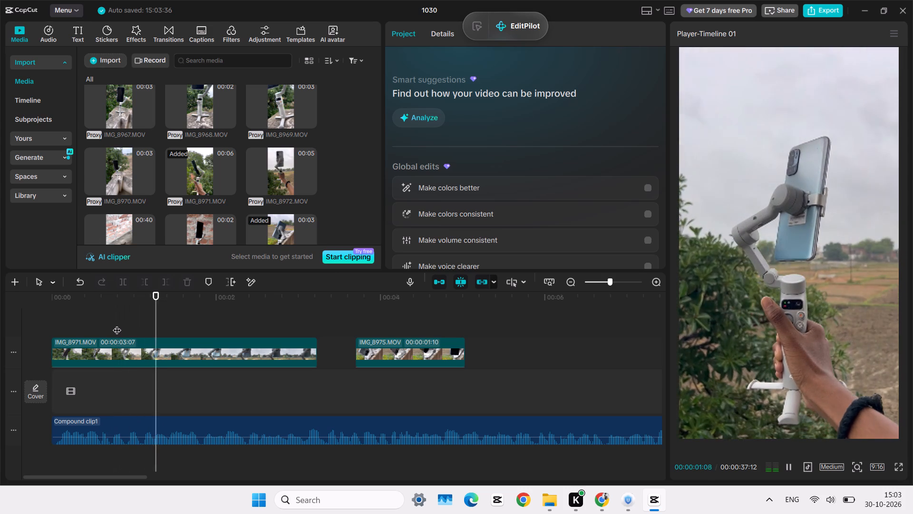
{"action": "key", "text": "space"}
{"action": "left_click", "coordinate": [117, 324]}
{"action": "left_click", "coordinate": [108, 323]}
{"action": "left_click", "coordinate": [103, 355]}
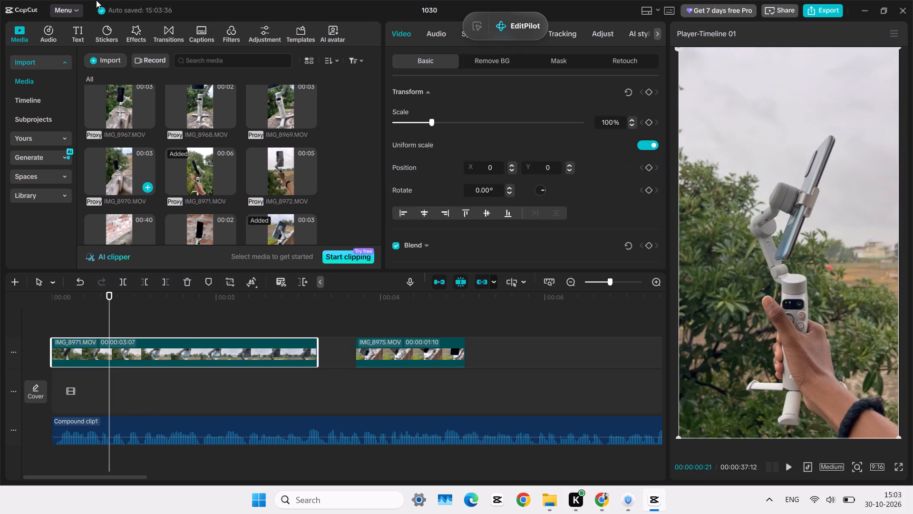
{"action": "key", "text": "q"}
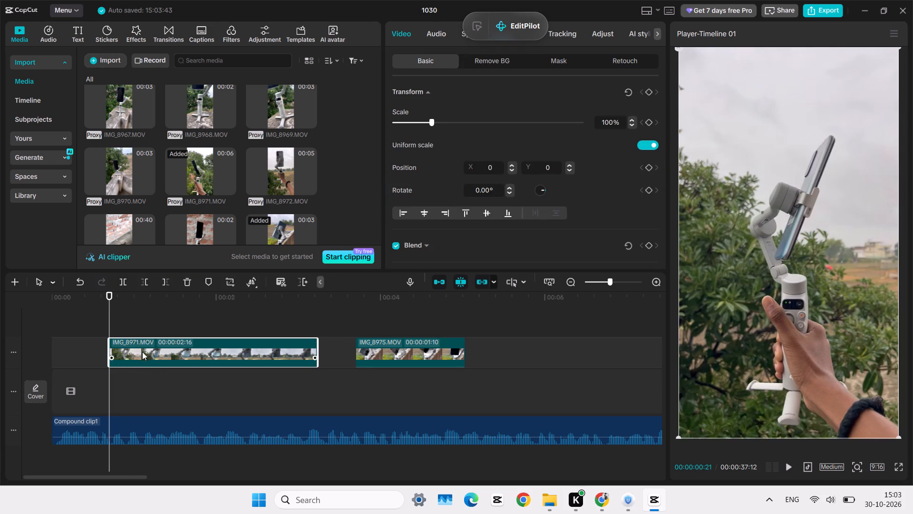
Move the IMG_8971.MOV clip down to the start of the main track, directly above the voice-over.
{"action": "left_click_drag", "start_coordinate": [142, 351], "coordinate": [90, 383]}
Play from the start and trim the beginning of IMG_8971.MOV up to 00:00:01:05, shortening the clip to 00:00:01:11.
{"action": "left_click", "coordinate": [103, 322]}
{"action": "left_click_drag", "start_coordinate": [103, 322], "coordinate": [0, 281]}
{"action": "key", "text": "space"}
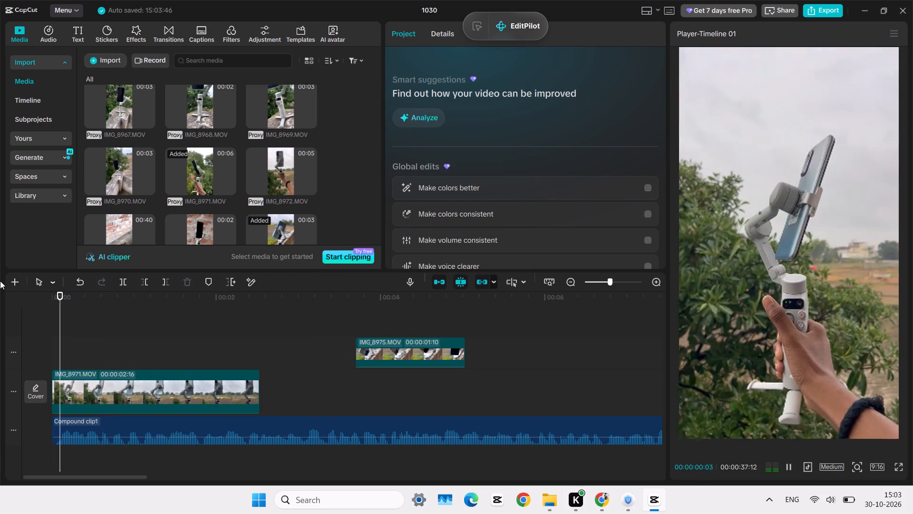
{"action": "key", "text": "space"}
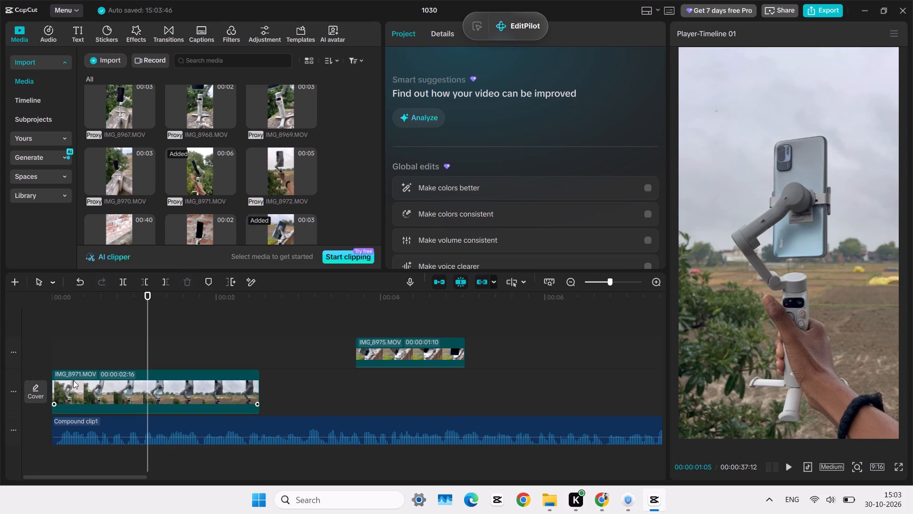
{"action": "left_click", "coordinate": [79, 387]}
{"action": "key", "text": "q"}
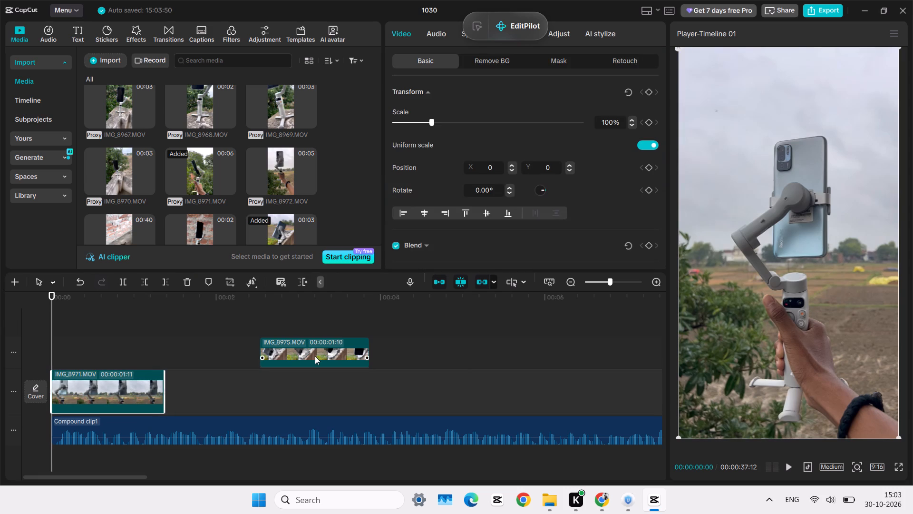
Move the IMG_8975.MOV clip onto the main track directly after IMG_8971.MOV.
{"action": "left_click_drag", "start_coordinate": [315, 356], "coordinate": [280, 448]}
{"action": "left_click_drag", "start_coordinate": [266, 347], "coordinate": [239, 376]}
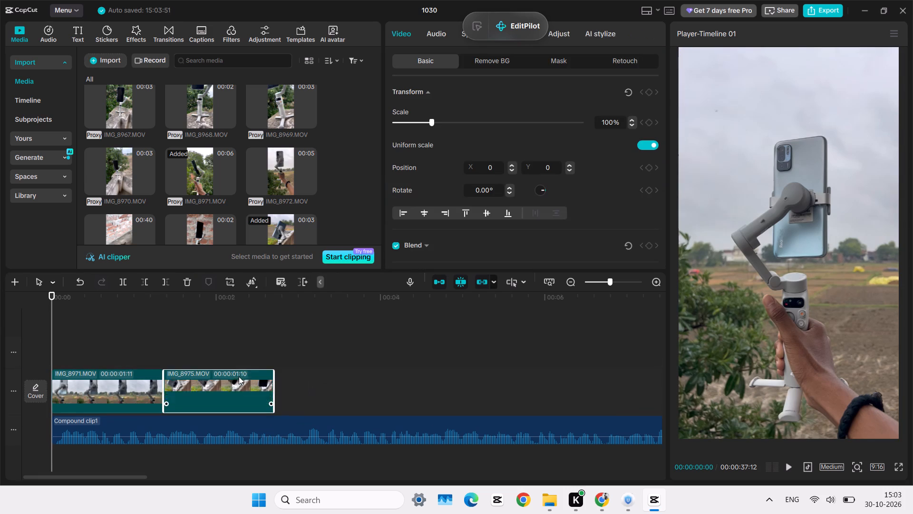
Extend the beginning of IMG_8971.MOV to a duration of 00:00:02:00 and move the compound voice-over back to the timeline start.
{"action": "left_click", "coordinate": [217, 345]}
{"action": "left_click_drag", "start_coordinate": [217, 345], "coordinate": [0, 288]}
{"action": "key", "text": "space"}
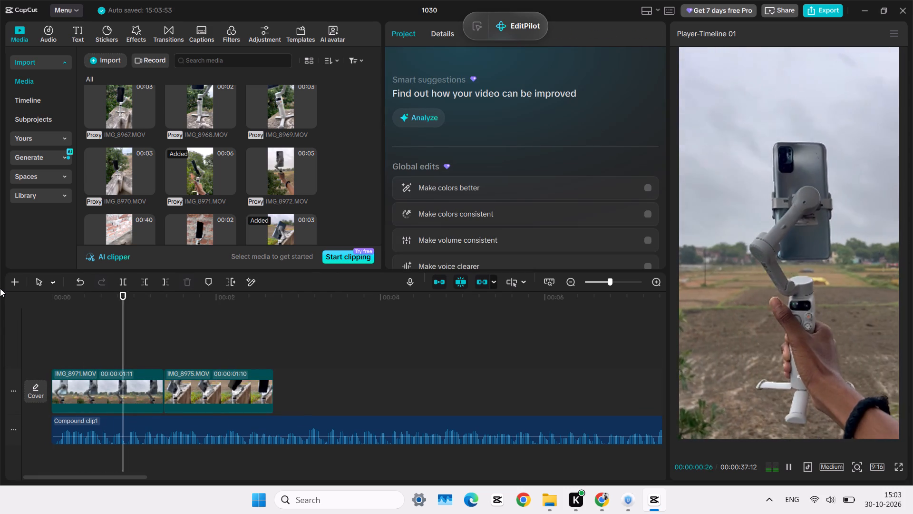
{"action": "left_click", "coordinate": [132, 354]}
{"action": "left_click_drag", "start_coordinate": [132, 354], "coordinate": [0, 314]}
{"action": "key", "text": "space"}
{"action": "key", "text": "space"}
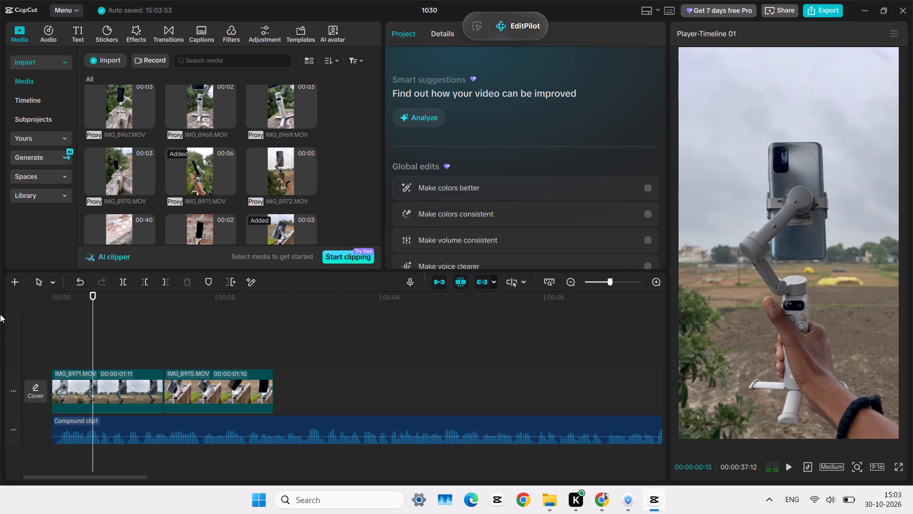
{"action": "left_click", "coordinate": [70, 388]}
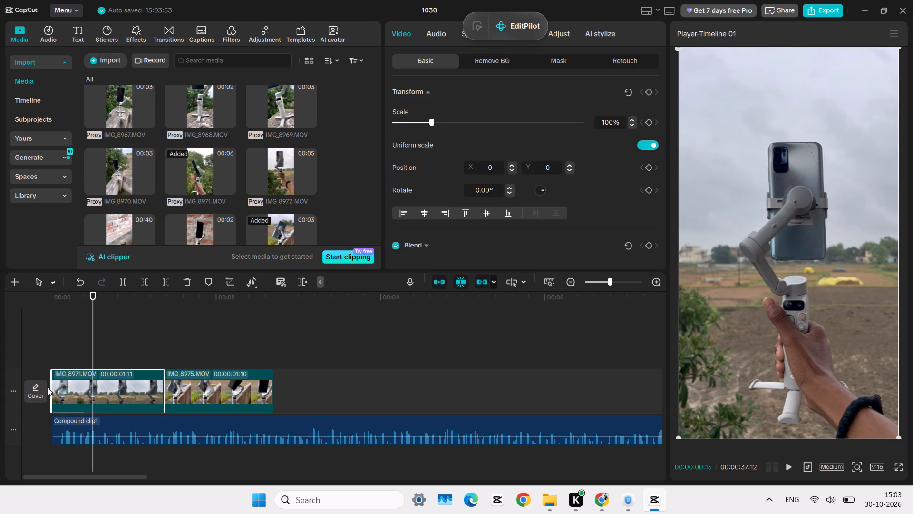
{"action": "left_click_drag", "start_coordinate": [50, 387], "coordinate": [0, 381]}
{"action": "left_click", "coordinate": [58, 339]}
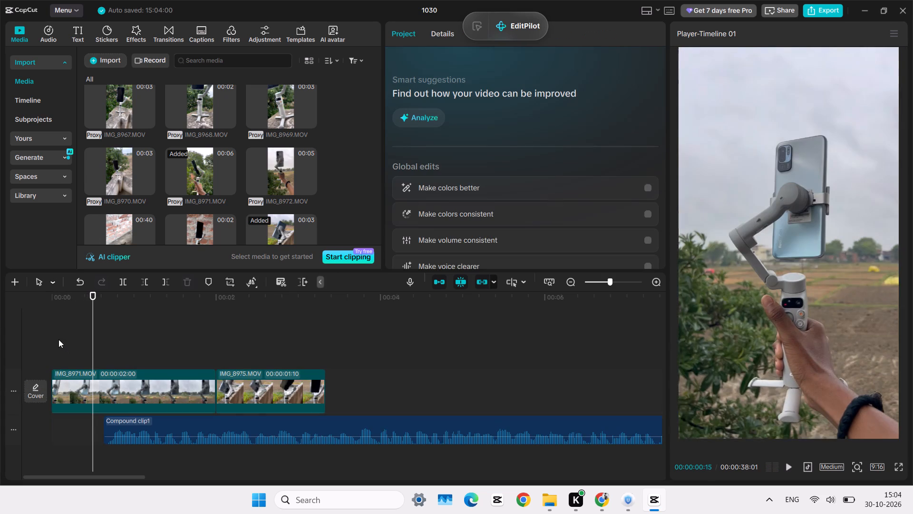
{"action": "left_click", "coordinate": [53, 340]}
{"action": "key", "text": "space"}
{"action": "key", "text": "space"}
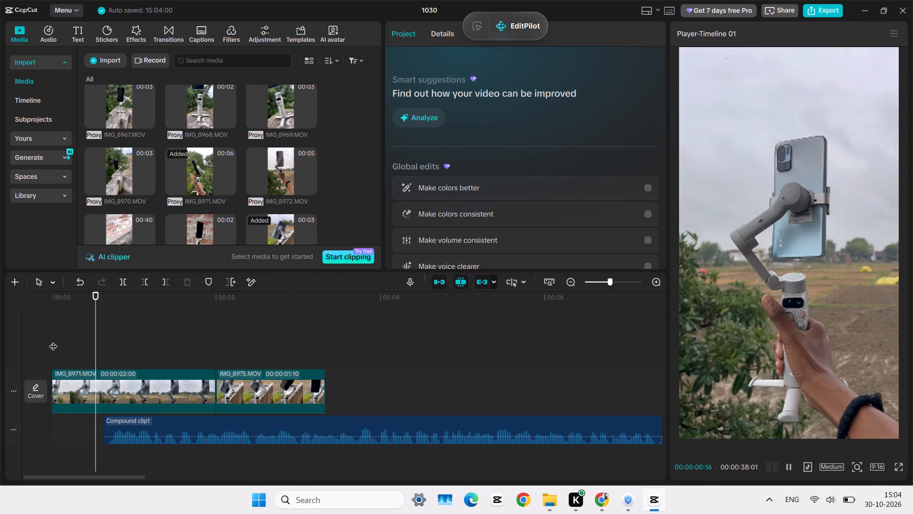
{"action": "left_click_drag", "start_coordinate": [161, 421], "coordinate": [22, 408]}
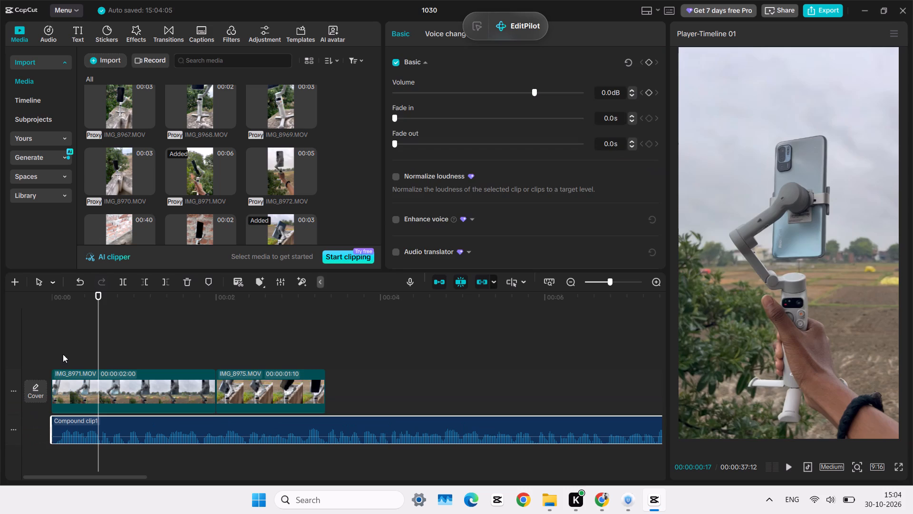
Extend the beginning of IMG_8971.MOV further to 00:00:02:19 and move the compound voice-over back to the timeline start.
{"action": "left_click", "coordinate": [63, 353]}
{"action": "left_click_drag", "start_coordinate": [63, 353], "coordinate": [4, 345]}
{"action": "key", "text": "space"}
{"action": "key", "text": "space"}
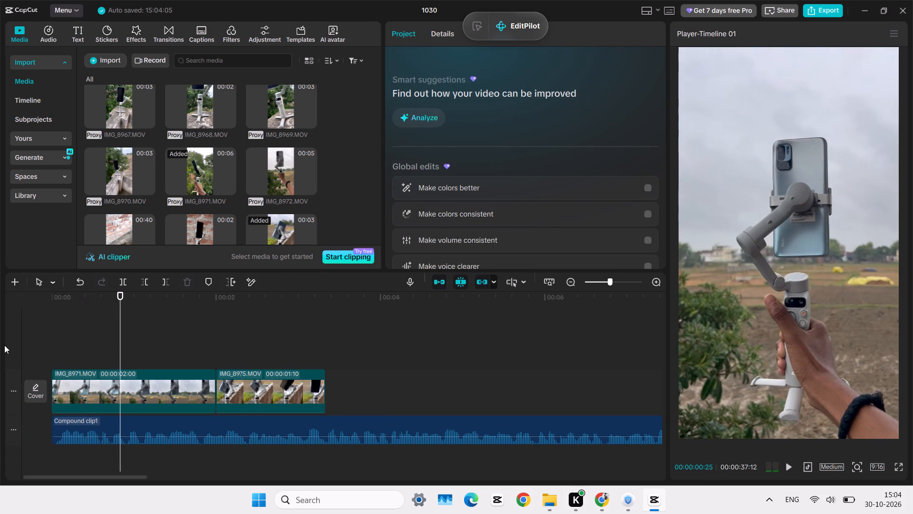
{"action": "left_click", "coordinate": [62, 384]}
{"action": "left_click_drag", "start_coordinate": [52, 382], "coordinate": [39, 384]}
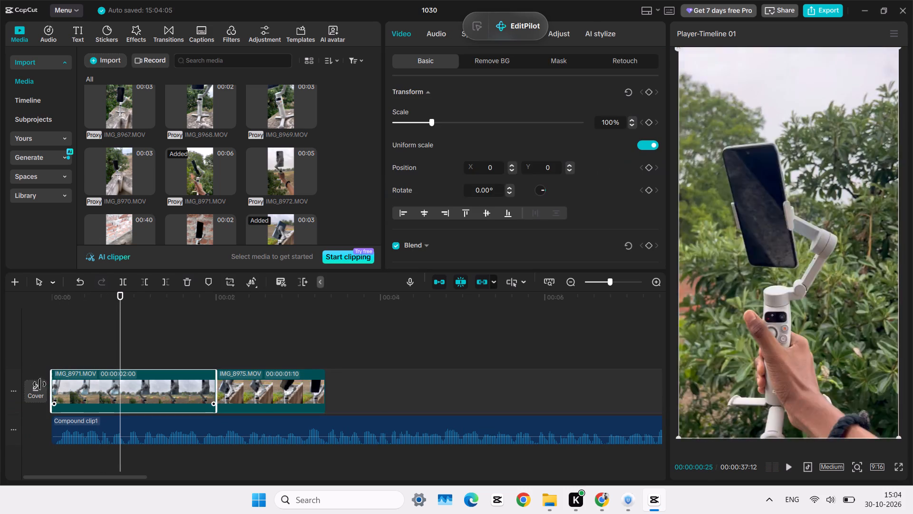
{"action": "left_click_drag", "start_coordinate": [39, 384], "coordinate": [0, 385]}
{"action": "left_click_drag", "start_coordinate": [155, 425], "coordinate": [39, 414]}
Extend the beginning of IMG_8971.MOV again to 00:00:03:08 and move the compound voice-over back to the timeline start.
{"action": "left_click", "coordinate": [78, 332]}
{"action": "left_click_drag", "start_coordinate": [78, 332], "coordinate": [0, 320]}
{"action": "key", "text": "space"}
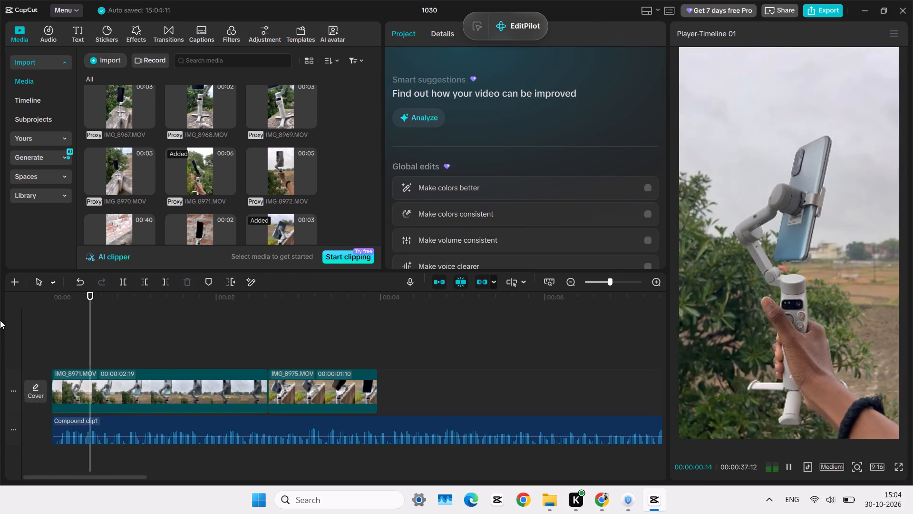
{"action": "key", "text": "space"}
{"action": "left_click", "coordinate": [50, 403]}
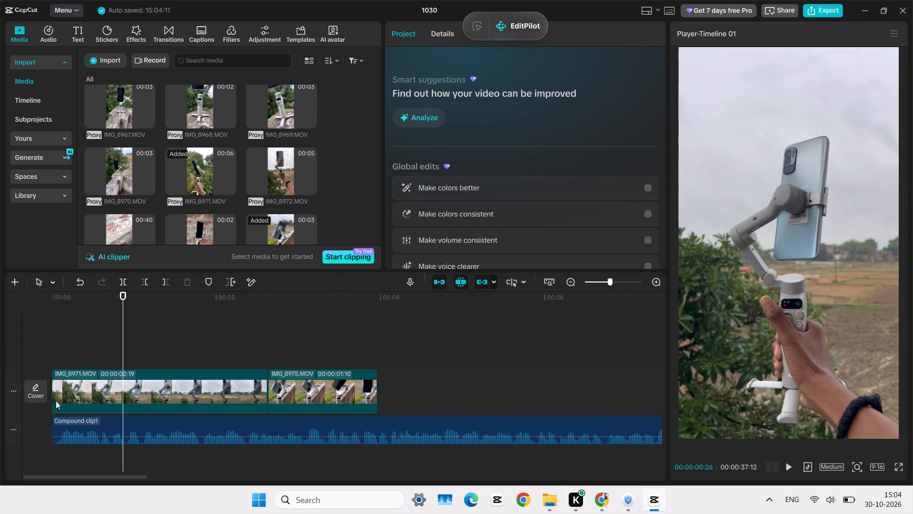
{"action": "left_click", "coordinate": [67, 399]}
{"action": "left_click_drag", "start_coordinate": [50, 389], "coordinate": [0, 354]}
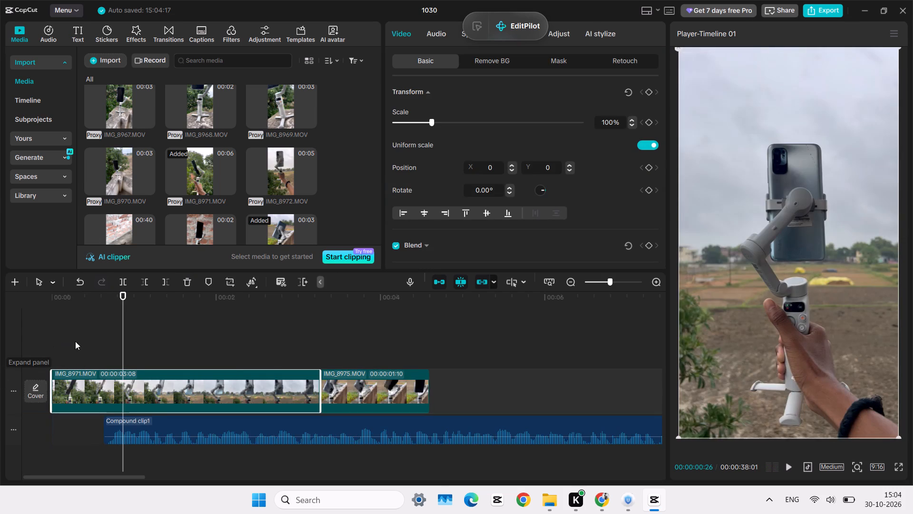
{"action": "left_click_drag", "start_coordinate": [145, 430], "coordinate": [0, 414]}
Play from the start and trim the beginning of IMG_8971.MOV up to 00:00:00:15, shortening the clip to 00:00:02:23.
{"action": "left_click", "coordinate": [85, 353]}
{"action": "left_click_drag", "start_coordinate": [85, 353], "coordinate": [0, 331]}
{"action": "key", "text": "space"}
{"action": "key", "text": "space"}
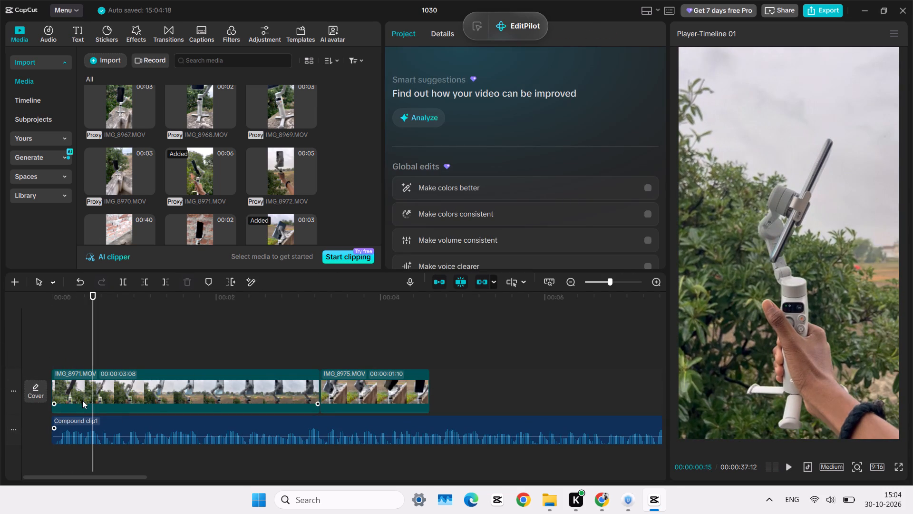
{"action": "left_click", "coordinate": [82, 400]}
{"action": "key", "text": "q"}
Play the opening against the voice-over and cut the end of IMG_8971.MOV at 00:00:01:11.
{"action": "left_click", "coordinate": [128, 332]}
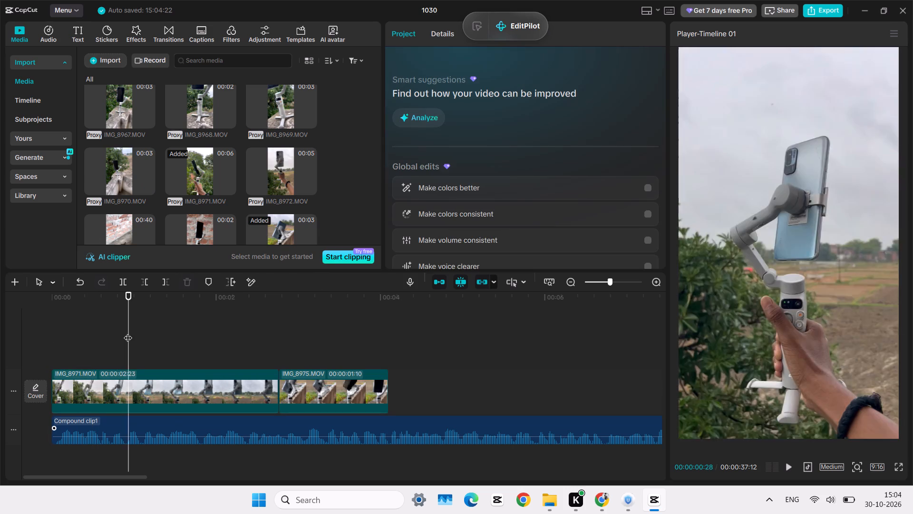
{"action": "left_click_drag", "start_coordinate": [128, 332], "coordinate": [0, 315]}
{"action": "key", "text": "space"}
{"action": "key", "text": "space"}
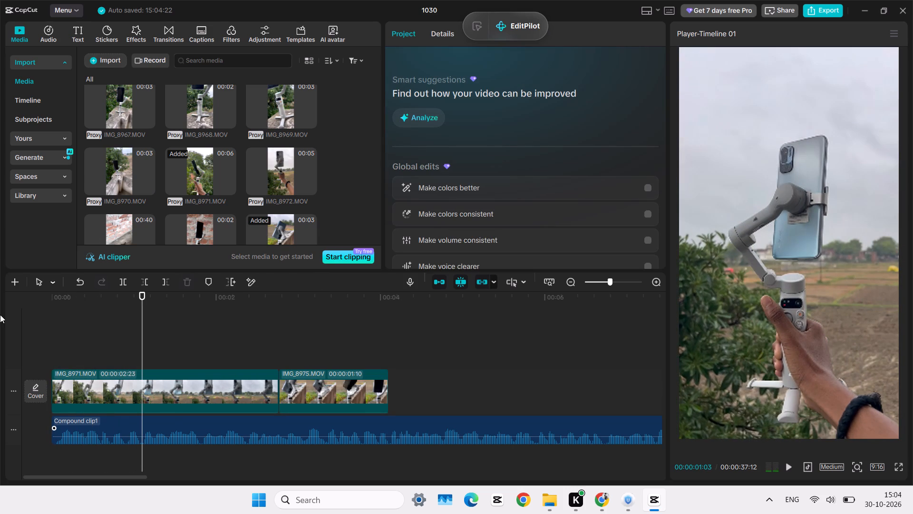
{"action": "left_click", "coordinate": [51, 319]}
{"action": "left_click", "coordinate": [54, 325]}
{"action": "key", "text": "space"}
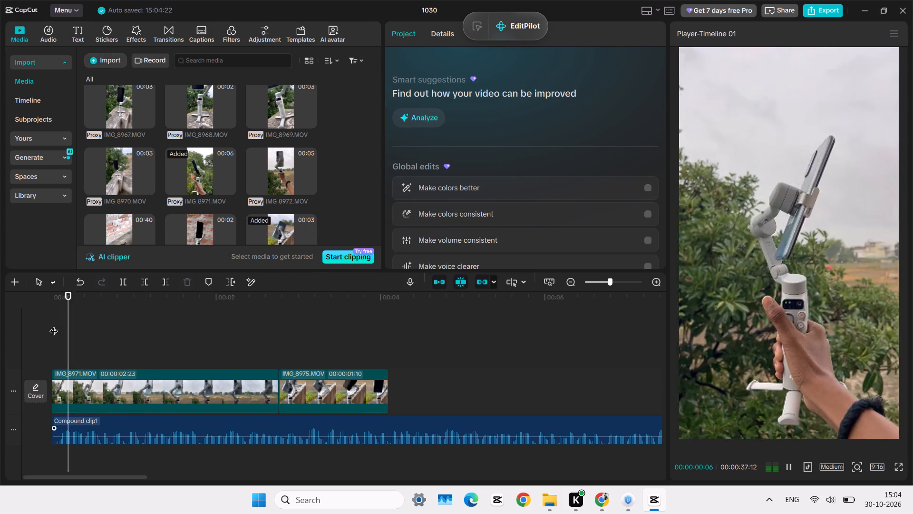
{"action": "key", "text": "space"}
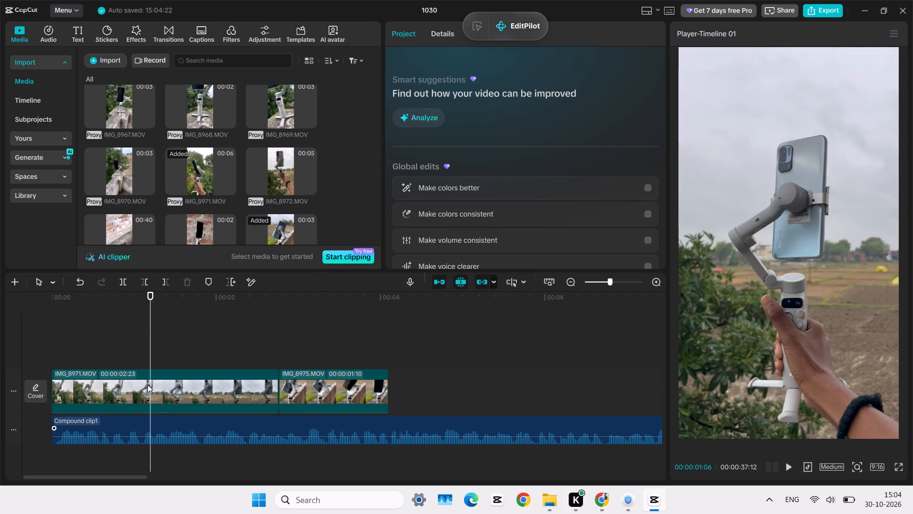
{"action": "key", "text": "space"}
{"action": "key", "text": "space"}
{"action": "left_click", "coordinate": [171, 386]}
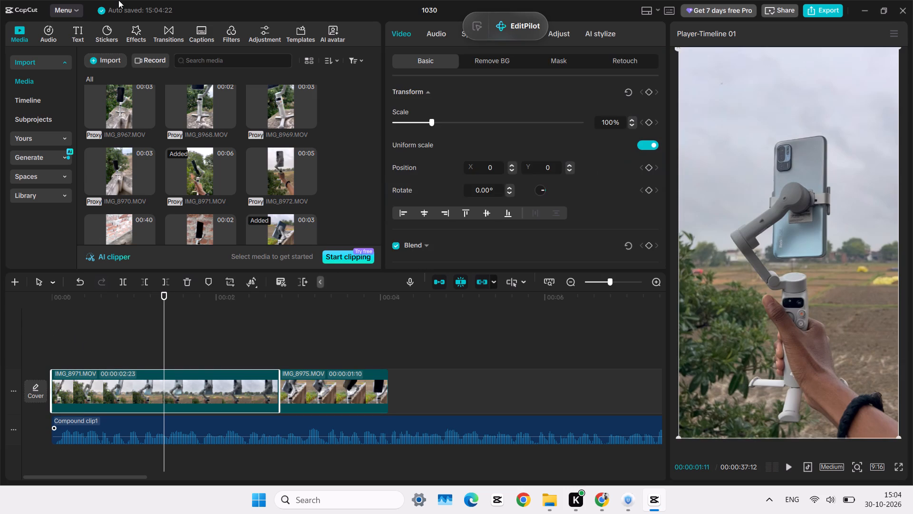
{"action": "key", "text": "w"}
Play both clips from the start and cut the end of IMG_8975.MOV at 00:00:02:15, shortening it to 00:00:01:04.
{"action": "left_click", "coordinate": [164, 309]}
{"action": "left_click_drag", "start_coordinate": [164, 309], "coordinate": [0, 315]}
{"action": "key", "text": "space"}
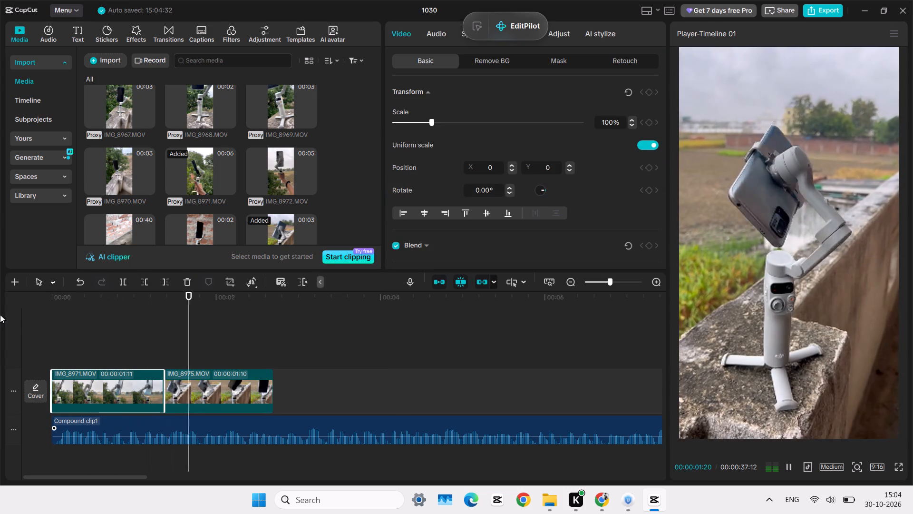
{"action": "key", "text": "space"}
{"action": "left_click", "coordinate": [189, 386]}
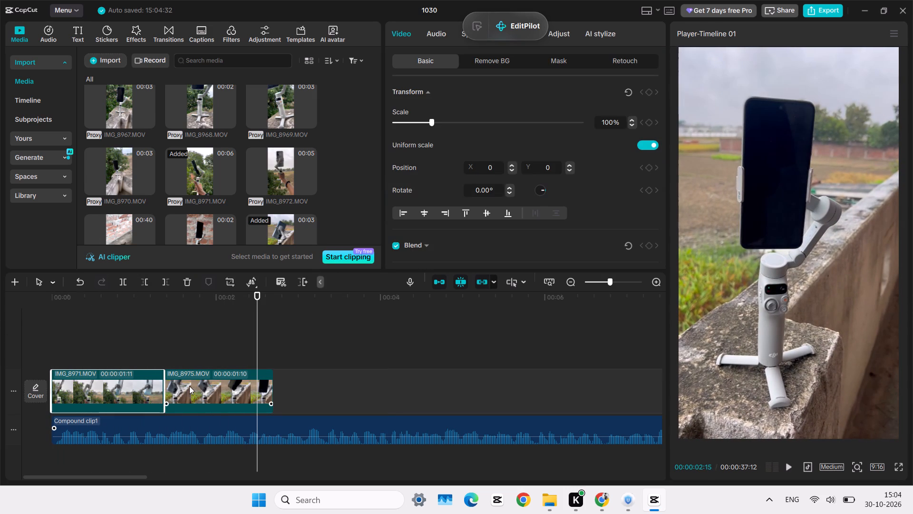
{"action": "key", "text": "w"}
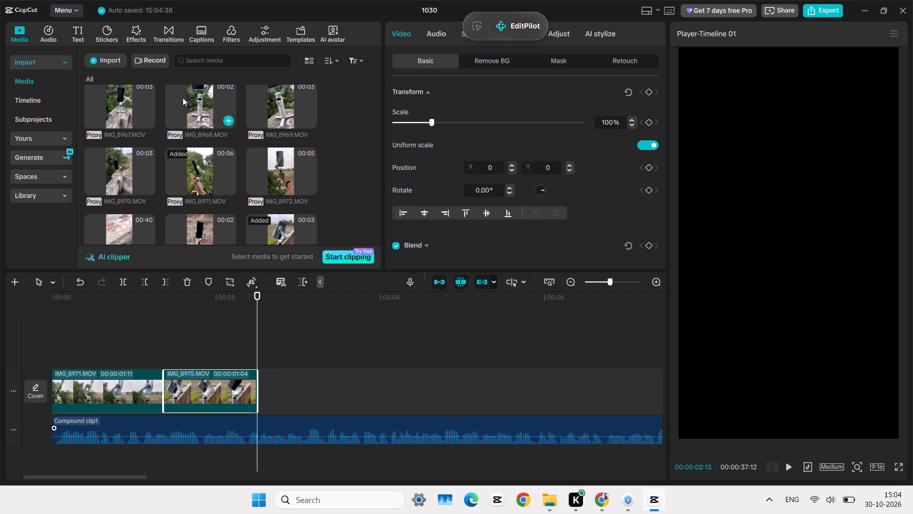
Preview the daylight gimbal clips from IMG_8967.MOV through IMG_8977.MOV, plus IMG_E8944.MOV, as candidates for the third shot.
{"action": "left_click", "coordinate": [184, 96]}
{"action": "left_click", "coordinate": [136, 97]}
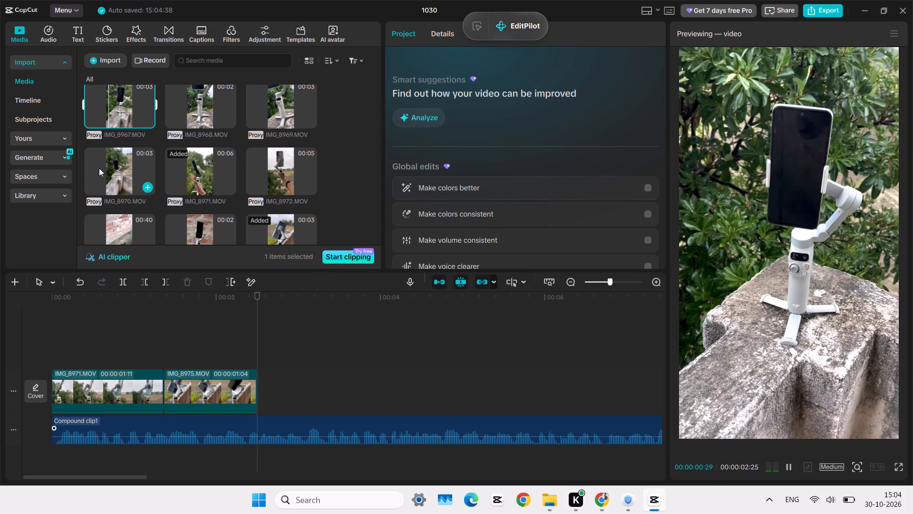
{"action": "left_click", "coordinate": [102, 177]}
{"action": "scroll", "coordinate": [102, 177], "scroll_direction": "down", "scroll_amount": 1}
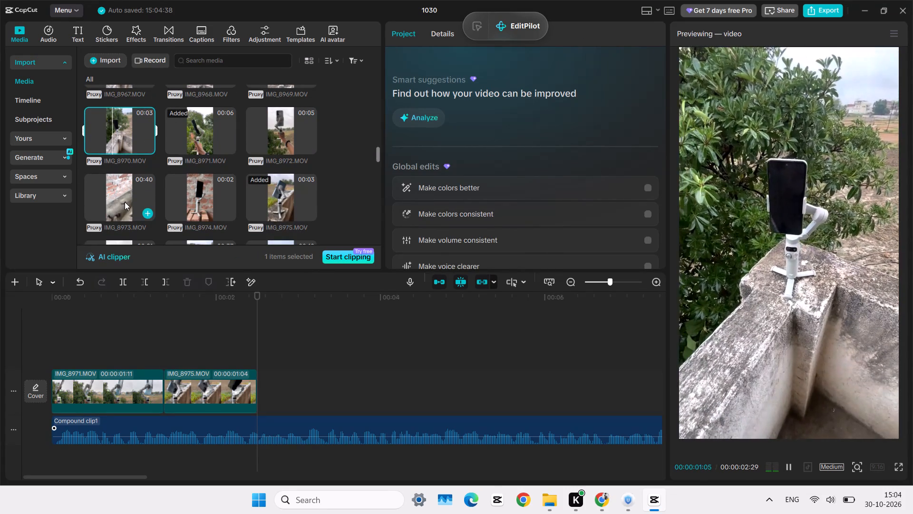
{"action": "left_click", "coordinate": [125, 202]}
{"action": "left_click", "coordinate": [190, 193]}
{"action": "left_click", "coordinate": [203, 194]}
{"action": "left_click", "coordinate": [274, 195]}
{"action": "scroll", "coordinate": [274, 195], "scroll_direction": "down", "scroll_amount": 1}
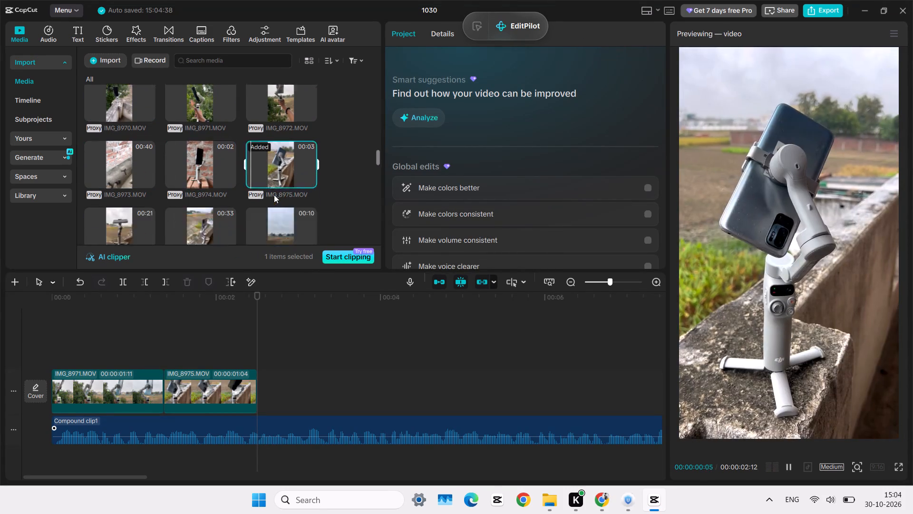
{"action": "scroll", "coordinate": [274, 195], "scroll_direction": "down", "scroll_amount": 1}
{"action": "left_click", "coordinate": [185, 152]}
{"action": "left_click", "coordinate": [273, 205]}
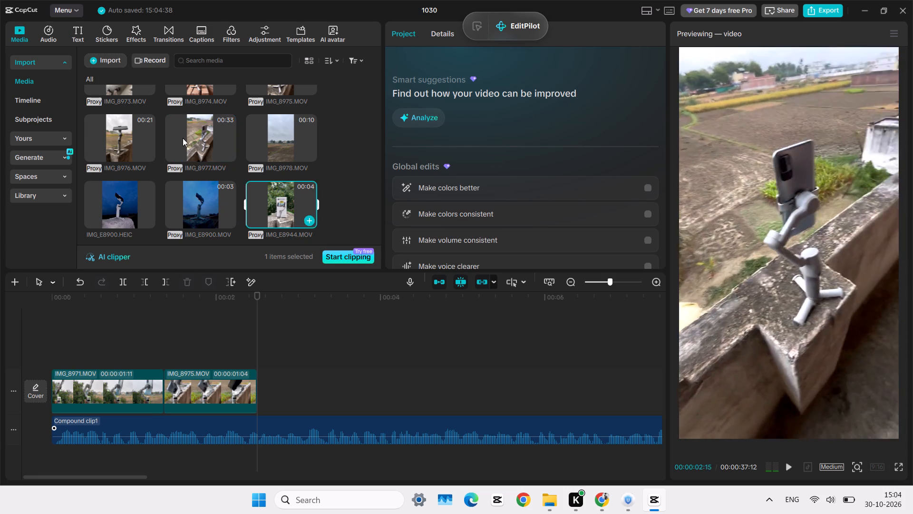
{"action": "left_click", "coordinate": [123, 123]}
Preview IMG_8896.MOV, the 17-second clip, the 6-second product box clip and the middle of the 02:03 rooftop clip.
{"action": "scroll", "coordinate": [123, 123], "scroll_direction": "down", "scroll_amount": 3}
{"action": "scroll", "coordinate": [123, 123], "scroll_direction": "up", "scroll_amount": 1}
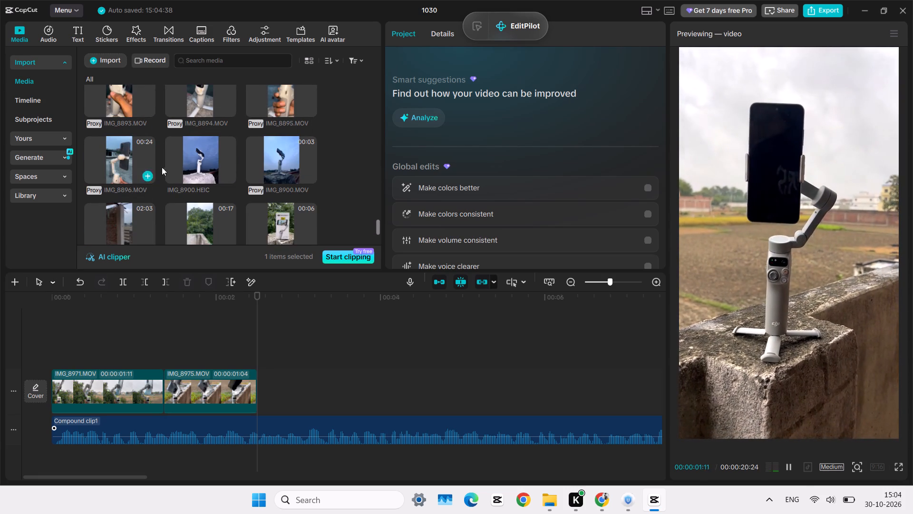
{"action": "left_click", "coordinate": [107, 156]}
{"action": "left_click", "coordinate": [195, 218]}
{"action": "left_click", "coordinate": [275, 217]}
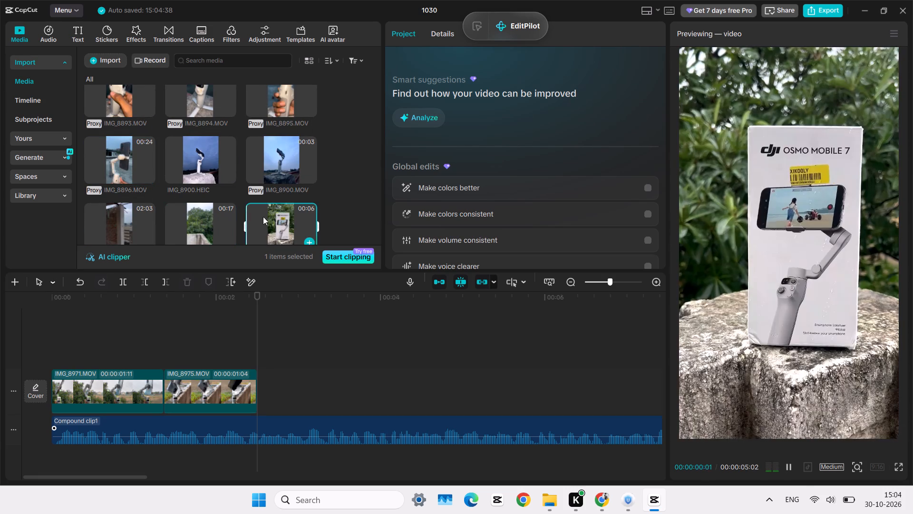
{"action": "left_click", "coordinate": [99, 221]}
{"action": "left_click", "coordinate": [107, 221]}
{"action": "left_click", "coordinate": [126, 222]}
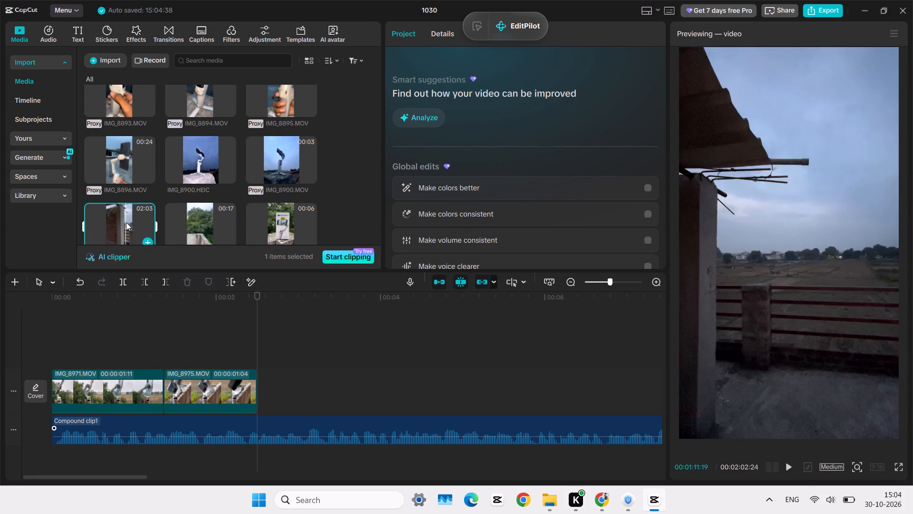
{"action": "key", "text": "space"}
Look through the media library and preview IMG_8900.HEIC and the evening gimbal clips between IMG_8886.MOV and IMG_8880.MOV.
{"action": "scroll", "coordinate": [146, 147], "scroll_direction": "up", "scroll_amount": 16}
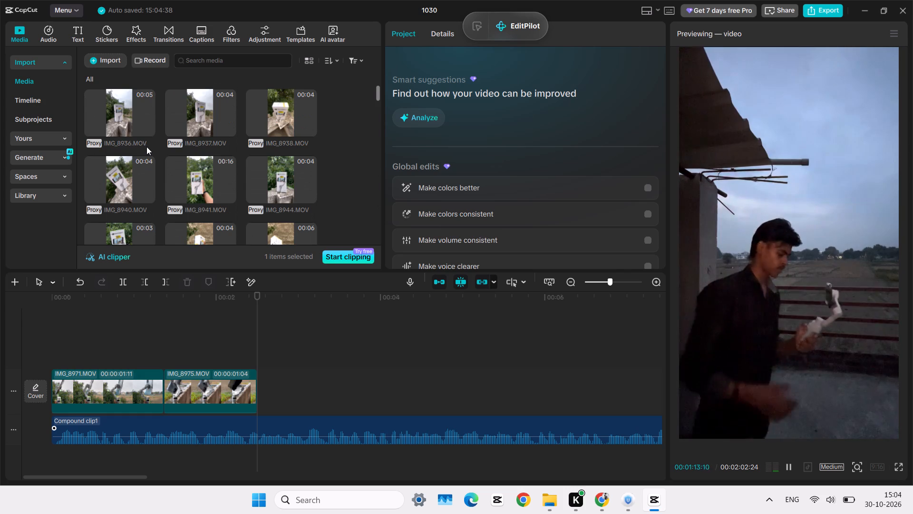
{"action": "scroll", "coordinate": [209, 133], "scroll_direction": "down", "scroll_amount": 3}
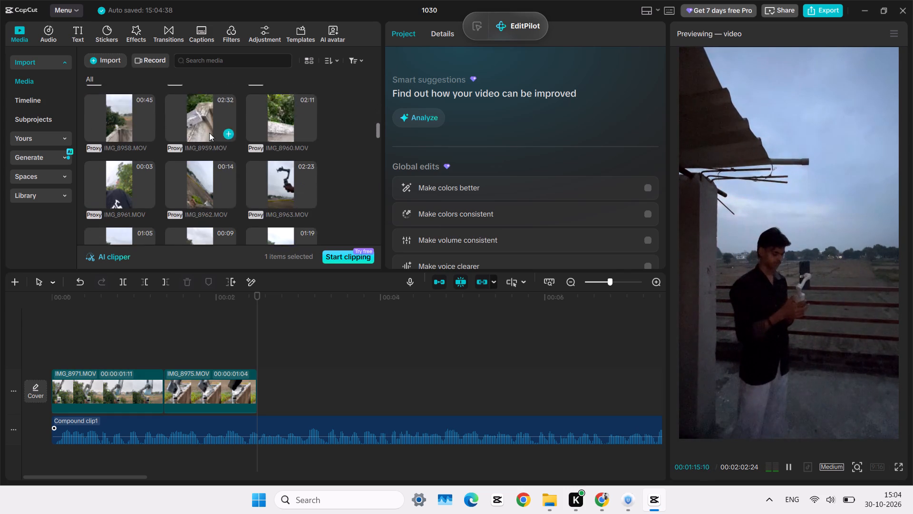
{"action": "scroll", "coordinate": [209, 133], "scroll_direction": "down", "scroll_amount": 1}
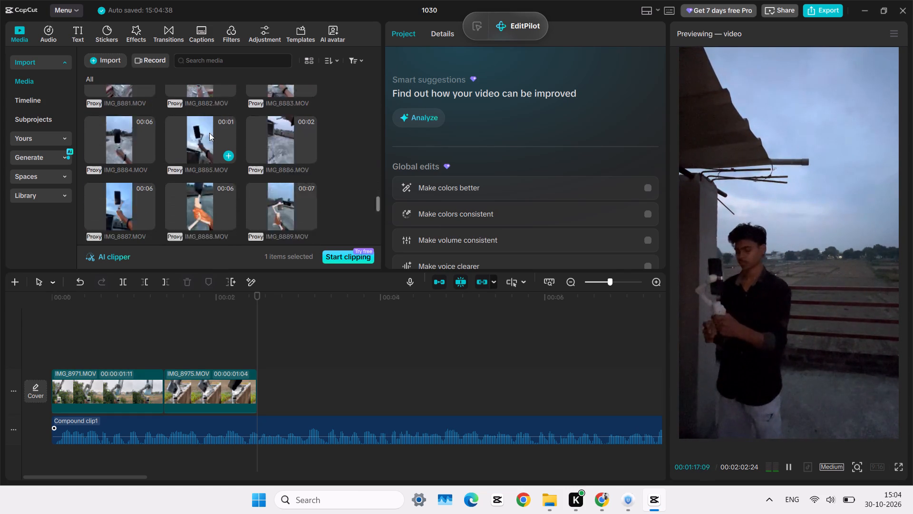
{"action": "scroll", "coordinate": [209, 133], "scroll_direction": "down", "scroll_amount": 1}
{"action": "scroll", "coordinate": [209, 133], "scroll_direction": "up", "scroll_amount": 1}
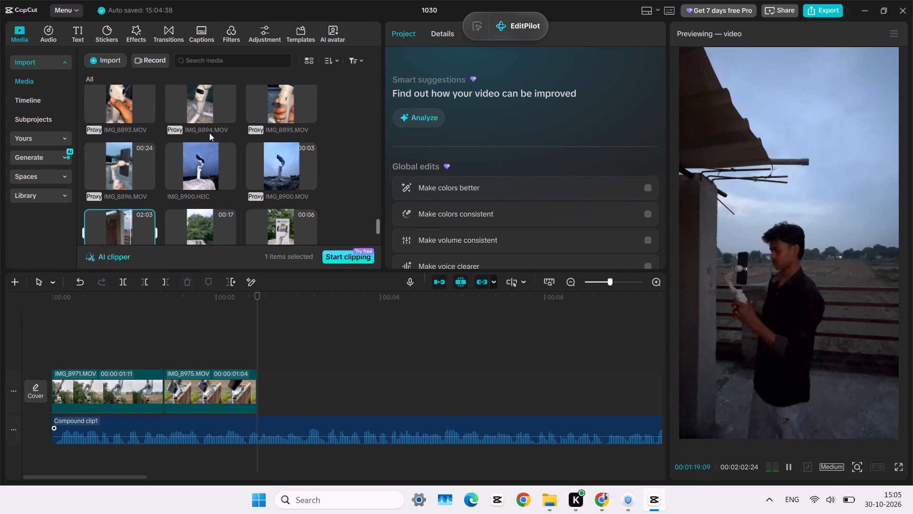
{"action": "scroll", "coordinate": [209, 133], "scroll_direction": "up", "scroll_amount": 1}
{"action": "left_click", "coordinate": [197, 172]}
{"action": "scroll", "coordinate": [197, 172], "scroll_direction": "up", "scroll_amount": 1}
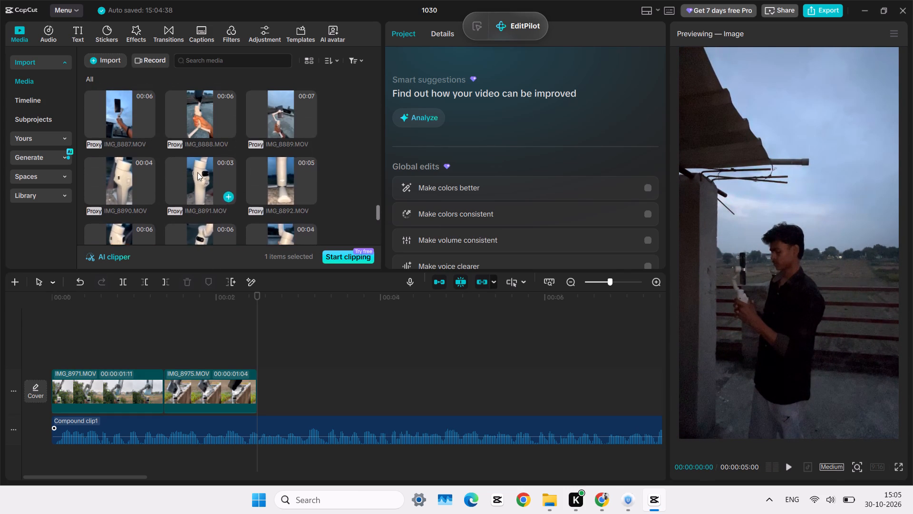
{"action": "scroll", "coordinate": [197, 172], "scroll_direction": "up", "scroll_amount": 2}
{"action": "left_click", "coordinate": [289, 152]}
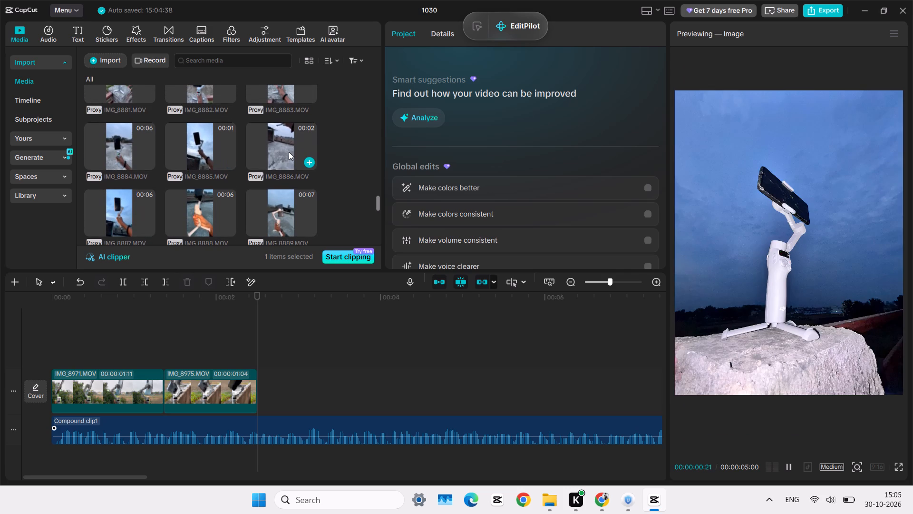
{"action": "left_click", "coordinate": [265, 154]}
{"action": "left_click", "coordinate": [203, 148]}
{"action": "scroll", "coordinate": [203, 148], "scroll_direction": "up", "scroll_amount": 1}
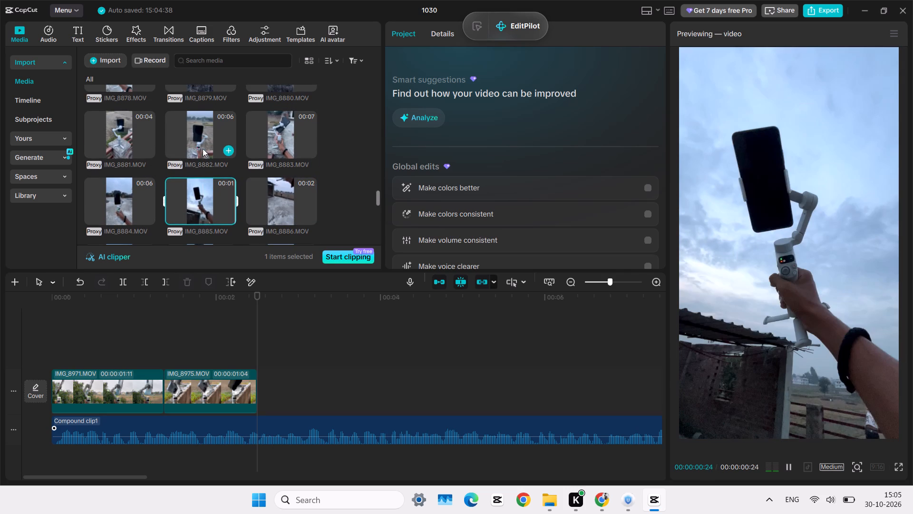
{"action": "left_click", "coordinate": [190, 127]}
{"action": "left_click", "coordinate": [123, 137]}
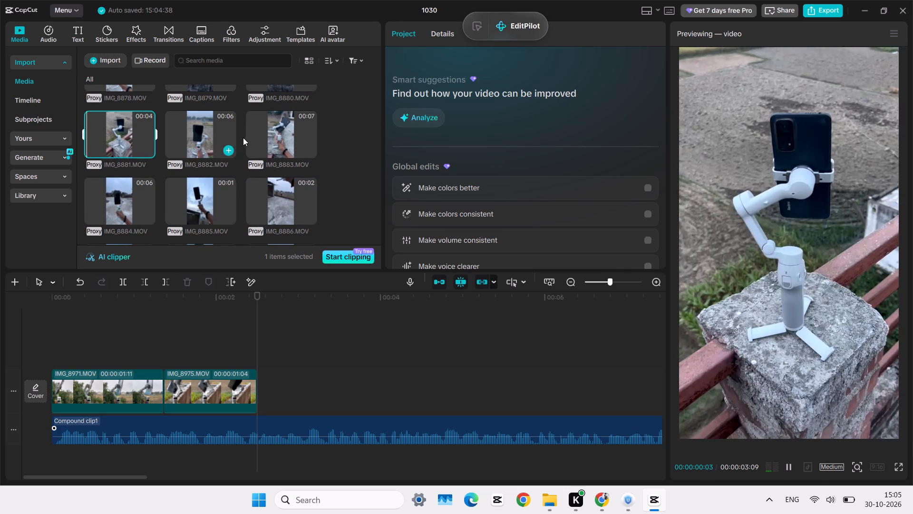
{"action": "left_click", "coordinate": [244, 137]}
{"action": "scroll", "coordinate": [244, 137], "scroll_direction": "up", "scroll_amount": 1}
{"action": "left_click", "coordinate": [282, 167]}
{"action": "right_click", "coordinate": [282, 167]}
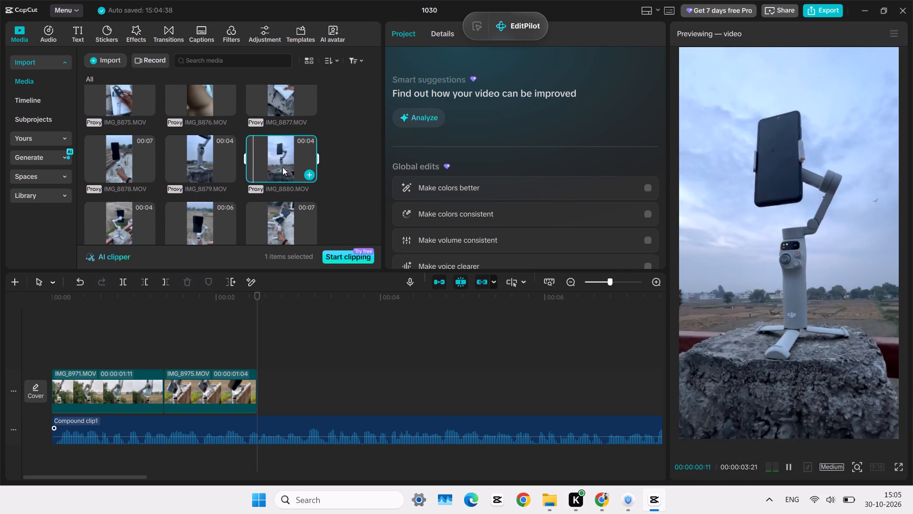
{"action": "scroll", "coordinate": [191, 159], "scroll_direction": "up", "scroll_amount": 1}
{"action": "left_click", "coordinate": [274, 109]}
Skim the unboxing clips IMG_8877.MOV, IMG_8876.MOV, IMG_8875.MOV and IMG_8874.MOV for usable footage.
{"action": "scroll", "coordinate": [274, 109], "scroll_direction": "up", "scroll_amount": 1}
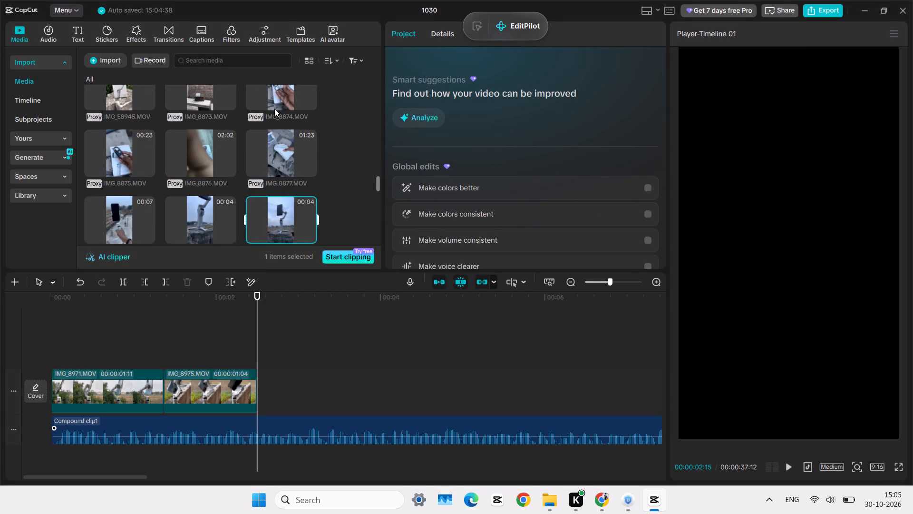
{"action": "scroll", "coordinate": [274, 109], "scroll_direction": "up", "scroll_amount": 1}
{"action": "left_click", "coordinate": [272, 191]}
{"action": "left_click", "coordinate": [262, 191]}
{"action": "left_click", "coordinate": [282, 188]}
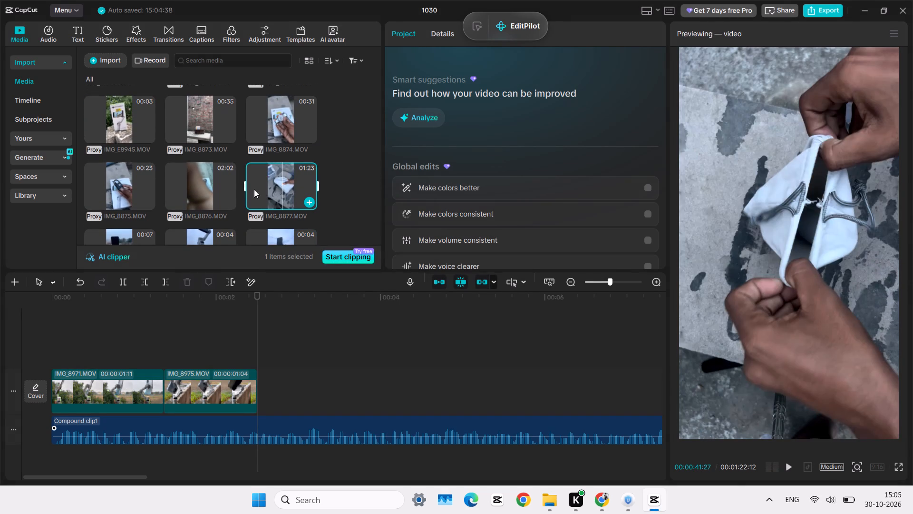
{"action": "left_click", "coordinate": [185, 189]}
{"action": "left_click", "coordinate": [115, 182]}
{"action": "scroll", "coordinate": [115, 182], "scroll_direction": "up", "scroll_amount": 1}
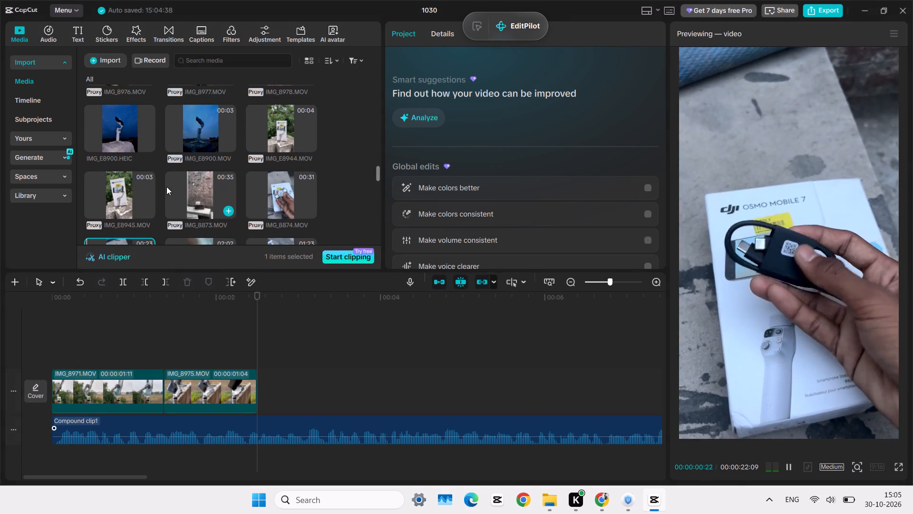
{"action": "left_click", "coordinate": [166, 187]}
{"action": "left_click", "coordinate": [262, 189]}
Preview the outdoor clips from IMG_8965.MOV back to IMG_8961.MOV, sampling several points in IMG_8964.MOV and IMG_8963.MOV.
{"action": "scroll", "coordinate": [262, 189], "scroll_direction": "up", "scroll_amount": 1}
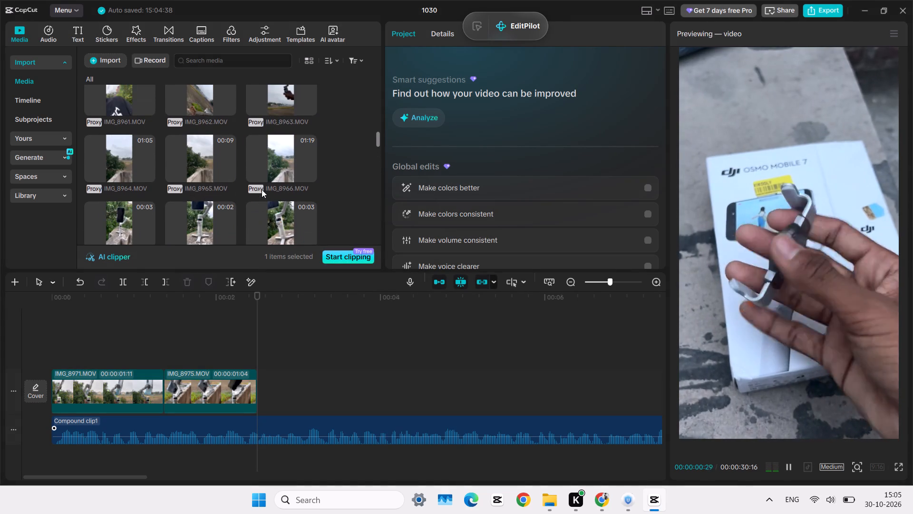
{"action": "left_click", "coordinate": [181, 188]}
{"action": "left_click", "coordinate": [198, 136]}
{"action": "left_click", "coordinate": [137, 156]}
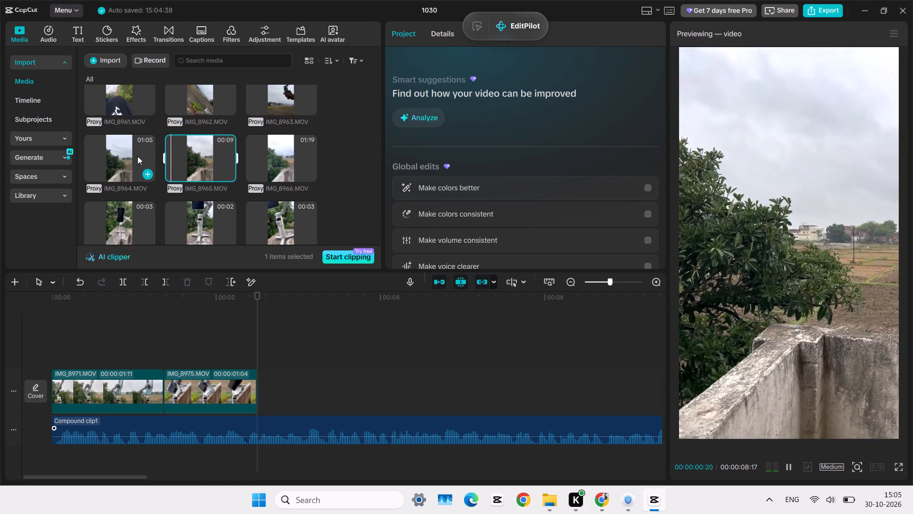
{"action": "left_click", "coordinate": [99, 146]}
{"action": "left_click", "coordinate": [110, 148]}
{"action": "key", "text": "space"}
{"action": "left_click", "coordinate": [117, 152]}
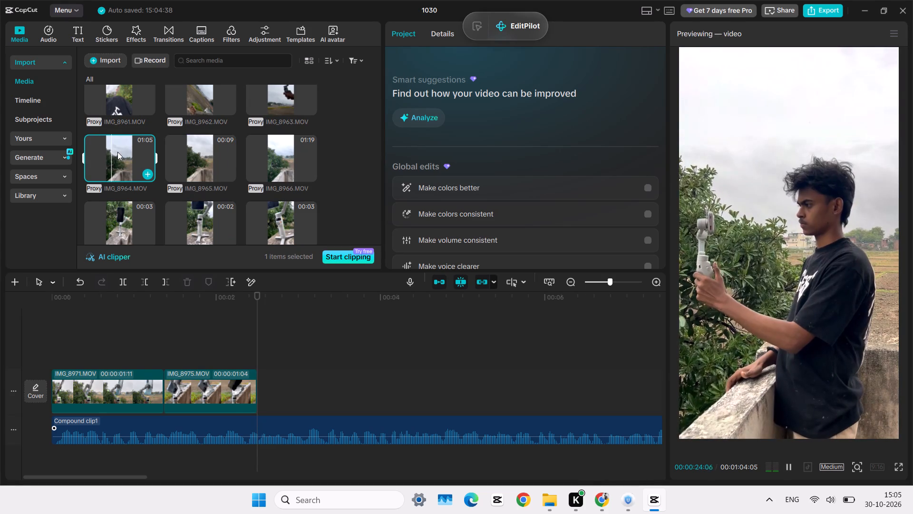
{"action": "left_click", "coordinate": [282, 93]}
{"action": "left_click", "coordinate": [261, 97]}
{"action": "left_click", "coordinate": [273, 98]}
{"action": "key", "text": "space"}
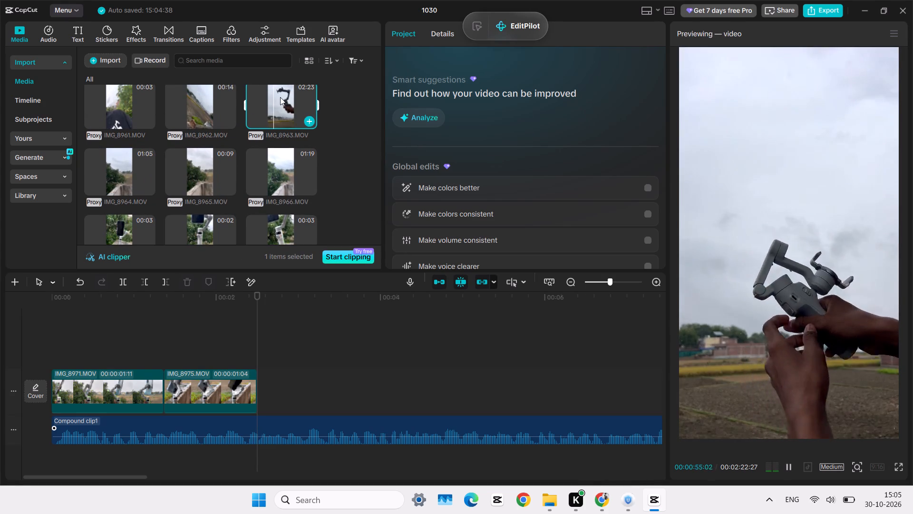
{"action": "left_click", "coordinate": [290, 99]}
{"action": "left_click", "coordinate": [178, 94]}
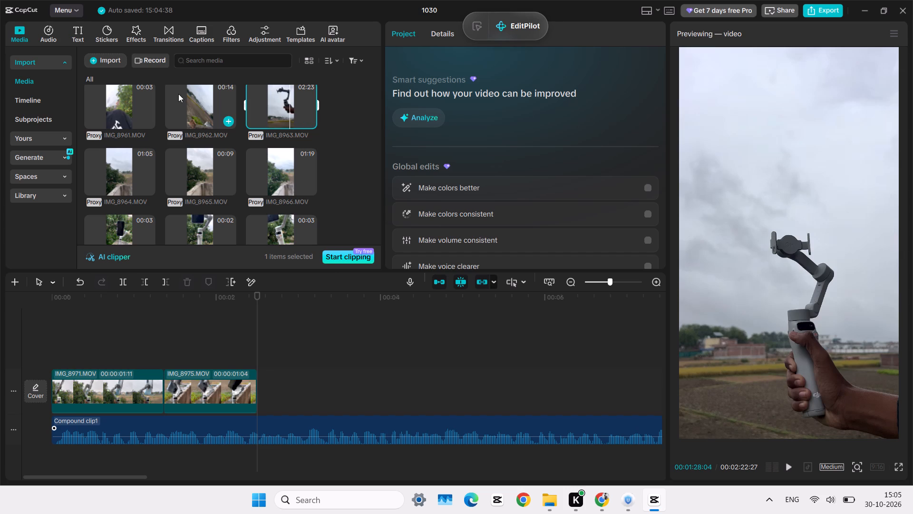
{"action": "left_click", "coordinate": [192, 114]}
{"action": "left_click", "coordinate": [216, 106]}
{"action": "key", "text": "space"}
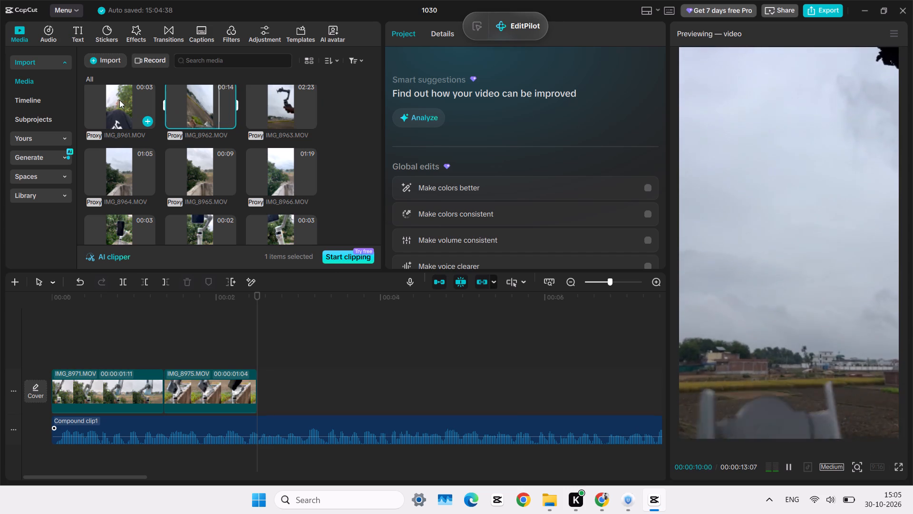
{"action": "left_click", "coordinate": [119, 100]}
Play IMG_8960.MOV from several points to examine the handheld gimbal footage by the wall.
{"action": "scroll", "coordinate": [117, 107], "scroll_direction": "up", "scroll_amount": 1}
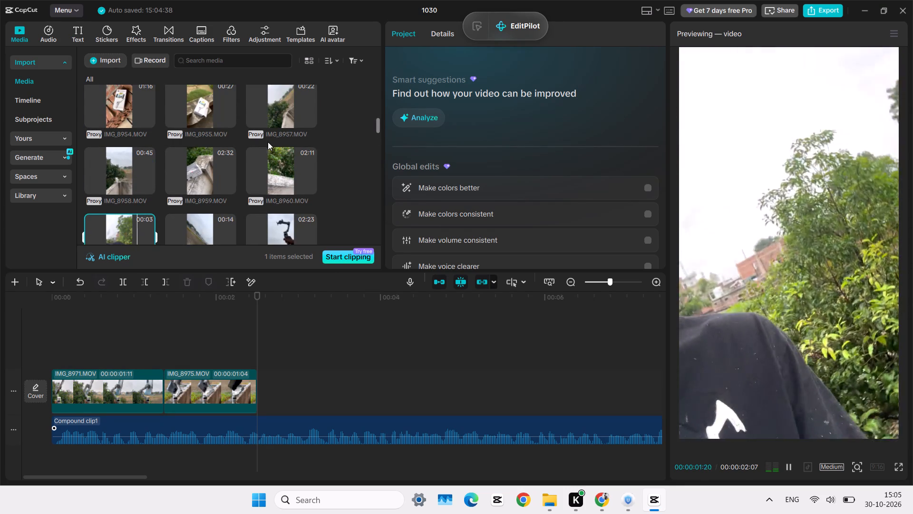
{"action": "left_click", "coordinate": [264, 157]}
{"action": "left_click", "coordinate": [267, 162]}
{"action": "left_click", "coordinate": [276, 162]}
{"action": "key", "text": "space"}
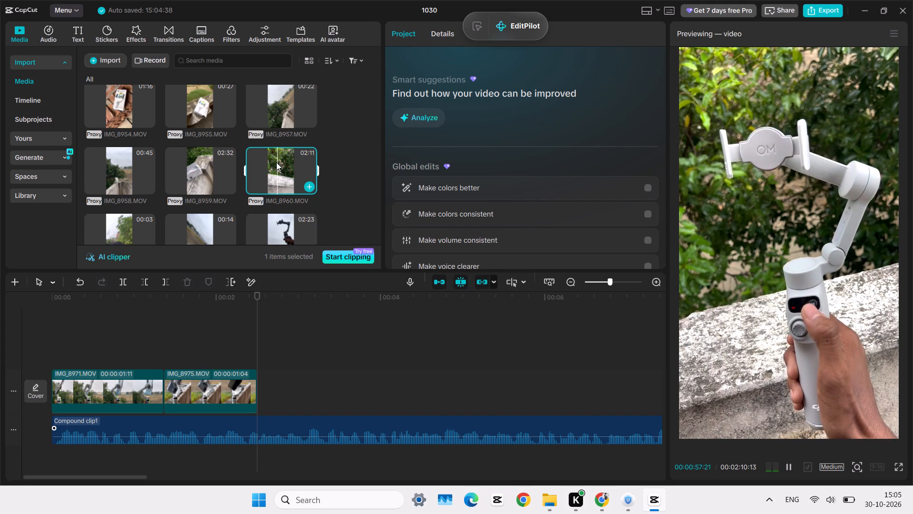
{"action": "left_click", "coordinate": [286, 160]}
{"action": "key", "text": "space"}
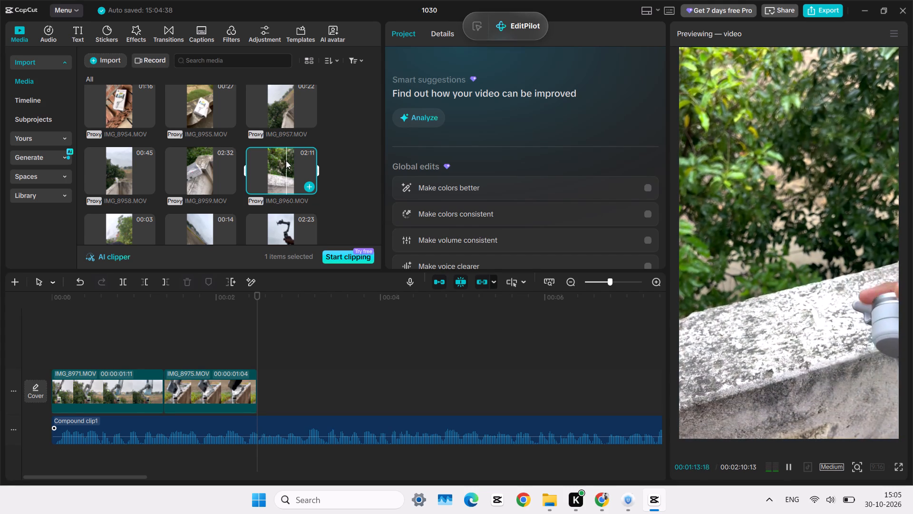
{"action": "left_click", "coordinate": [265, 157]}
{"action": "key", "text": "space"}
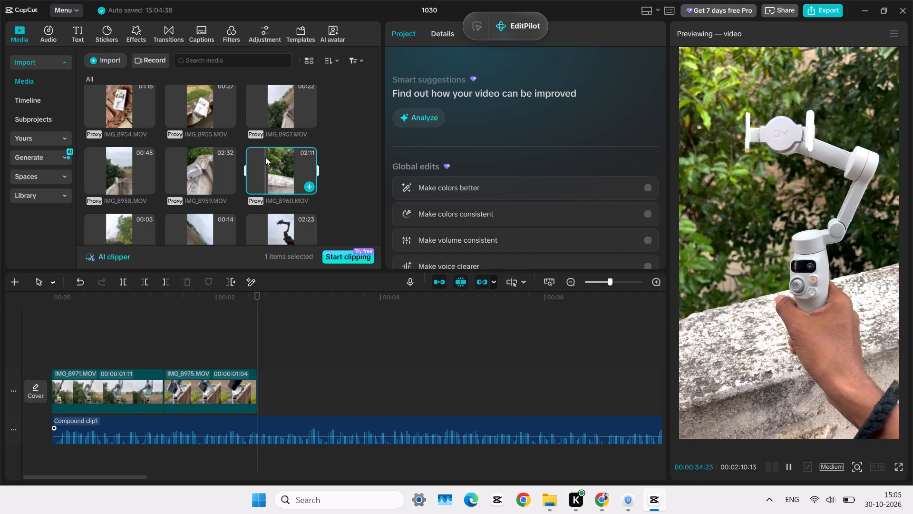
{"action": "left_click", "coordinate": [255, 159]}
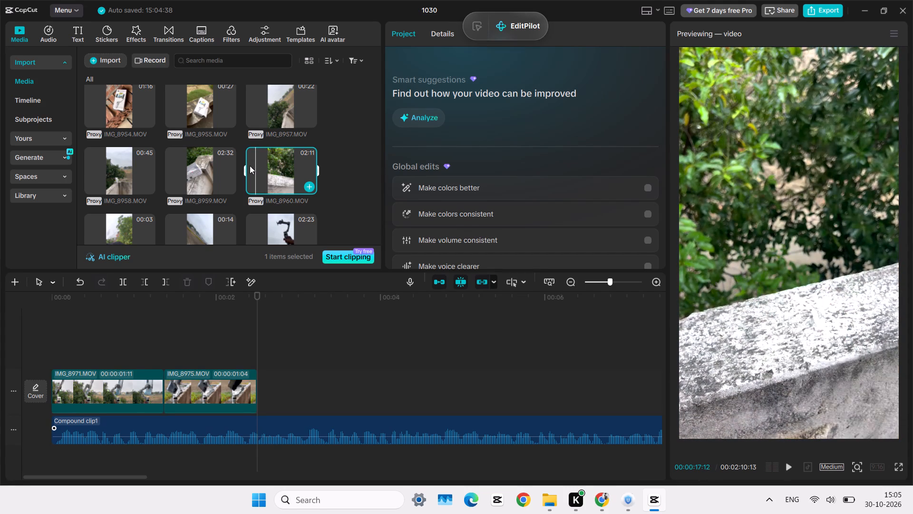
{"action": "left_click", "coordinate": [250, 167]}
{"action": "key", "text": "space"}
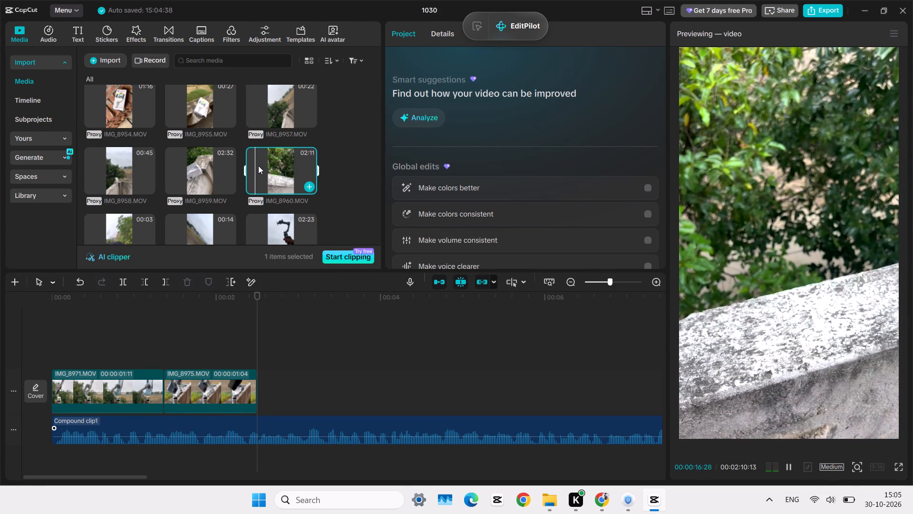
Preview IMG_8958.MOV and IMG_8959.MOV at several points to look for a usable shot of the gimbal.
{"action": "left_click", "coordinate": [117, 159]}
{"action": "left_click", "coordinate": [101, 166]}
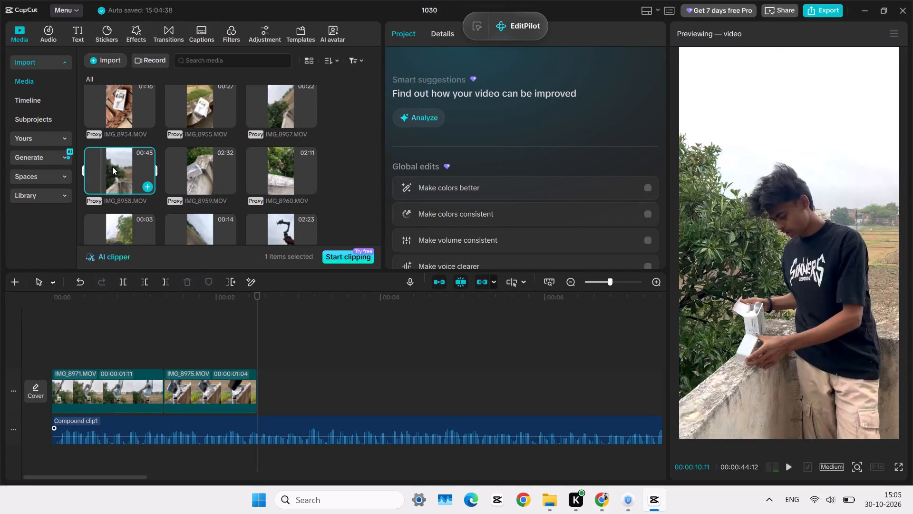
{"action": "left_click", "coordinate": [113, 167]}
{"action": "key", "text": "space"}
{"action": "left_click", "coordinate": [123, 167]}
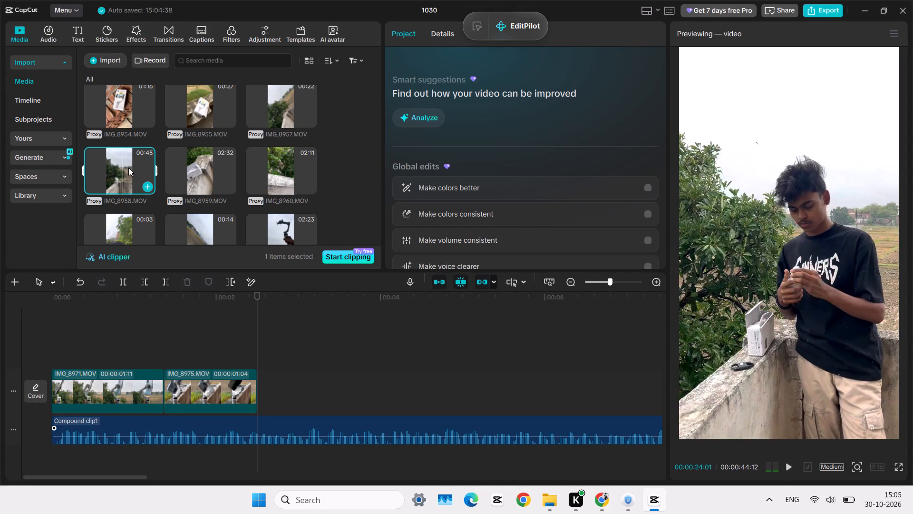
{"action": "left_click", "coordinate": [129, 168]}
{"action": "left_click", "coordinate": [197, 157]}
{"action": "left_click", "coordinate": [189, 160]}
{"action": "left_click", "coordinate": [206, 162]}
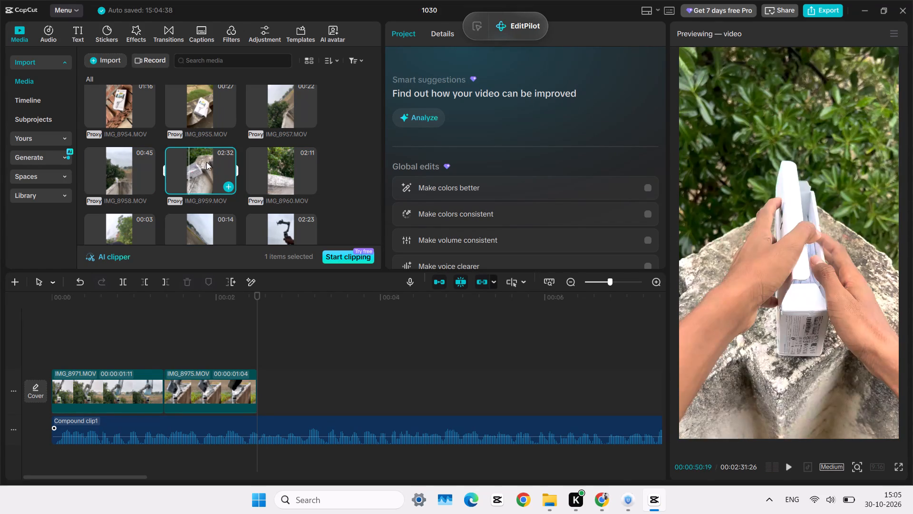
{"action": "left_click", "coordinate": [216, 164]}
{"action": "key", "text": "space"}
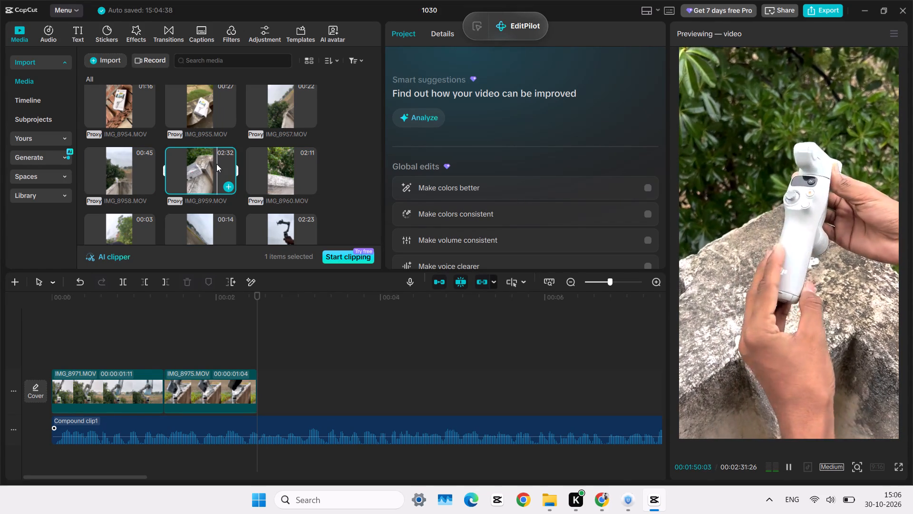
{"action": "left_click", "coordinate": [224, 165]}
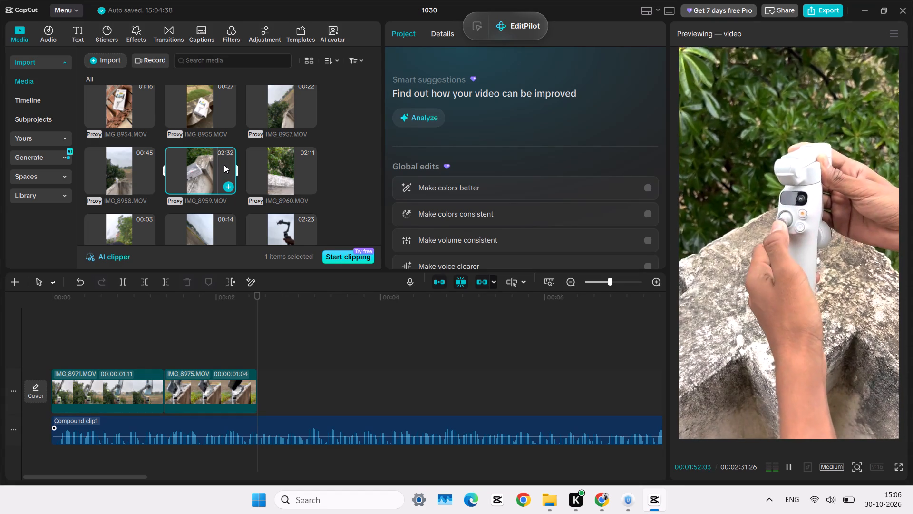
{"action": "key", "text": "space"}
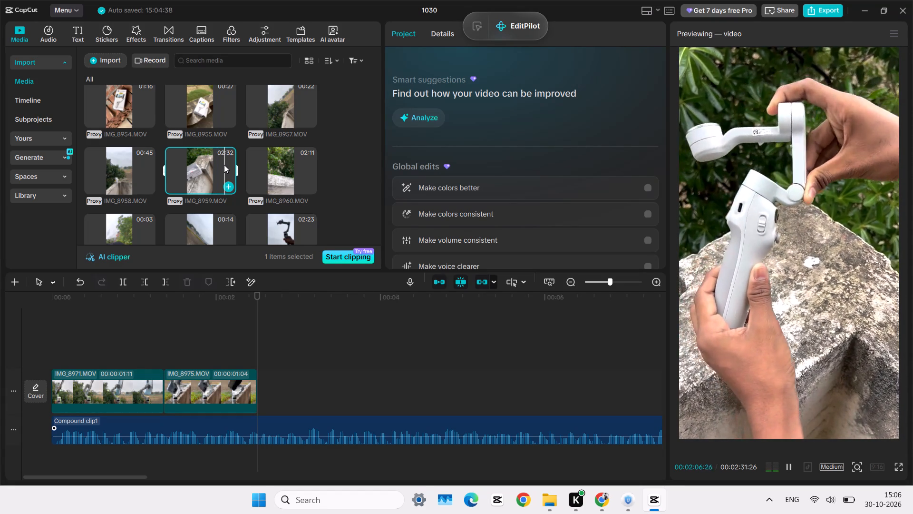
Sample IMG_8960.MOV along its full length to examine the footage of the phone clamp being attached to the gimbal.
{"action": "left_click", "coordinate": [271, 169]}
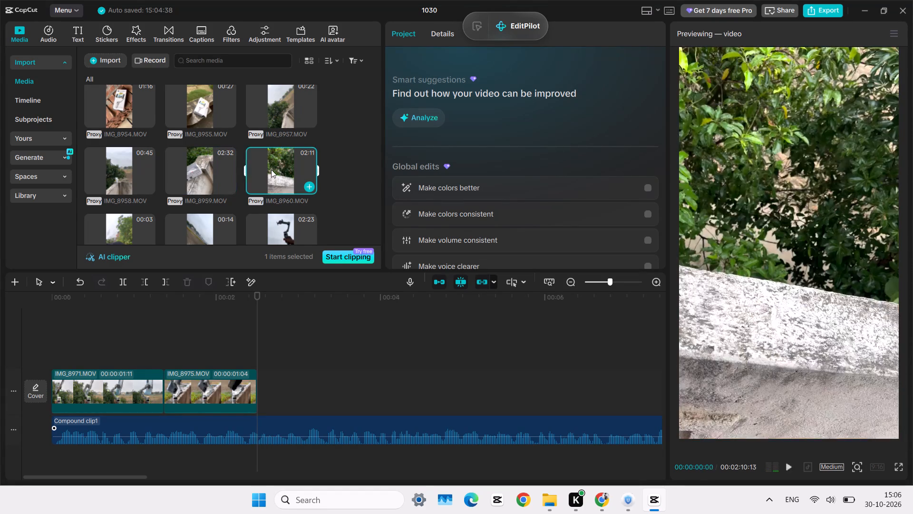
{"action": "left_click", "coordinate": [276, 168]}
{"action": "left_click", "coordinate": [259, 172]}
{"action": "left_click", "coordinate": [248, 172]}
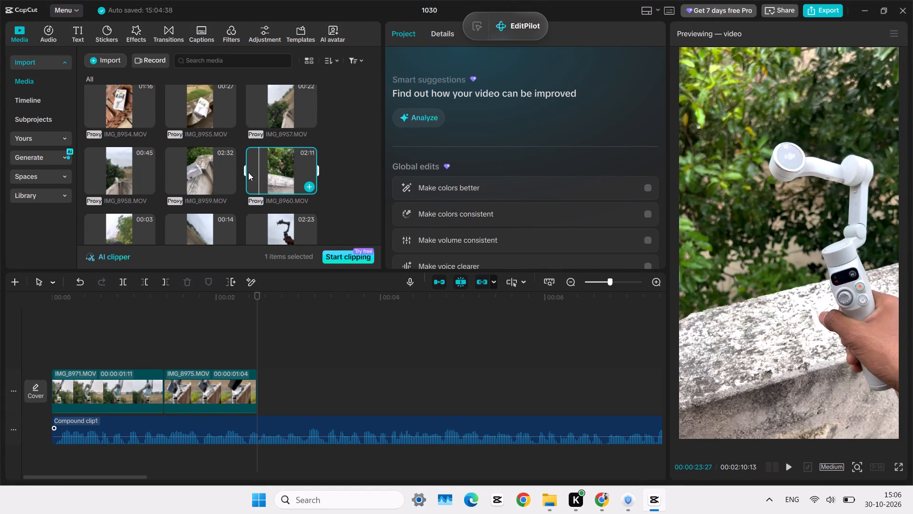
{"action": "key", "text": "space"}
{"action": "left_click", "coordinate": [253, 172]}
{"action": "left_click", "coordinate": [258, 172]}
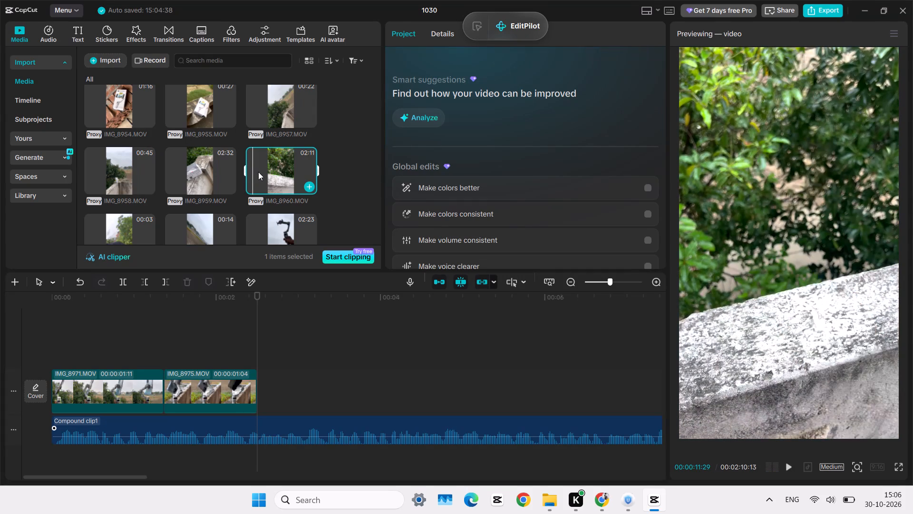
{"action": "key", "text": "space"}
{"action": "left_click", "coordinate": [262, 171]}
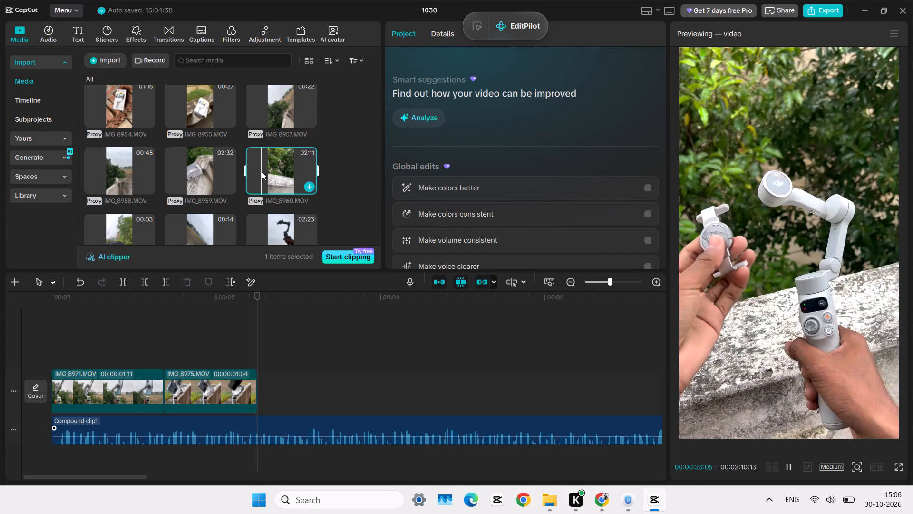
{"action": "key", "text": "space"}
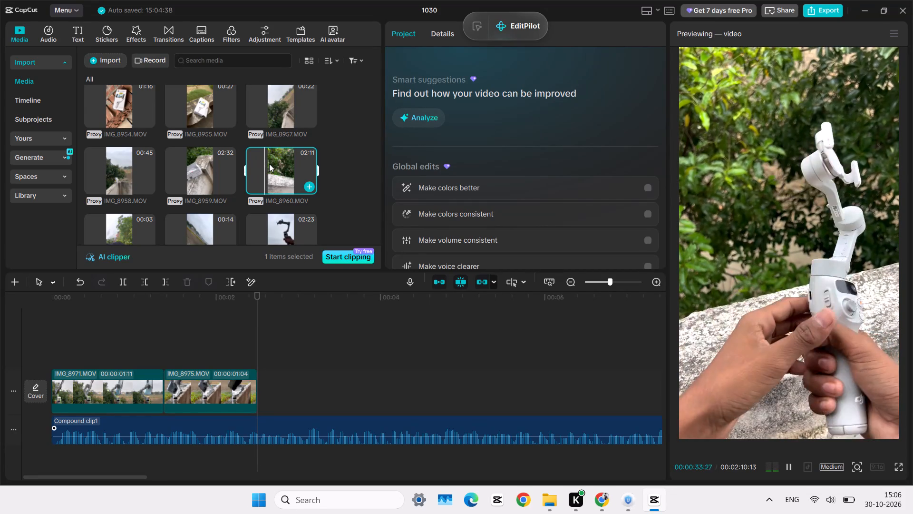
{"action": "left_click", "coordinate": [269, 164]}
{"action": "left_click", "coordinate": [272, 164]}
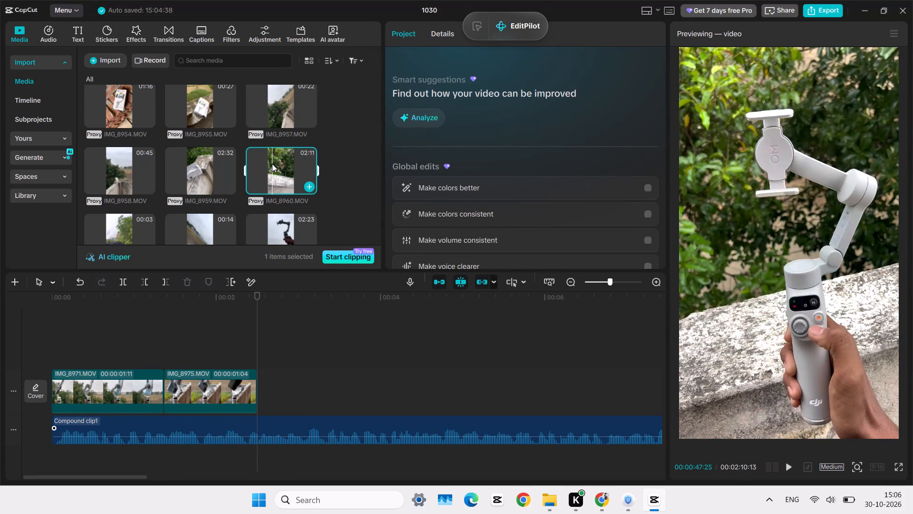
{"action": "left_click", "coordinate": [281, 164]}
{"action": "key", "text": "space"}
{"action": "left_click", "coordinate": [282, 164]}
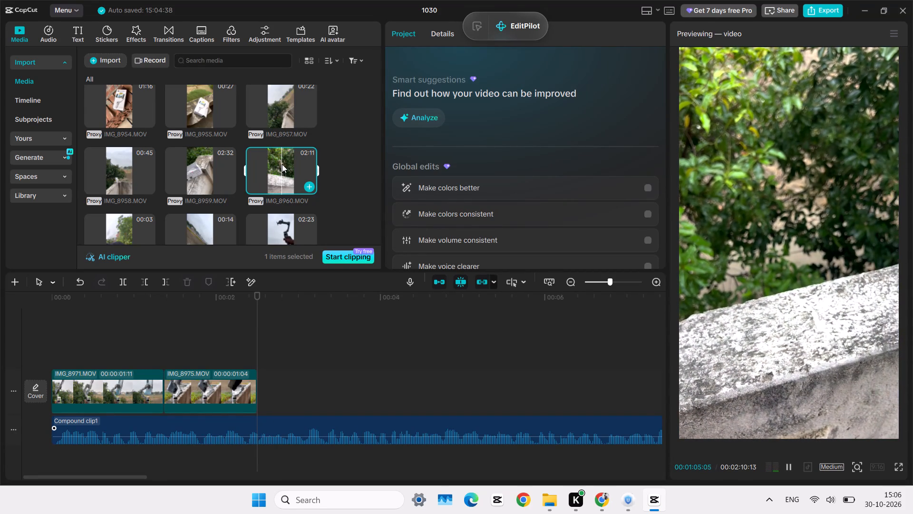
{"action": "left_click", "coordinate": [283, 164]}
{"action": "left_click", "coordinate": [286, 165]}
{"action": "left_click", "coordinate": [287, 165]}
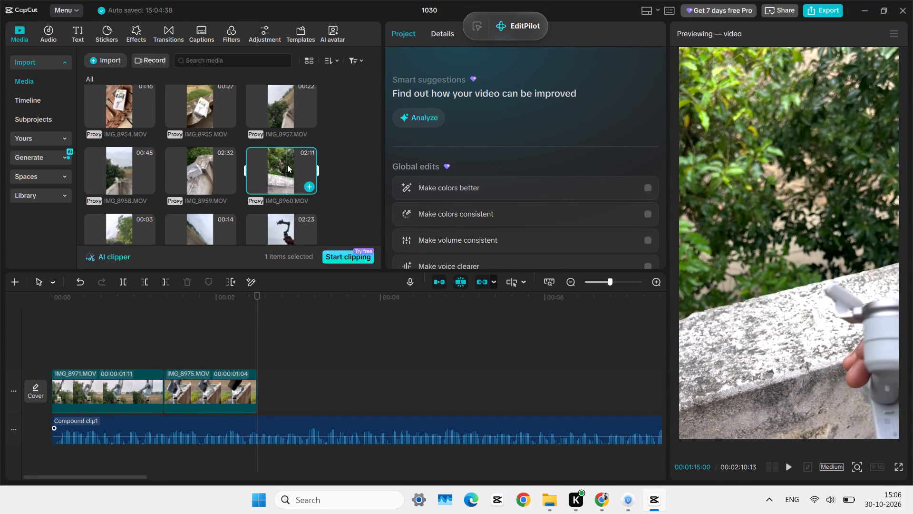
{"action": "left_click", "coordinate": [294, 164]}
{"action": "key", "text": "space"}
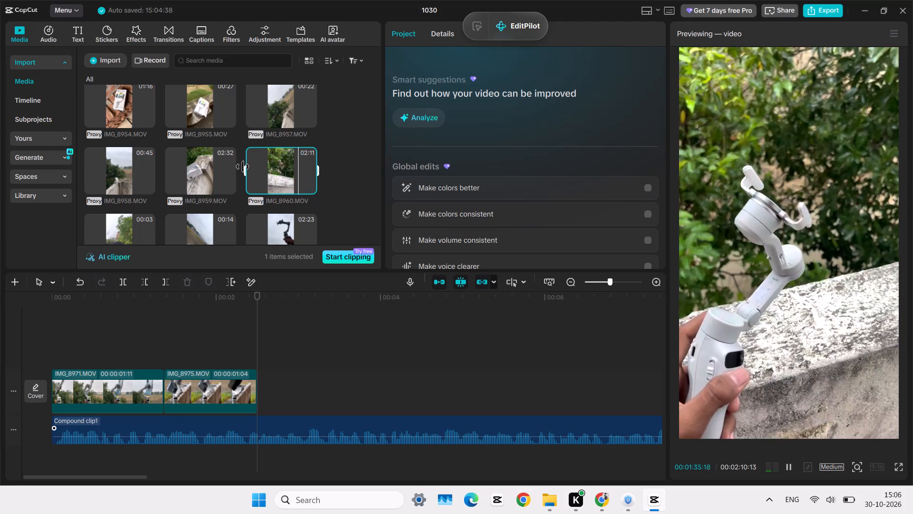
Limit IMG_8960.MOV to about its last 45 seconds and place it on the main track directly after IMG_8975.MOV.
{"action": "left_click_drag", "start_coordinate": [244, 168], "coordinate": [291, 176]}
{"action": "left_click_drag", "start_coordinate": [302, 169], "coordinate": [266, 383]}
Play the added IMG_8960.MOV clip and cut away its beginning up to 00:00:10:21 on the timeline, just before the clamp attaches.
{"action": "left_click", "coordinate": [263, 360]}
{"action": "key", "text": "space"}
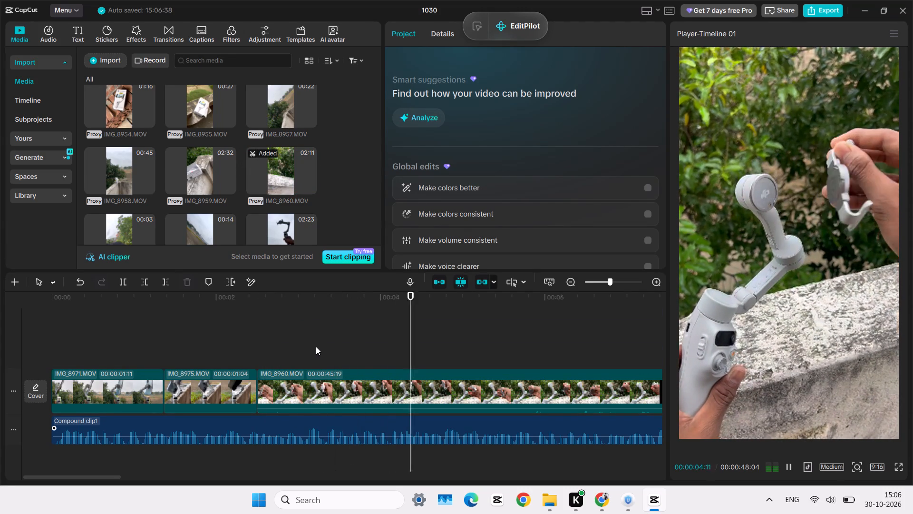
{"action": "scroll", "coordinate": [467, 346], "scroll_direction": "left", "scroll_amount": 1}
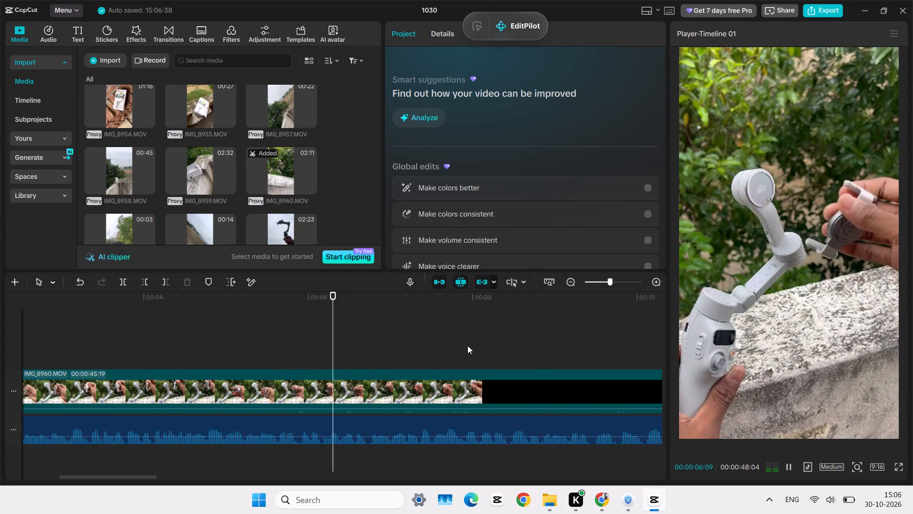
{"action": "scroll", "coordinate": [467, 346], "scroll_direction": "down", "scroll_amount": 3, "text": "ctrl"}
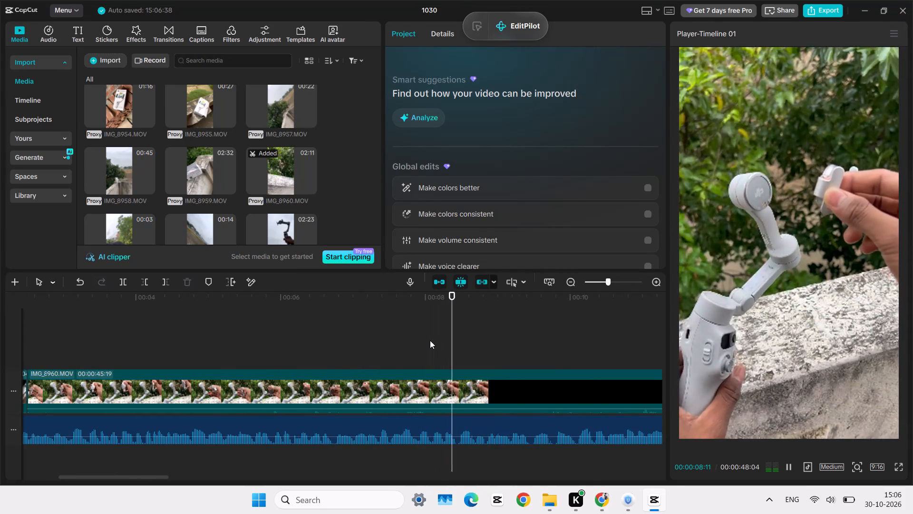
{"action": "scroll", "coordinate": [430, 340], "scroll_direction": "left", "scroll_amount": 1}
{"action": "scroll", "coordinate": [430, 340], "scroll_direction": "down", "scroll_amount": 2, "text": "ctrl"}
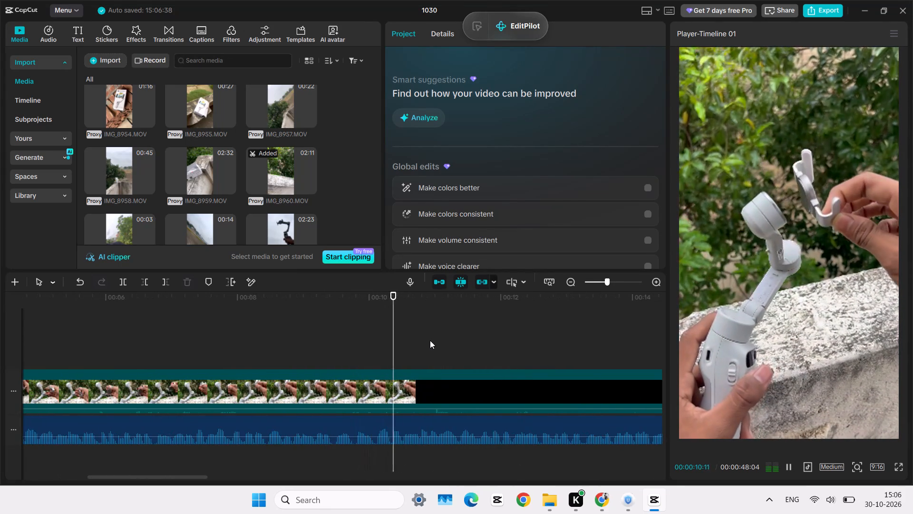
{"action": "left_click", "coordinate": [416, 341]}
{"action": "key", "text": "space"}
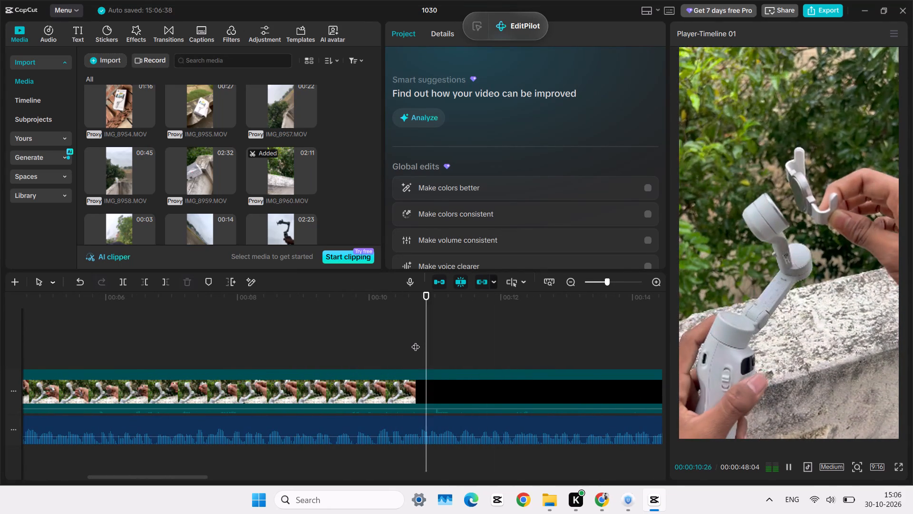
{"action": "left_click", "coordinate": [416, 341]}
{"action": "left_click", "coordinate": [406, 378]}
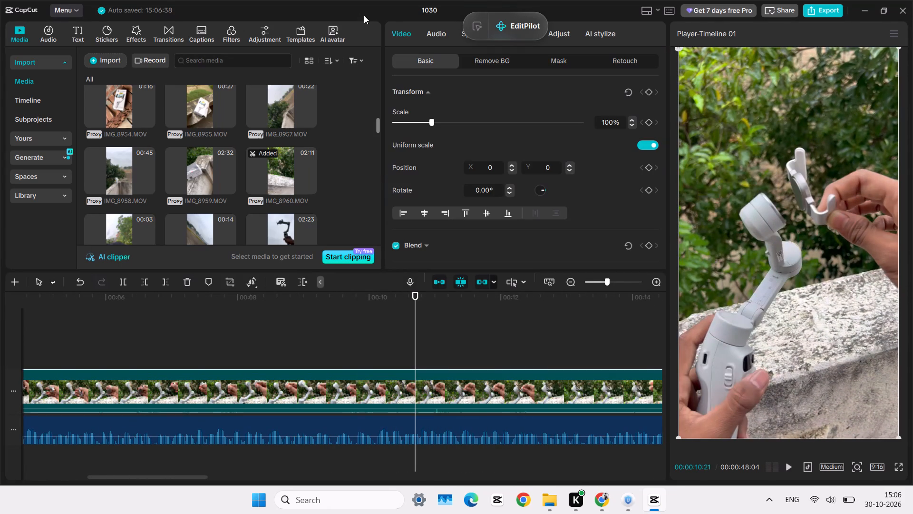
{"action": "key", "text": "q"}
Silence the audio of the IMG_8960.MOV clip by lowering its volume to the minimum.
{"action": "scroll", "coordinate": [264, 356], "scroll_direction": "right", "scroll_amount": 9}
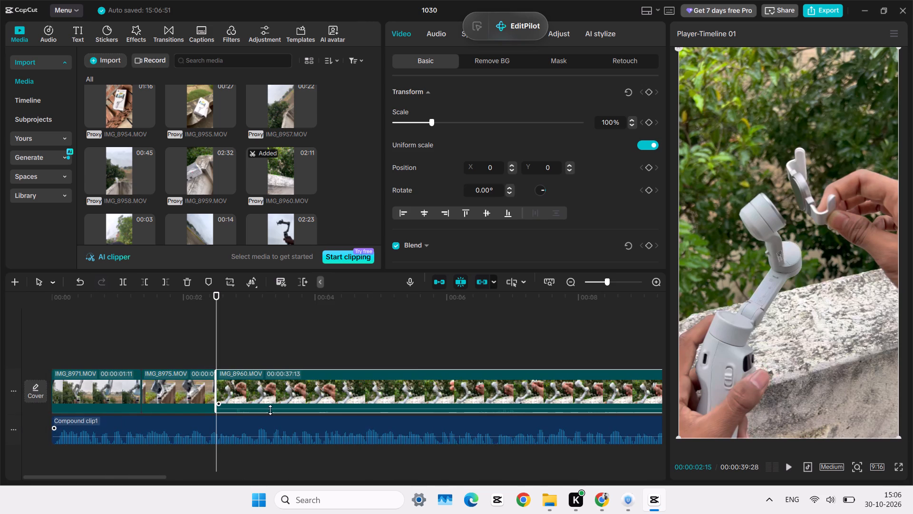
{"action": "left_click_drag", "start_coordinate": [268, 408], "coordinate": [257, 484]}
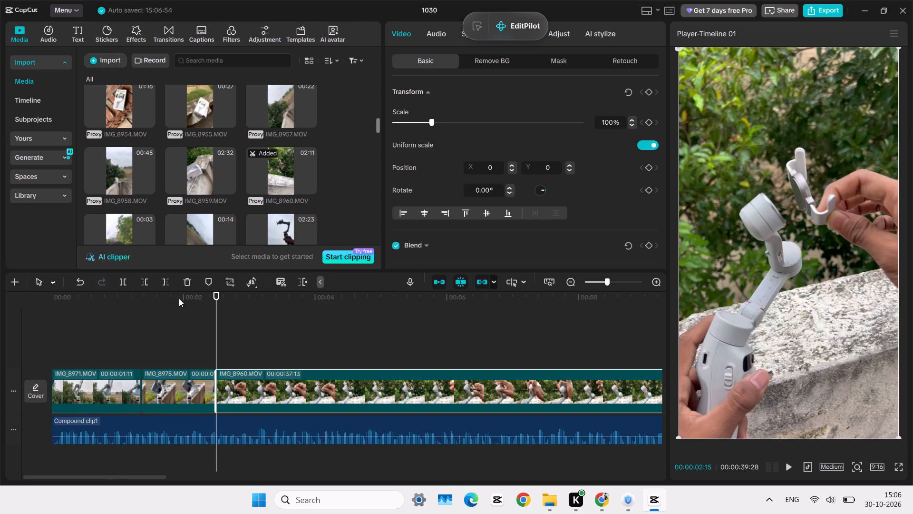
Play back the opening three clips to check their timing against the voice-over.
{"action": "left_click", "coordinate": [180, 330]}
{"action": "key", "text": "space"}
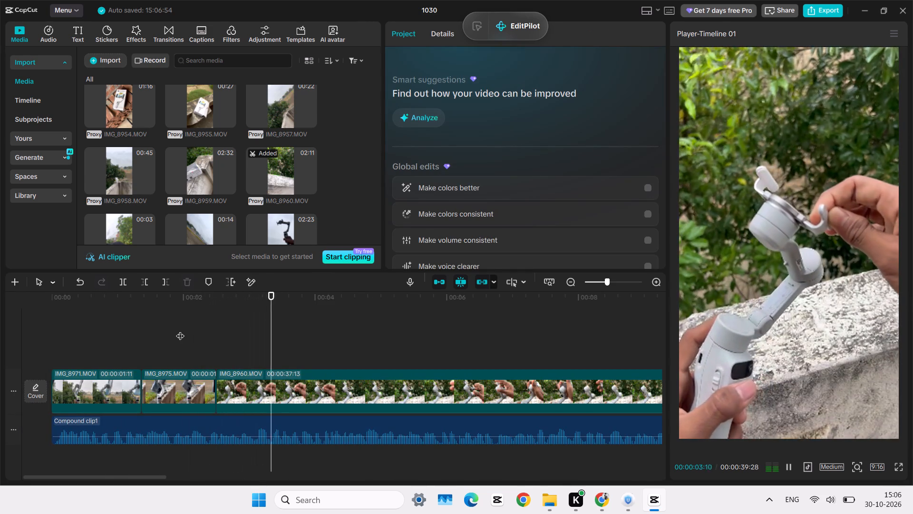
{"action": "left_click", "coordinate": [158, 339]}
{"action": "left_click_drag", "start_coordinate": [158, 339], "coordinate": [0, 368]}
{"action": "key", "text": "space"}
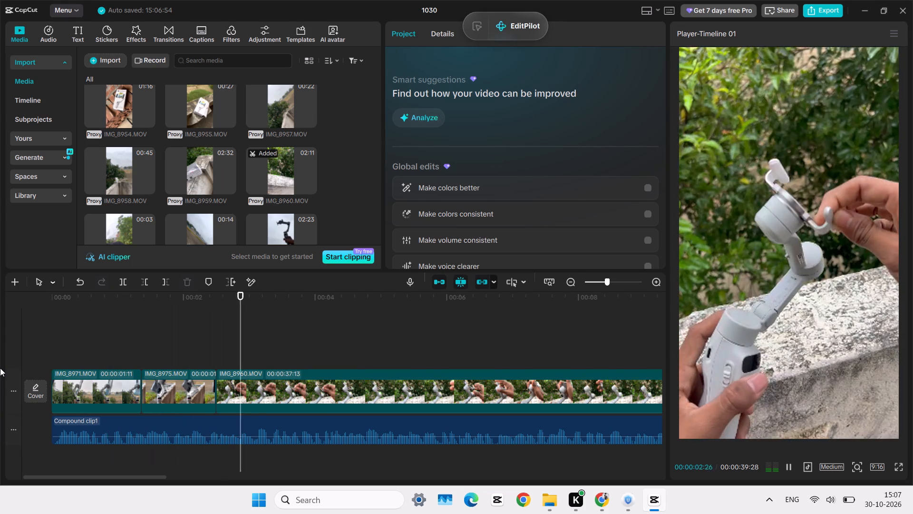
{"action": "key", "text": "space"}
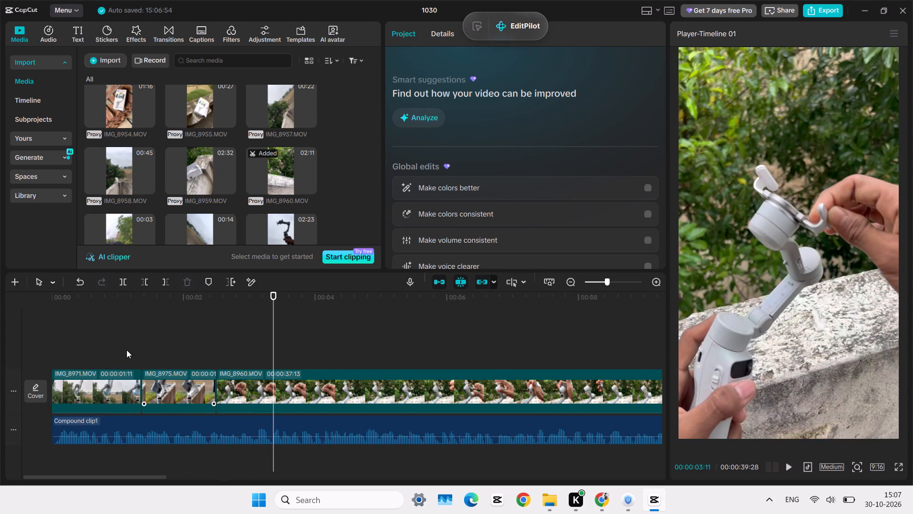
{"action": "left_click", "coordinate": [128, 350]}
{"action": "left_click", "coordinate": [58, 337]}
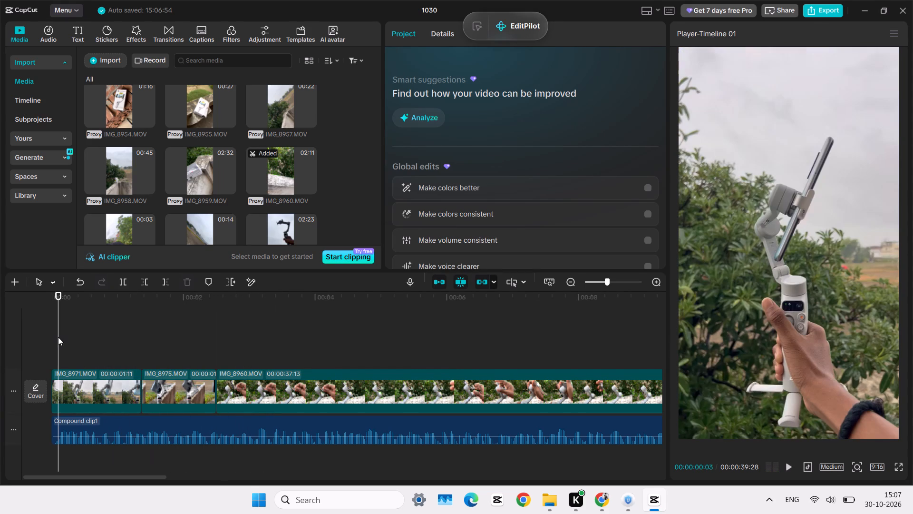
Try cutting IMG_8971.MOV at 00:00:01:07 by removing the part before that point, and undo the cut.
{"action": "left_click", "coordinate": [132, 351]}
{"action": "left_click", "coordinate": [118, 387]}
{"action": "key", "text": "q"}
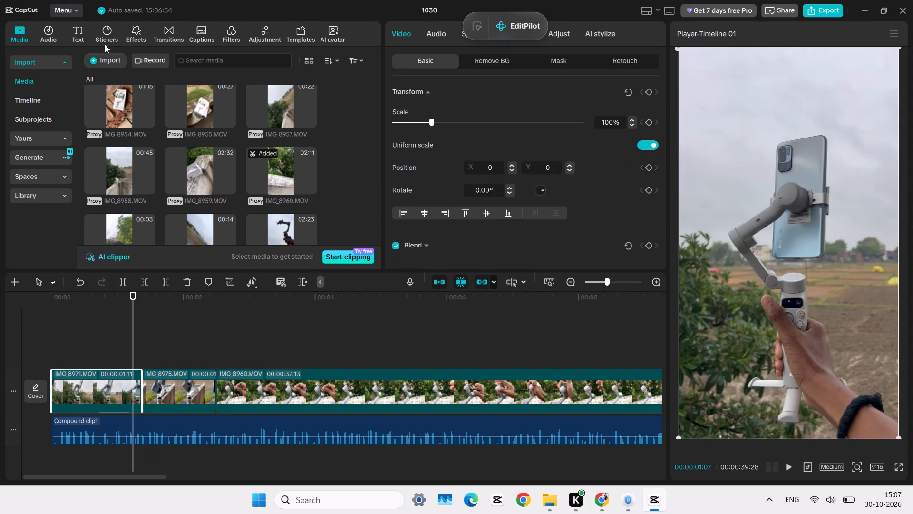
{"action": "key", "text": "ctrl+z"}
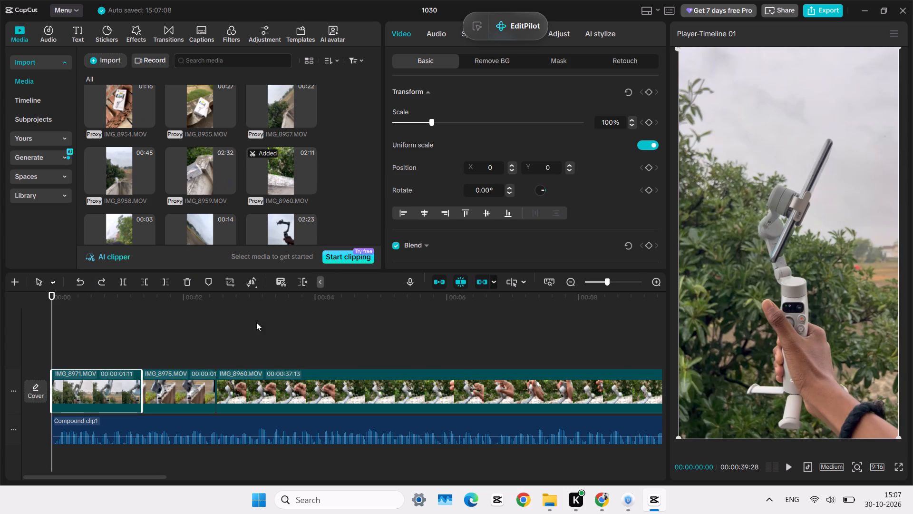
Trim the end of the first clip, IMG_8971.MOV, at 00:00:01:05.
{"action": "left_click", "coordinate": [128, 354]}
{"action": "left_click", "coordinate": [129, 375]}
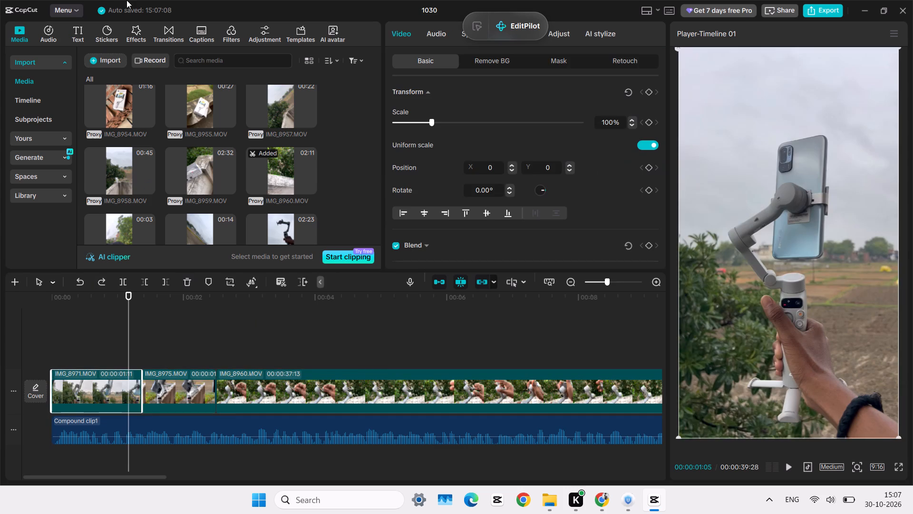
{"action": "key", "text": "w"}
Replay the sequence from the start and trim the end of IMG_8960.MOV at 00:00:03:02 on the timeline.
{"action": "left_click", "coordinate": [189, 330]}
{"action": "left_click_drag", "start_coordinate": [189, 330], "coordinate": [0, 331]}
{"action": "key", "text": "space"}
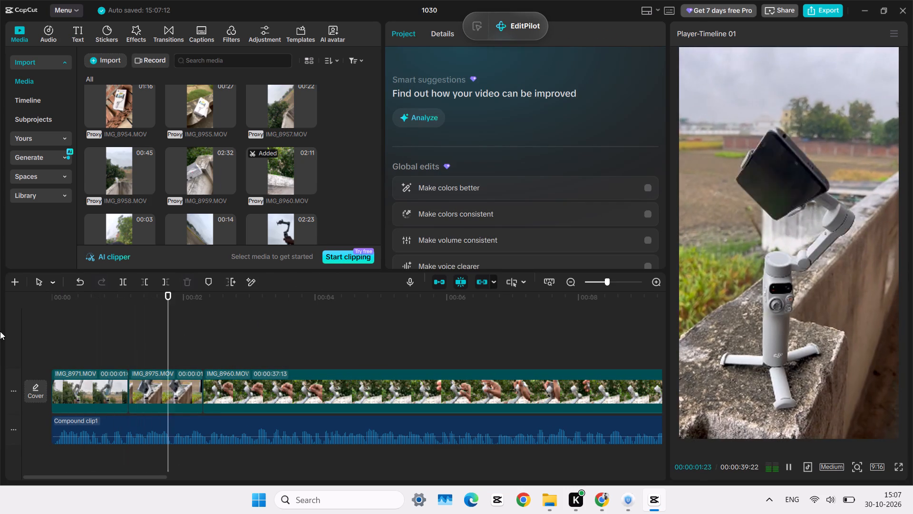
{"action": "key", "text": "space"}
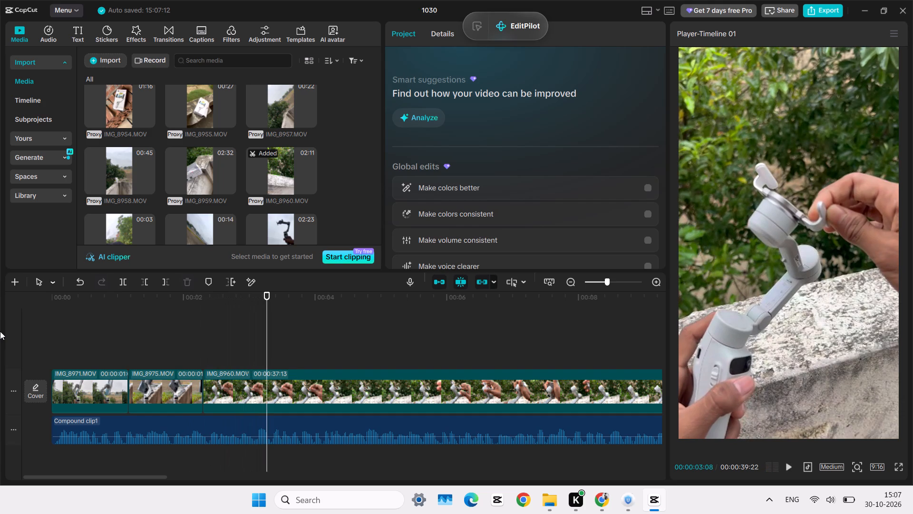
{"action": "left_click", "coordinate": [253, 356]}
{"action": "scroll", "coordinate": [253, 356], "scroll_direction": "up", "scroll_amount": 8, "text": "ctrl"}
{"action": "key", "text": "space"}
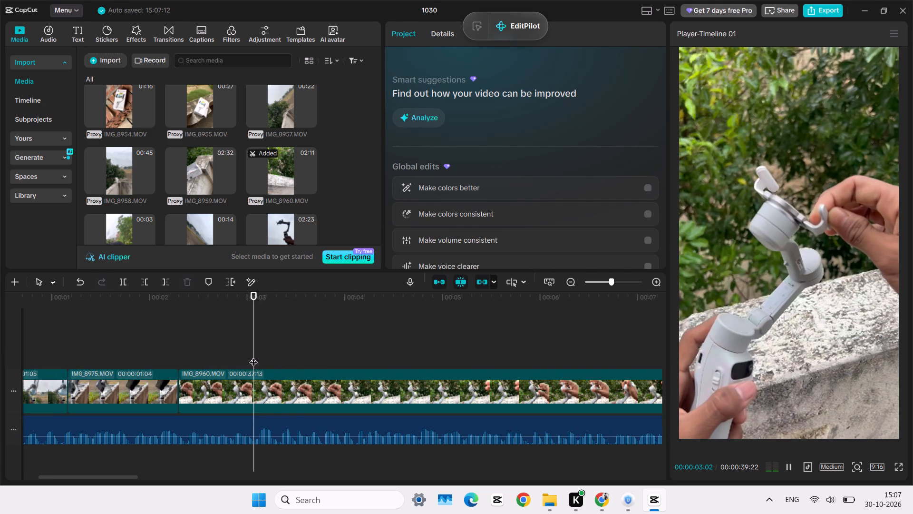
{"action": "key", "text": "space"}
{"action": "left_click", "coordinate": [253, 356]}
{"action": "left_click", "coordinate": [254, 387]}
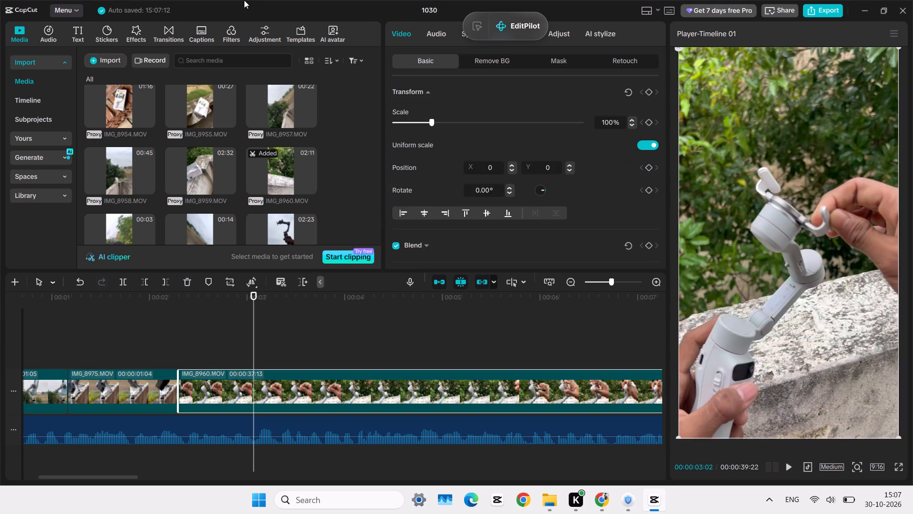
{"action": "key", "text": "w"}
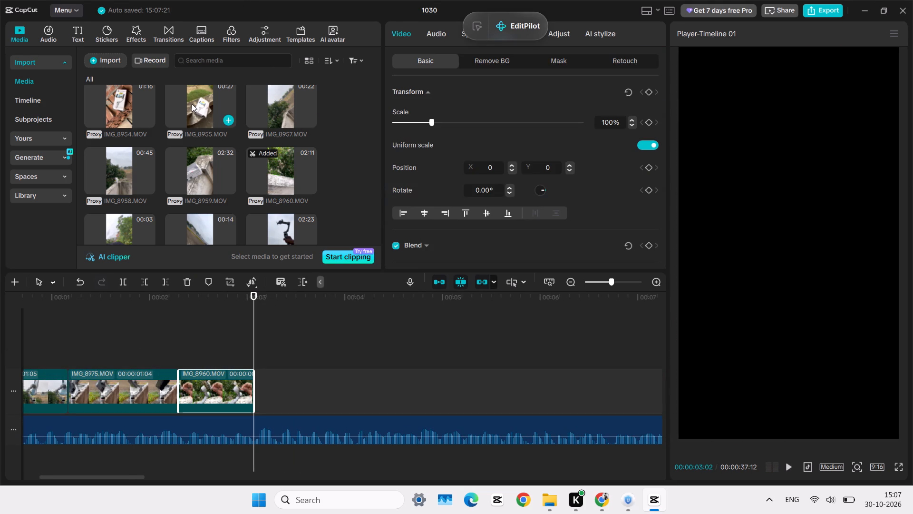
Delete the IMG_8955.MOV clip from the imported media.
{"action": "left_click", "coordinate": [192, 104]}
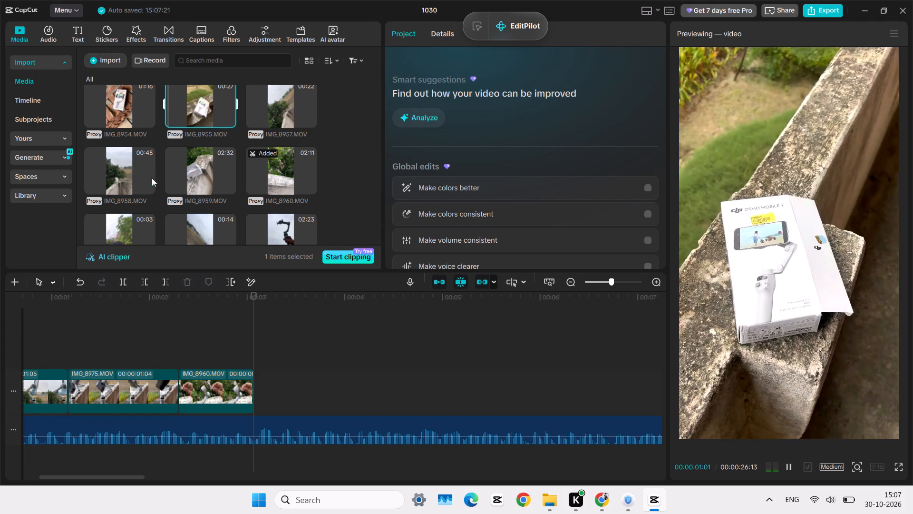
{"action": "scroll", "coordinate": [151, 184], "scroll_direction": "up", "scroll_amount": 2}
{"action": "key", "text": "BackSpace"}
Preview the Osmo Mobile 7 box shots IMG_8936, IMG_8937, IMG_8941, IMG_8940 and IMG_8944 as candidates for the fourth clip.
{"action": "scroll", "coordinate": [140, 171], "scroll_direction": "up", "scroll_amount": 1}
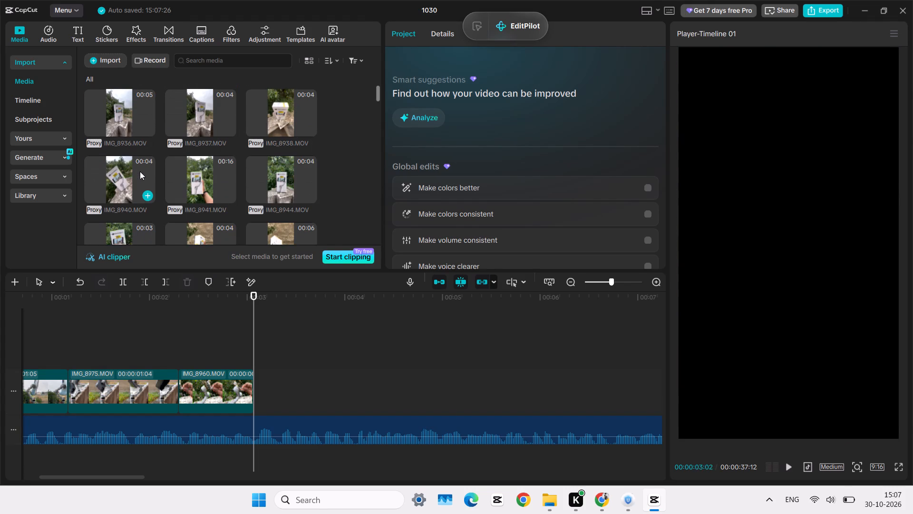
{"action": "left_click", "coordinate": [104, 127]}
{"action": "left_click", "coordinate": [117, 121]}
{"action": "left_click", "coordinate": [151, 108]}
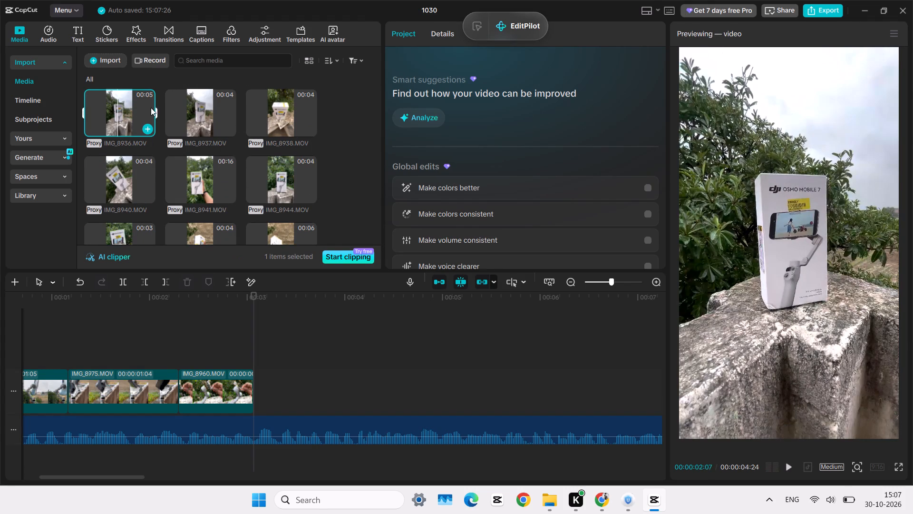
{"action": "left_click", "coordinate": [194, 109]}
{"action": "left_click", "coordinate": [207, 111]}
{"action": "key", "text": "space"}
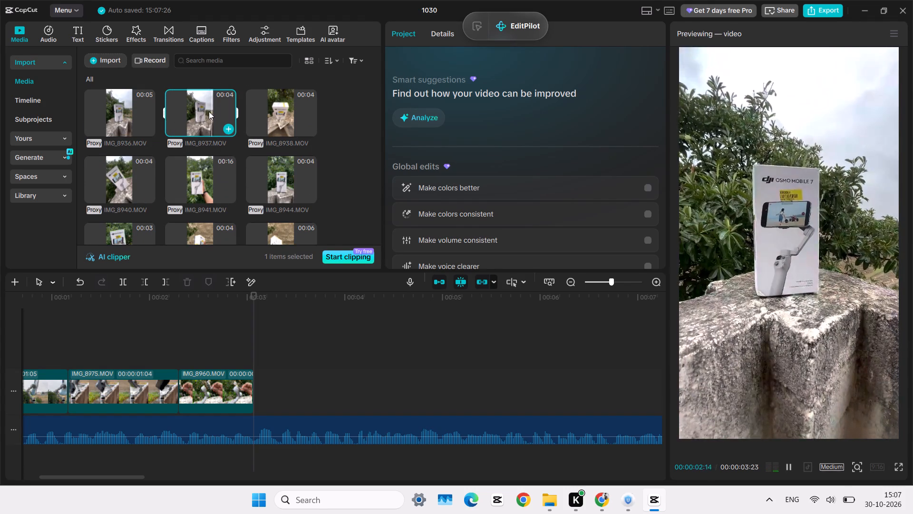
{"action": "left_click", "coordinate": [116, 109]}
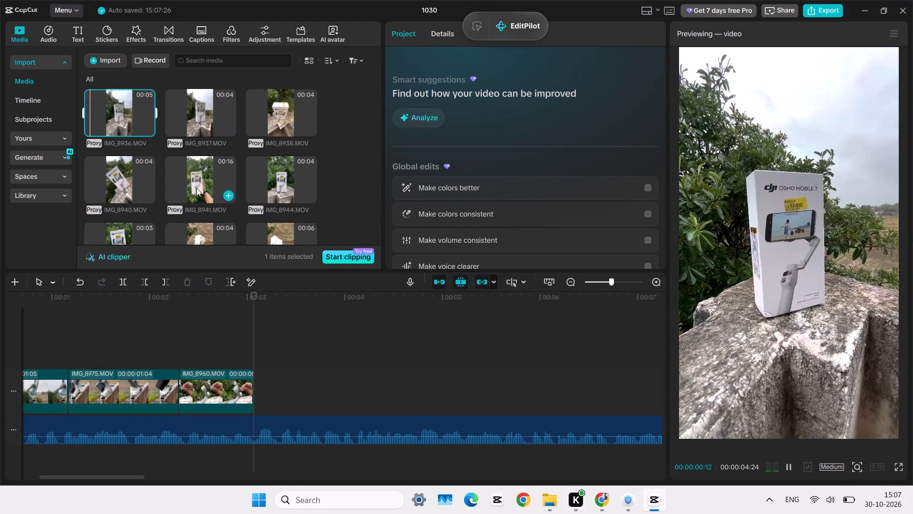
{"action": "left_click", "coordinate": [195, 188]}
{"action": "left_click", "coordinate": [198, 183]}
{"action": "left_click", "coordinate": [203, 182]}
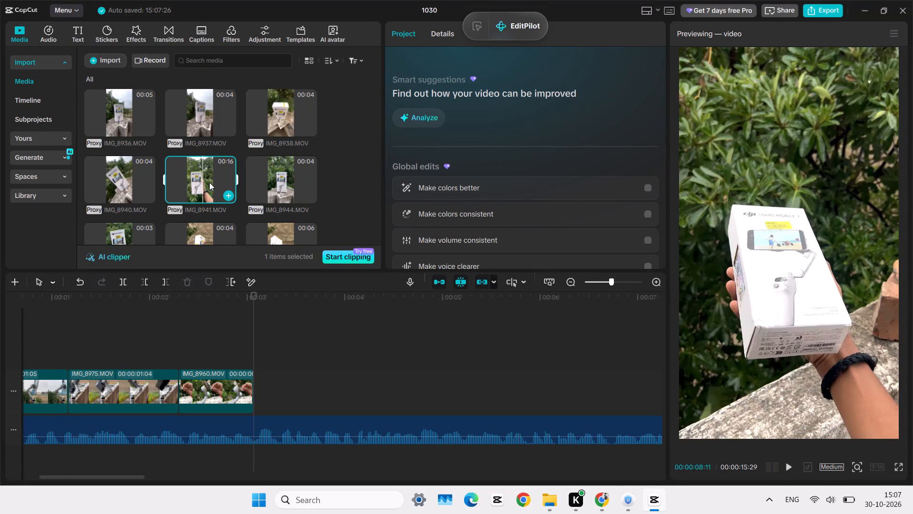
{"action": "left_click", "coordinate": [210, 182]}
{"action": "left_click", "coordinate": [98, 179]}
{"action": "left_click", "coordinate": [102, 179]}
{"action": "left_click", "coordinate": [110, 179]}
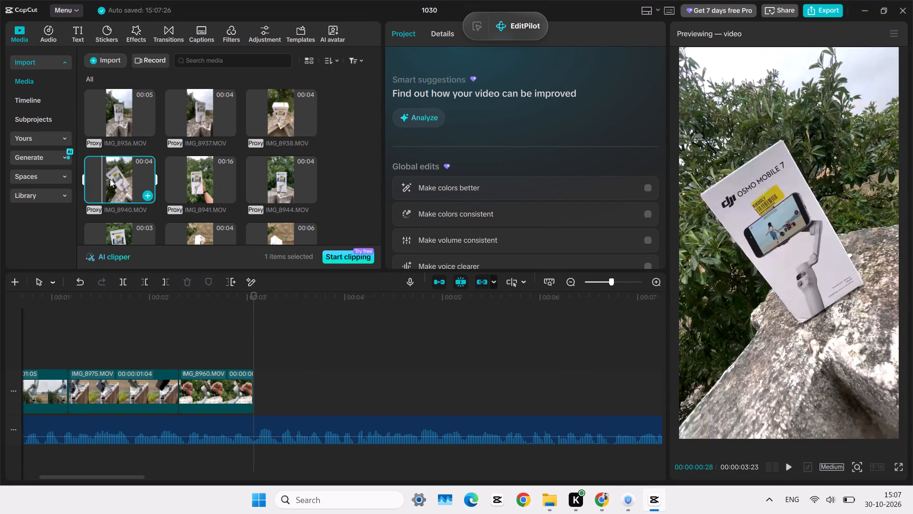
{"action": "key", "text": "space"}
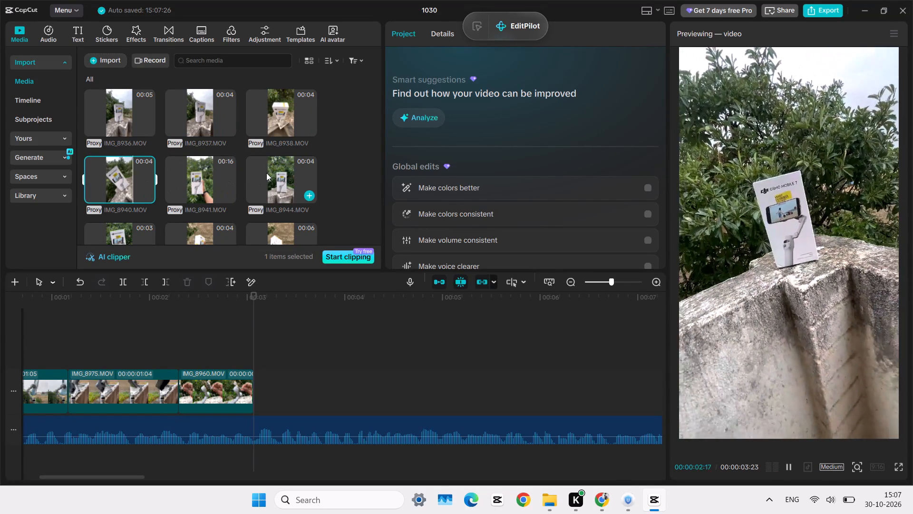
{"action": "left_click", "coordinate": [266, 173]}
{"action": "left_click", "coordinate": [262, 171]}
{"action": "left_click", "coordinate": [288, 170]}
{"action": "key", "text": "space"}
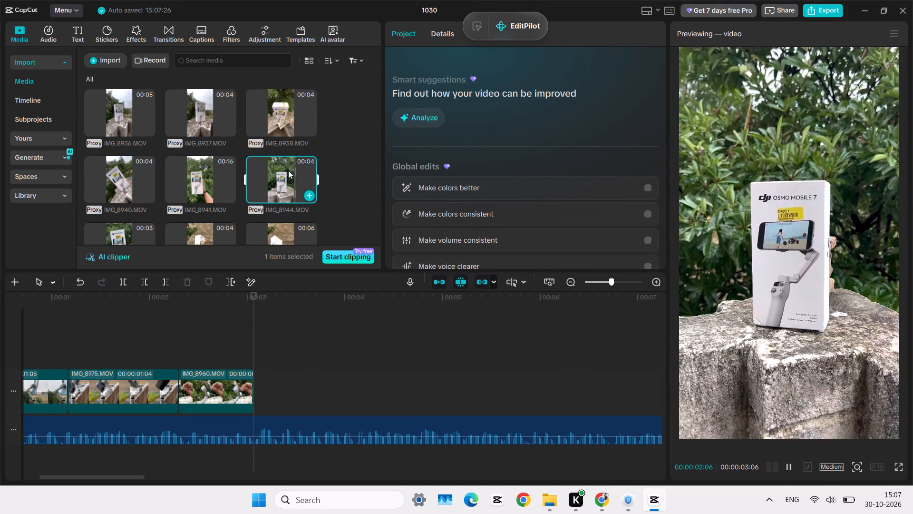
Compare the box shots again, also previewing IMG_8945, IMG_8947 and IMG_8938, to choose the fourth clip.
{"action": "left_click", "coordinate": [195, 104]}
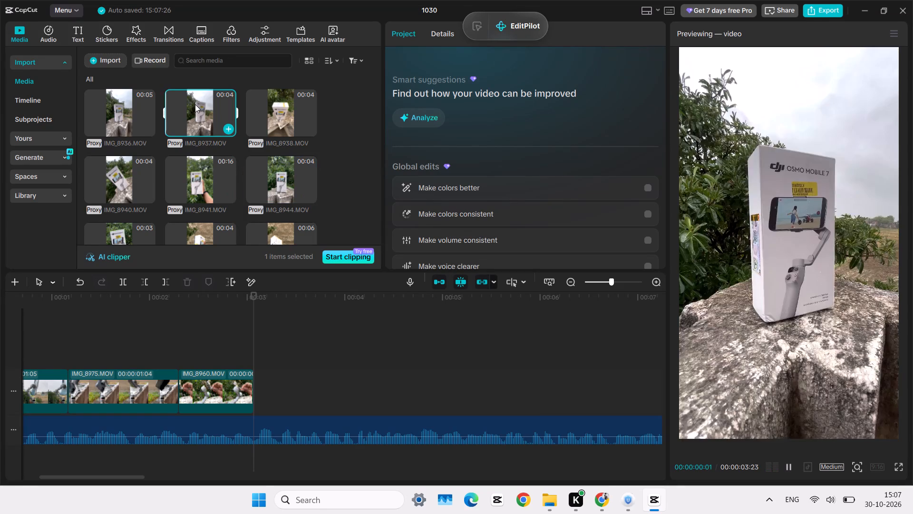
{"action": "left_click", "coordinate": [122, 92]}
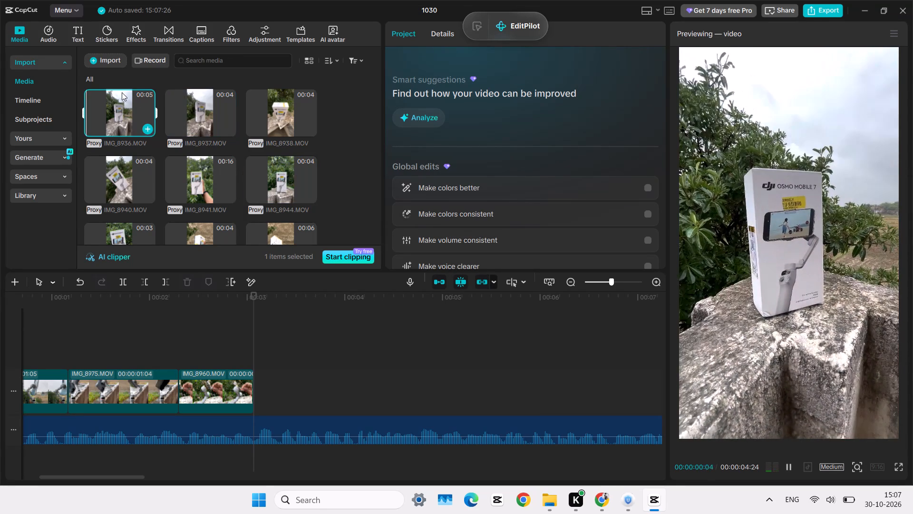
{"action": "left_click", "coordinate": [110, 235]}
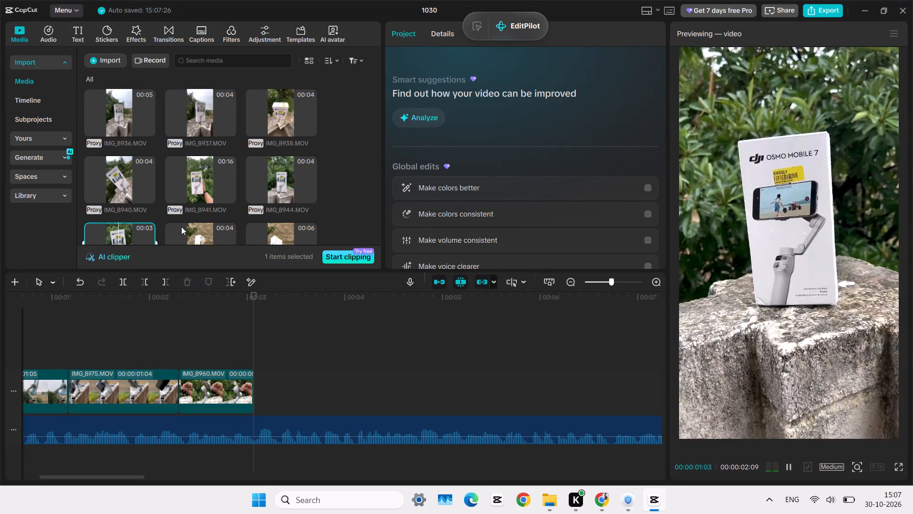
{"action": "left_click", "coordinate": [181, 227]}
{"action": "scroll", "coordinate": [181, 227], "scroll_direction": "down", "scroll_amount": 1}
{"action": "left_click", "coordinate": [272, 239]}
{"action": "left_click", "coordinate": [273, 222]}
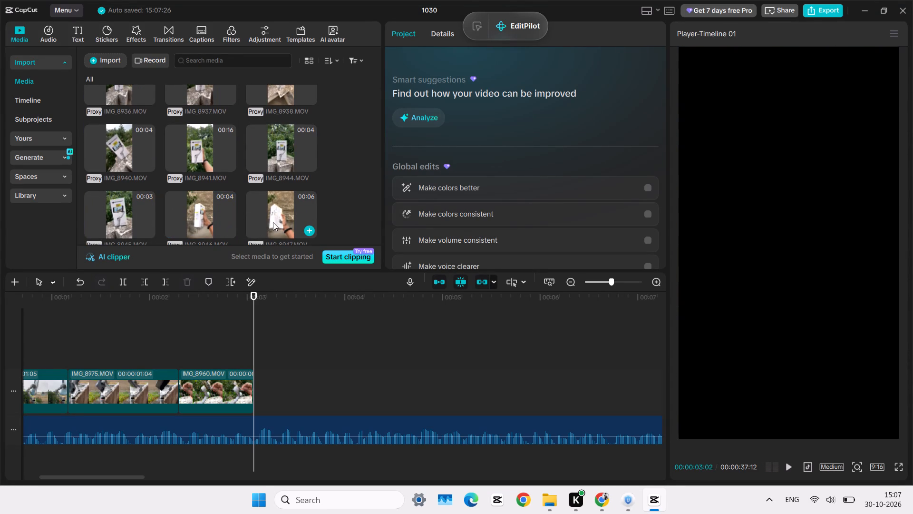
{"action": "left_click", "coordinate": [268, 221]}
{"action": "left_click", "coordinate": [295, 217]}
{"action": "key", "text": "space"}
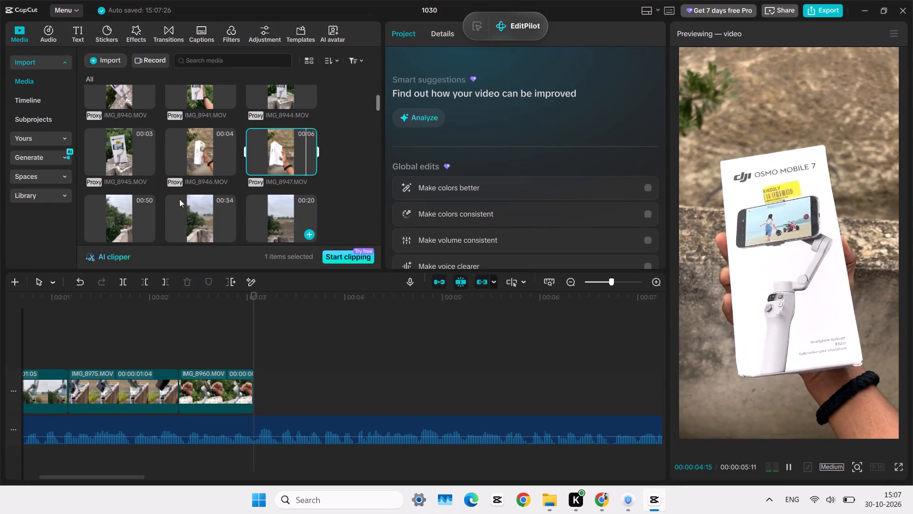
{"action": "scroll", "coordinate": [104, 186], "scroll_direction": "up", "scroll_amount": 2}
{"action": "left_click", "coordinate": [113, 97]}
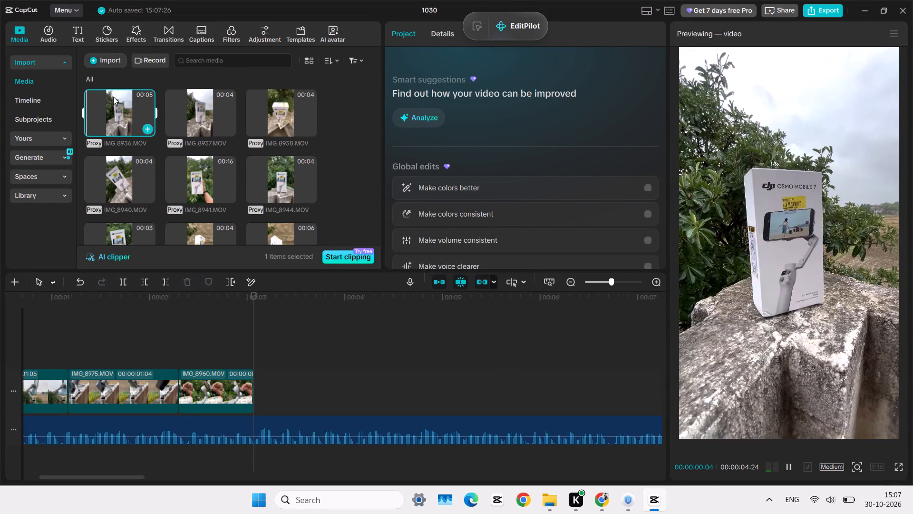
{"action": "left_click", "coordinate": [169, 101]}
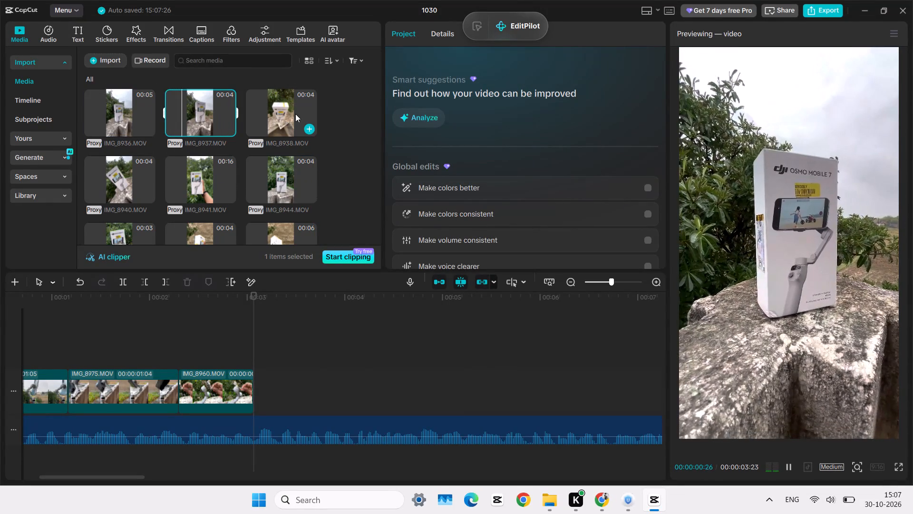
{"action": "left_click", "coordinate": [296, 113]}
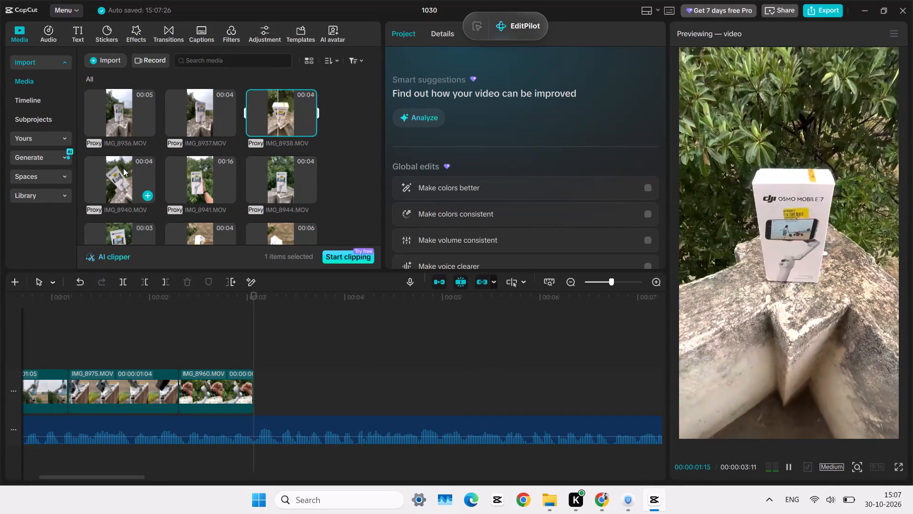
{"action": "left_click", "coordinate": [118, 172]}
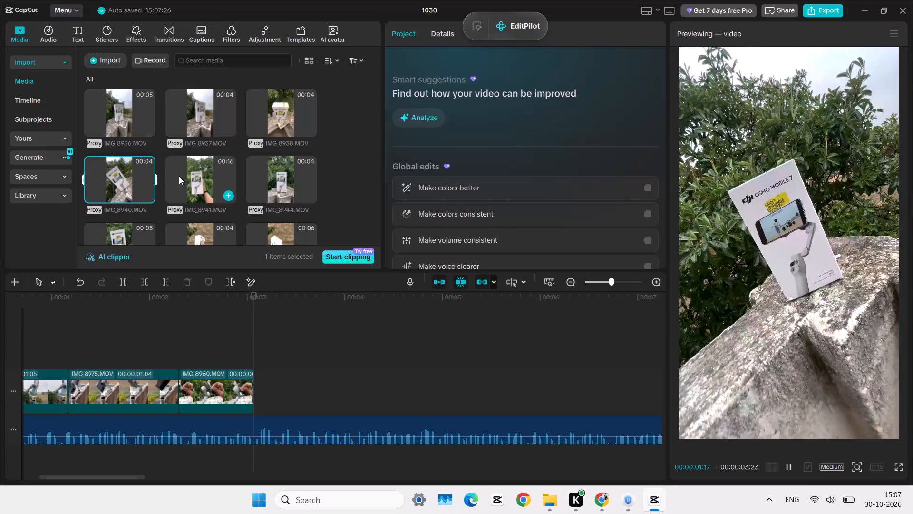
{"action": "left_click", "coordinate": [179, 176]}
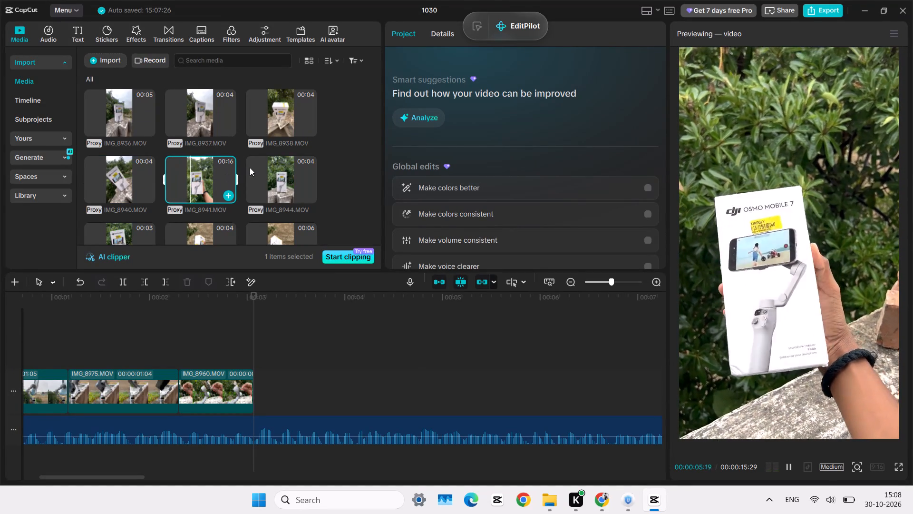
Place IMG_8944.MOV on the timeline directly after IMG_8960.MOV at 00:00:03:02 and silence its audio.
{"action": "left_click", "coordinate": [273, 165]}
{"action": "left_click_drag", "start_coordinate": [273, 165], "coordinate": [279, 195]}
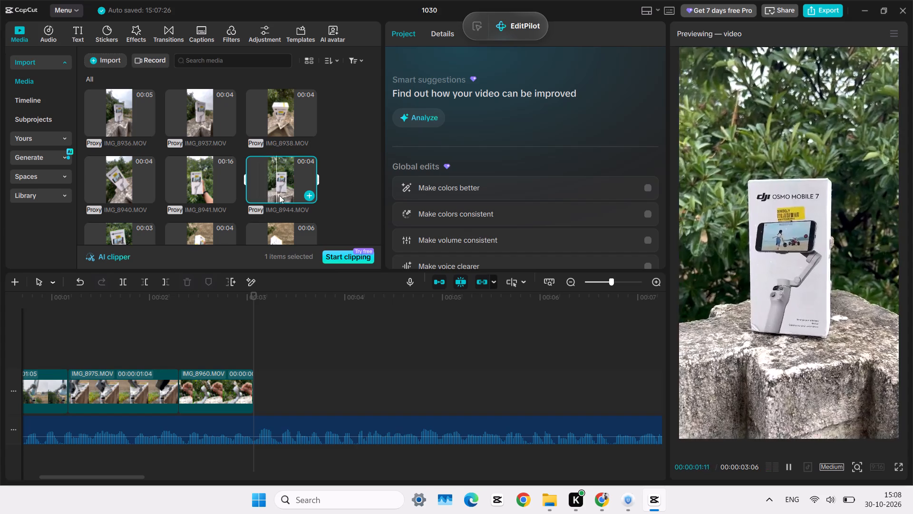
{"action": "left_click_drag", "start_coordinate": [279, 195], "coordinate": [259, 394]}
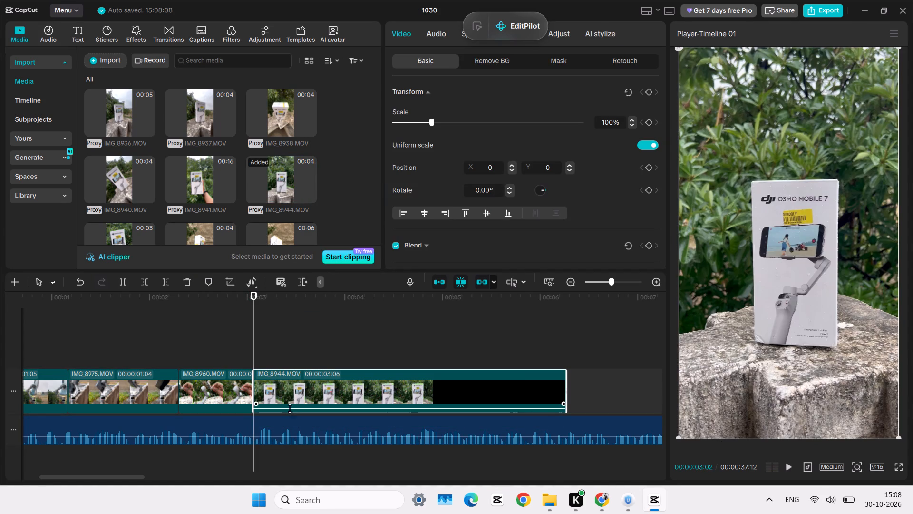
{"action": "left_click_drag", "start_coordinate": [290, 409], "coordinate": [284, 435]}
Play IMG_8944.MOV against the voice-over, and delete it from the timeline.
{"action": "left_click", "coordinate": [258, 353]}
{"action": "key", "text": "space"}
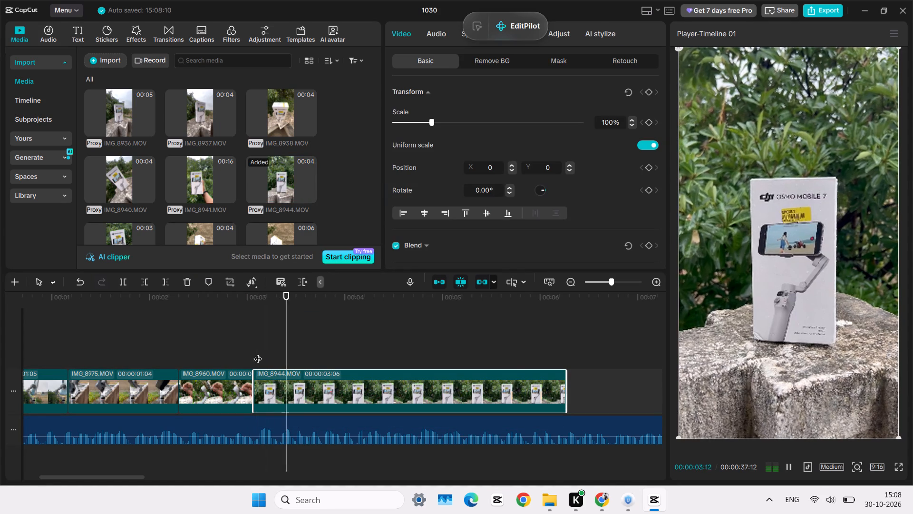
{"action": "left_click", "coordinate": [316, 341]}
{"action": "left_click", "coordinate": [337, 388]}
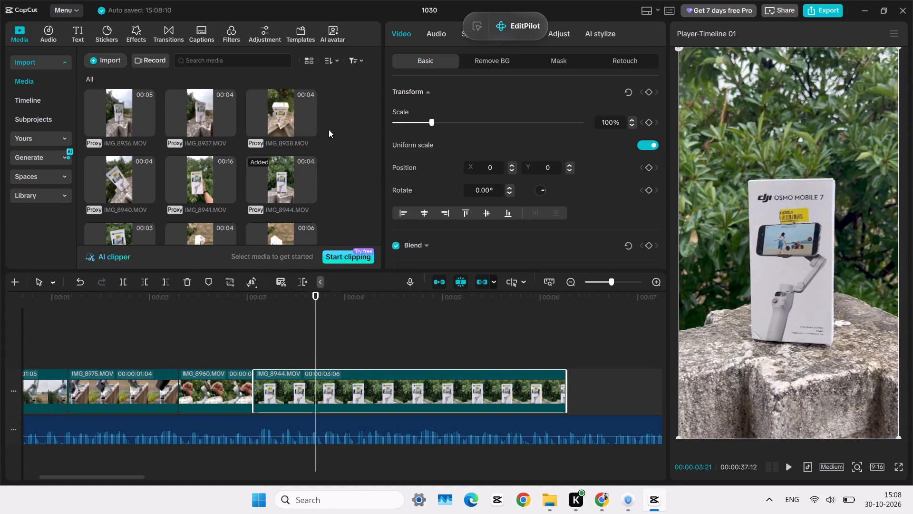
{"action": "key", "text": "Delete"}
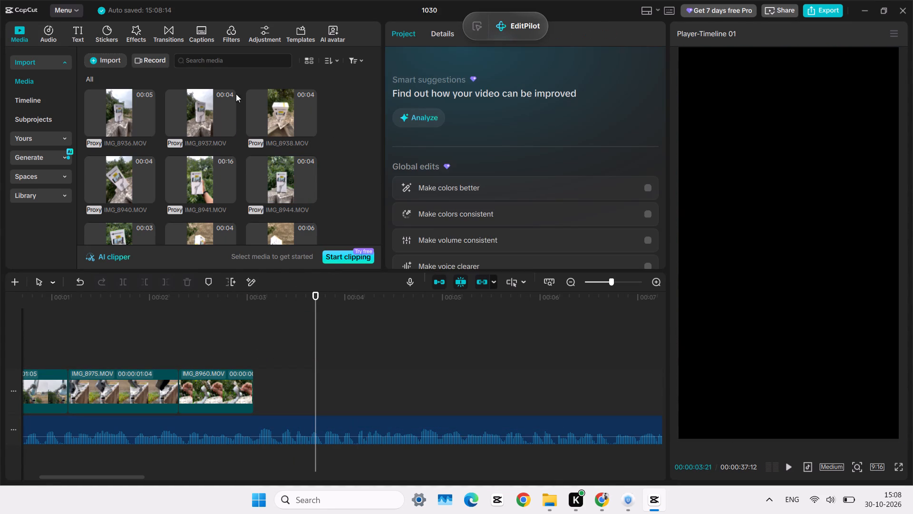
Scrub through IMG_8949.MOV to examine its footage of the presenter holding the box.
{"action": "scroll", "coordinate": [209, 191], "scroll_direction": "down", "scroll_amount": 1}
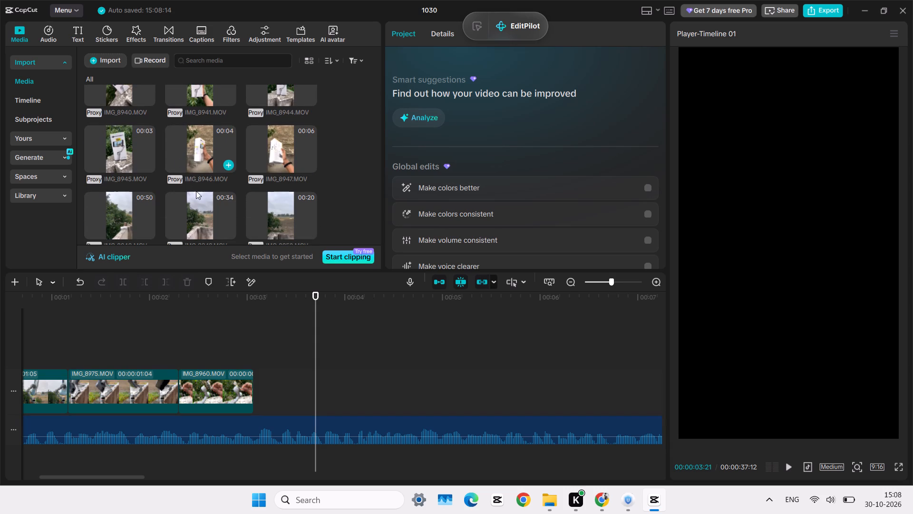
{"action": "left_click", "coordinate": [206, 202]}
{"action": "left_click", "coordinate": [204, 203]}
{"action": "left_click", "coordinate": [203, 204]}
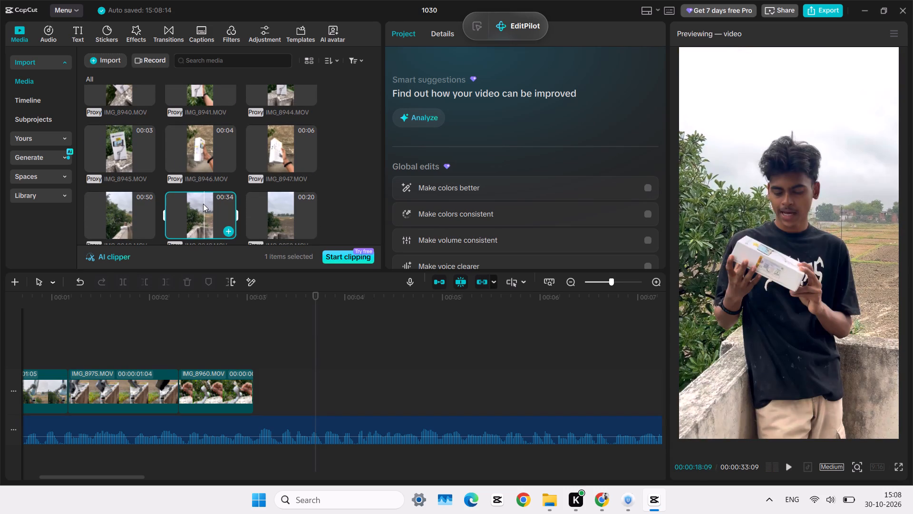
{"action": "key", "text": "space"}
{"action": "left_click", "coordinate": [194, 212]}
{"action": "left_click", "coordinate": [164, 208]}
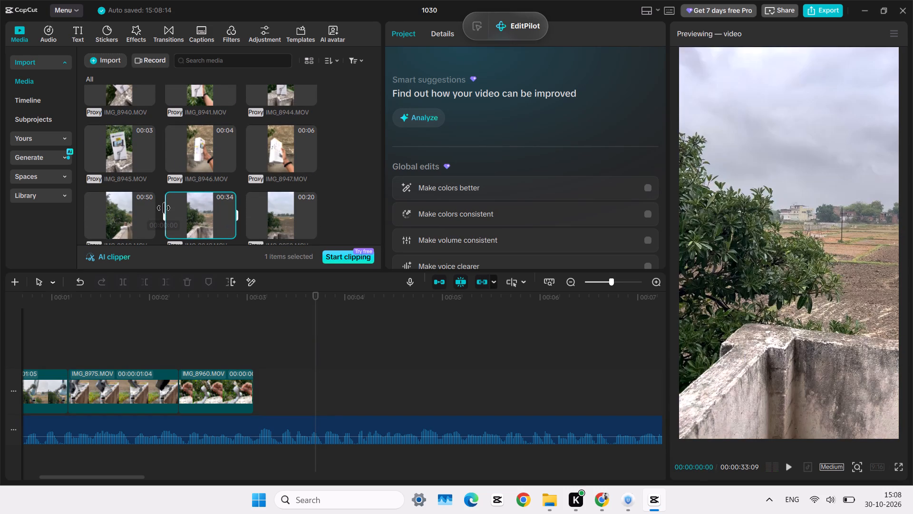
{"action": "key", "text": "space"}
{"action": "left_click", "coordinate": [177, 211]}
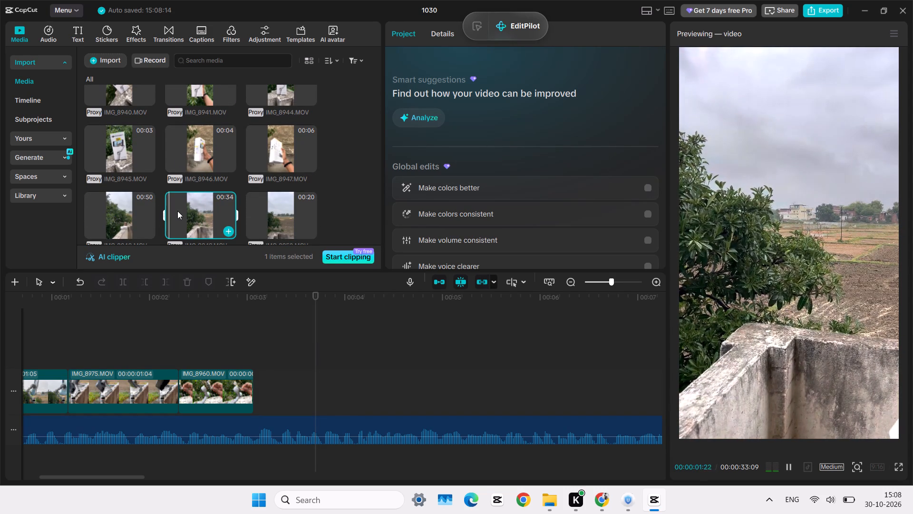
{"action": "left_click", "coordinate": [177, 211]}
Scrub through IMG_8948.MOV and IMG_8950.MOV, looking for a presenter shot that suits the voice-over.
{"action": "left_click", "coordinate": [104, 208]}
{"action": "left_click", "coordinate": [89, 213]}
{"action": "left_click", "coordinate": [96, 212]}
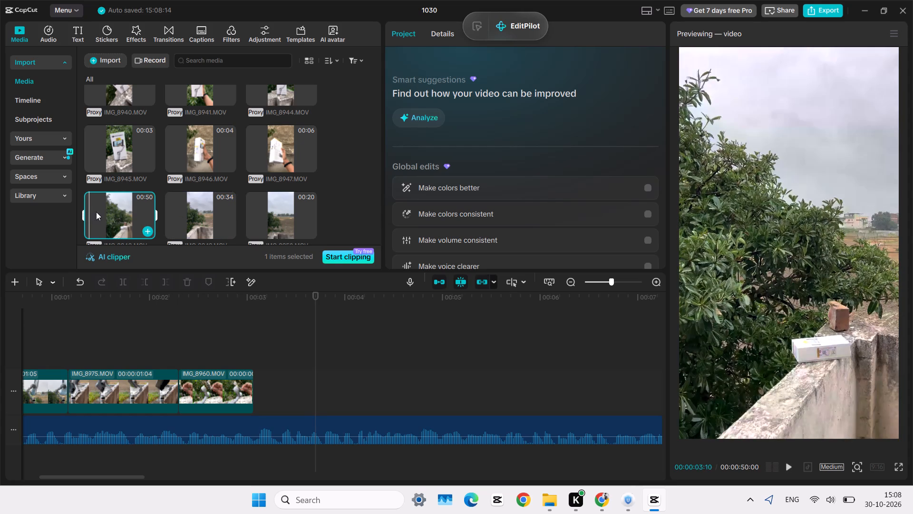
{"action": "left_click", "coordinate": [106, 212]}
{"action": "key", "text": "space"}
{"action": "left_click", "coordinate": [118, 210]}
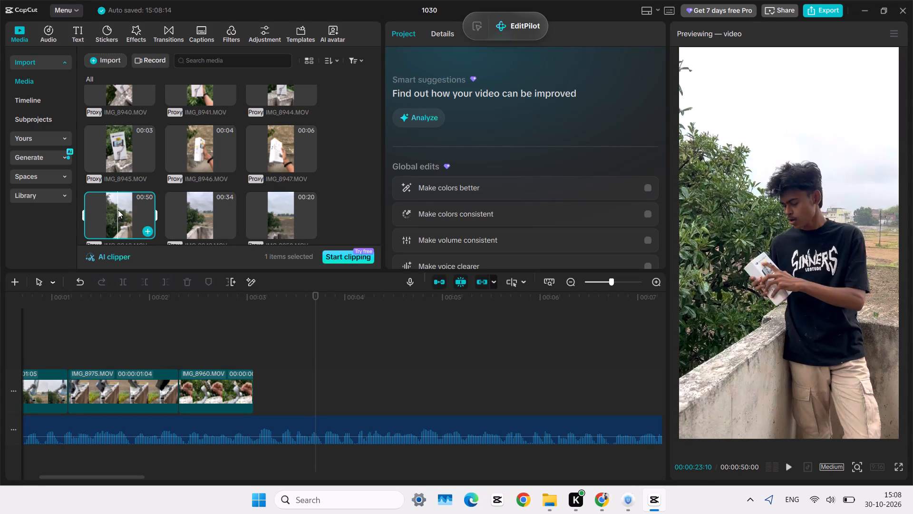
{"action": "key", "text": "space"}
{"action": "left_click", "coordinate": [274, 212]}
{"action": "left_click", "coordinate": [269, 212]}
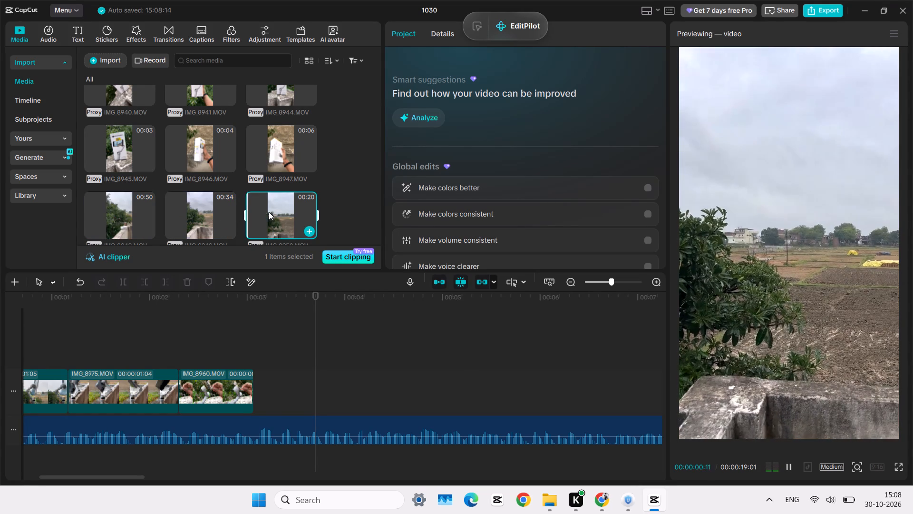
{"action": "left_click", "coordinate": [293, 206]}
{"action": "key", "text": "space"}
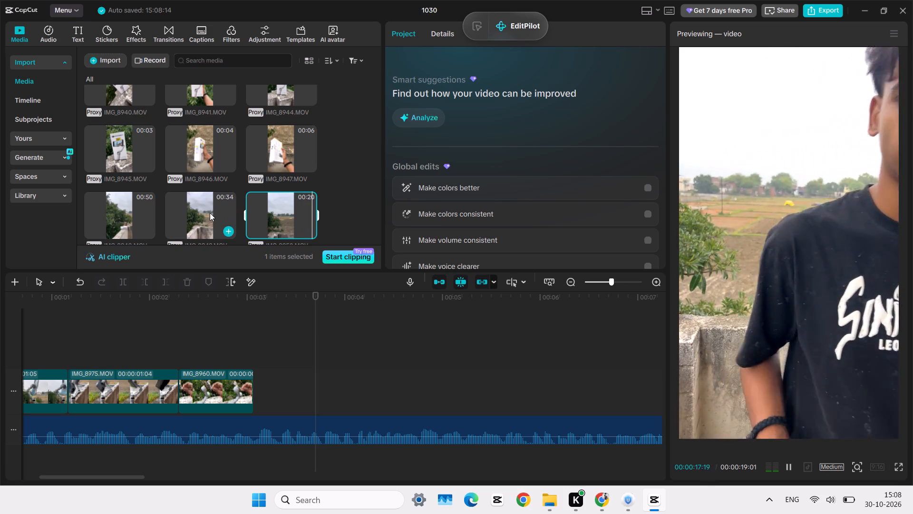
Scrub through IMG_8951.MOV and IMG_8949.MOV to look for a suitable shot of the presenter holding the box.
{"action": "scroll", "coordinate": [210, 213], "scroll_direction": "down", "scroll_amount": 1}
{"action": "left_click", "coordinate": [98, 178]}
{"action": "left_click", "coordinate": [106, 176]}
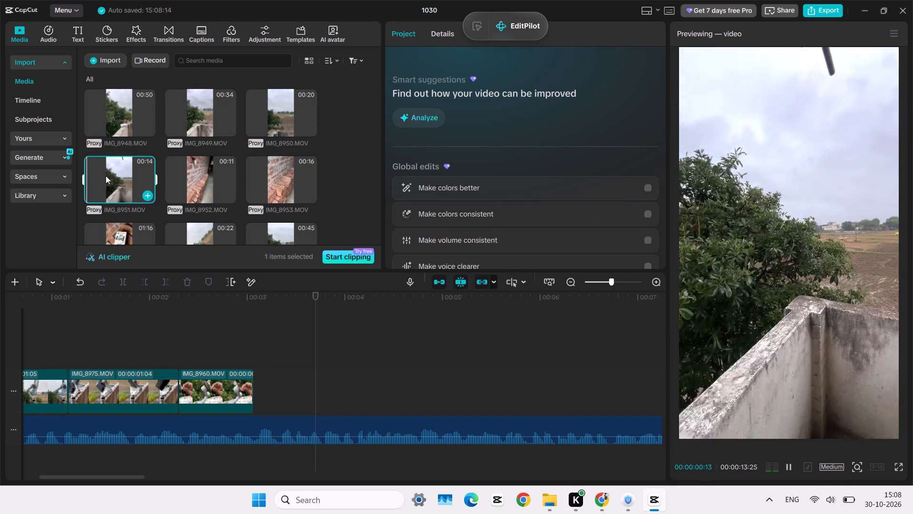
{"action": "left_click", "coordinate": [123, 173]}
{"action": "left_click", "coordinate": [207, 161]}
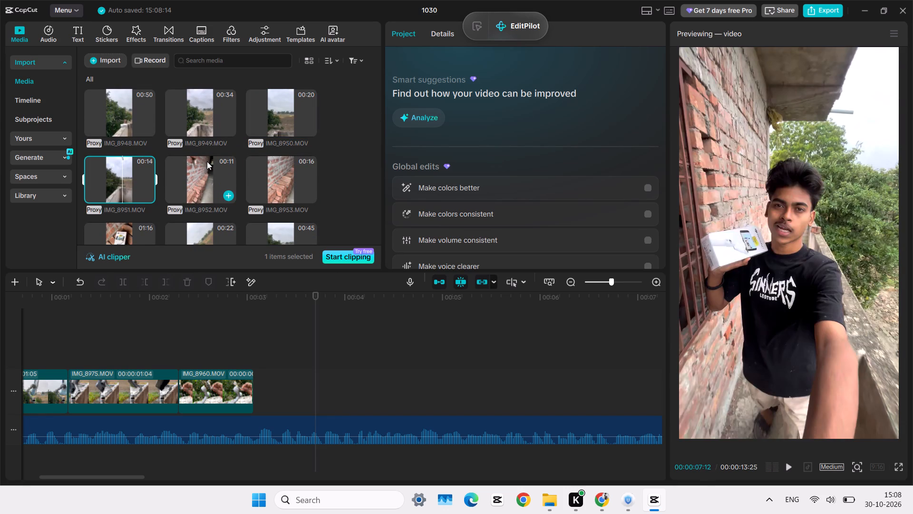
{"action": "left_click", "coordinate": [195, 78]}
{"action": "left_click", "coordinate": [188, 112]}
{"action": "left_click", "coordinate": [176, 115]}
{"action": "left_click", "coordinate": [185, 113]}
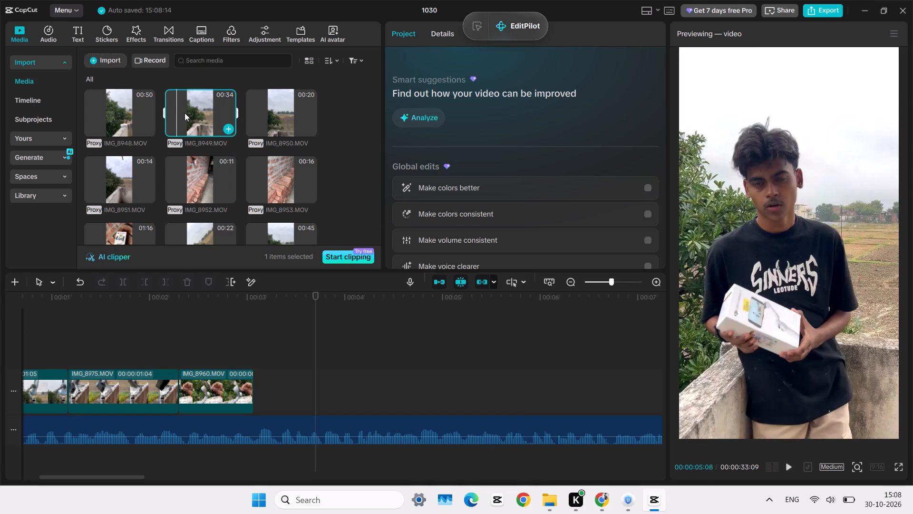
{"action": "key", "text": "space"}
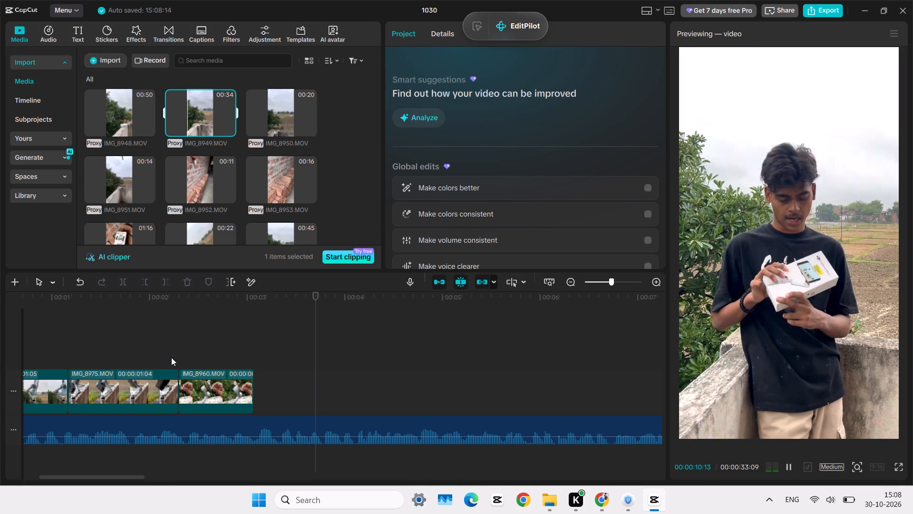
Replace IMG_8960.MOV on the timeline with IMG_8949.MOV, using the original video effect.
{"action": "left_click_drag", "start_coordinate": [210, 127], "coordinate": [203, 402]}
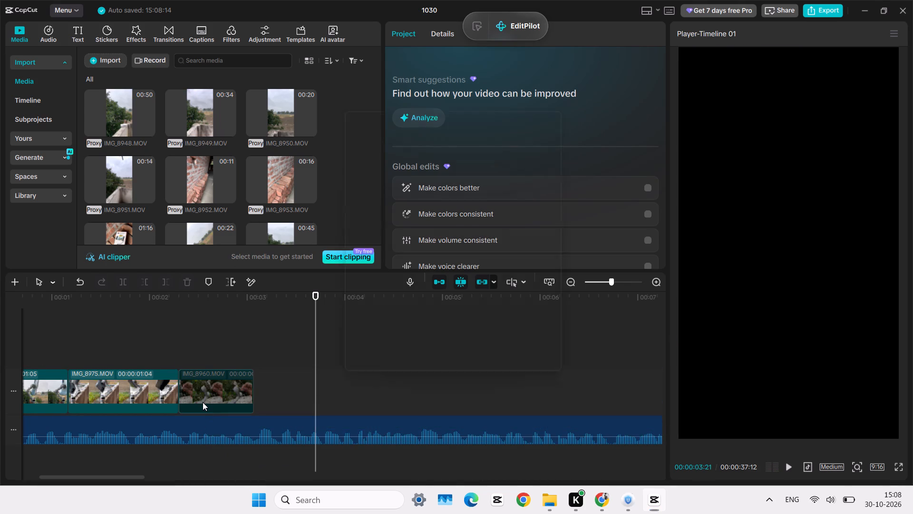
{"action": "left_click", "coordinate": [487, 364]}
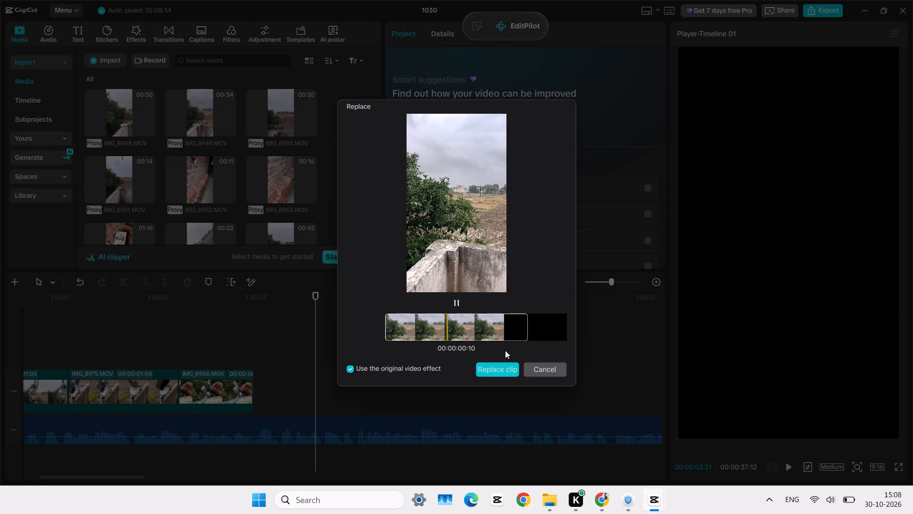
Lengthen the IMG_8949.MOV timeline clip by extending its end past 00:00:15, so it includes the presenter's box footage.
{"action": "left_click", "coordinate": [258, 392]}
{"action": "left_click", "coordinate": [247, 385]}
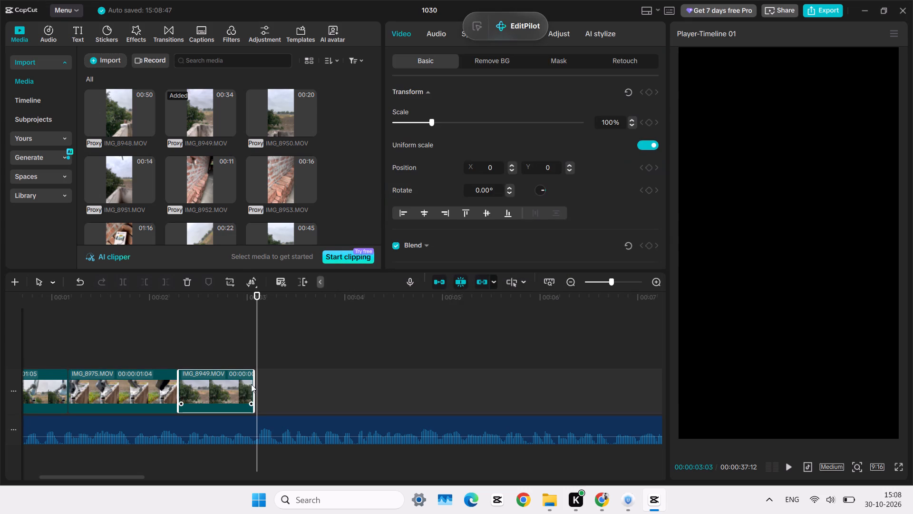
{"action": "left_click_drag", "start_coordinate": [253, 383], "coordinate": [877, 493]}
{"action": "left_click", "coordinate": [279, 333]}
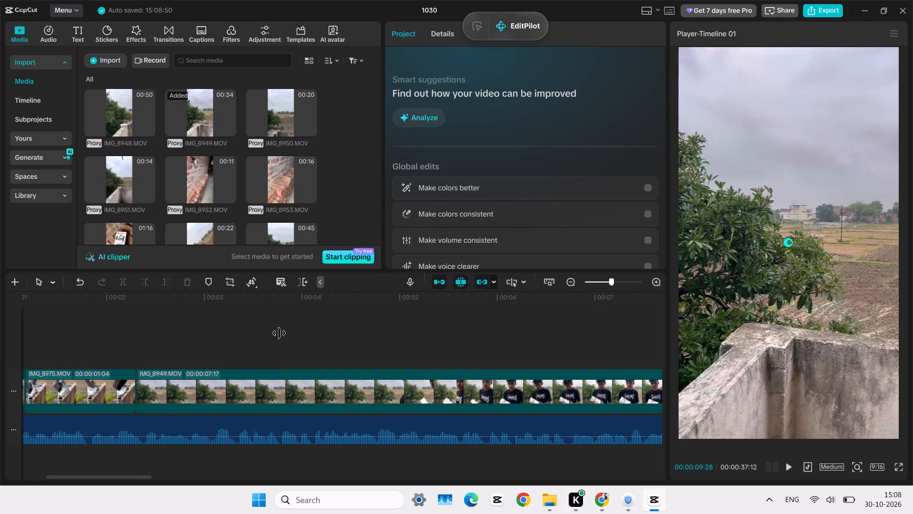
{"action": "left_click_drag", "start_coordinate": [279, 333], "coordinate": [652, 392]}
{"action": "left_click", "coordinate": [399, 365]}
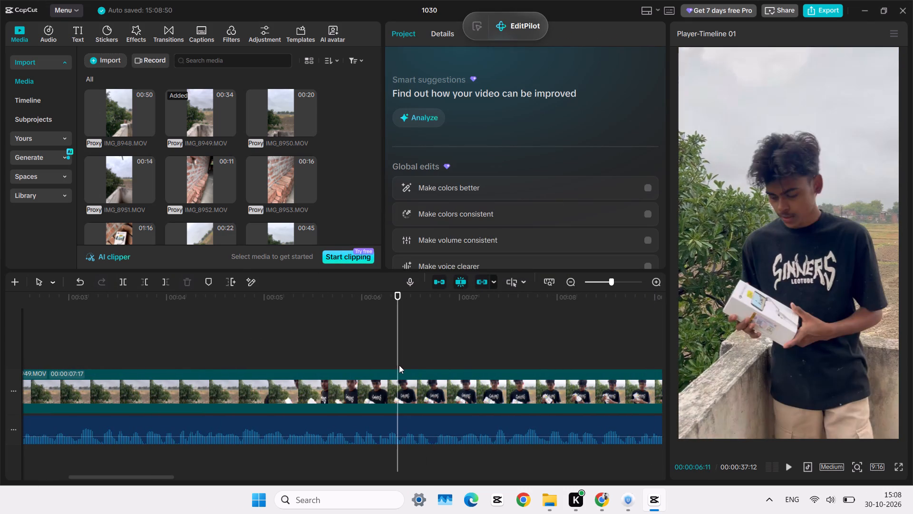
{"action": "key", "text": "space"}
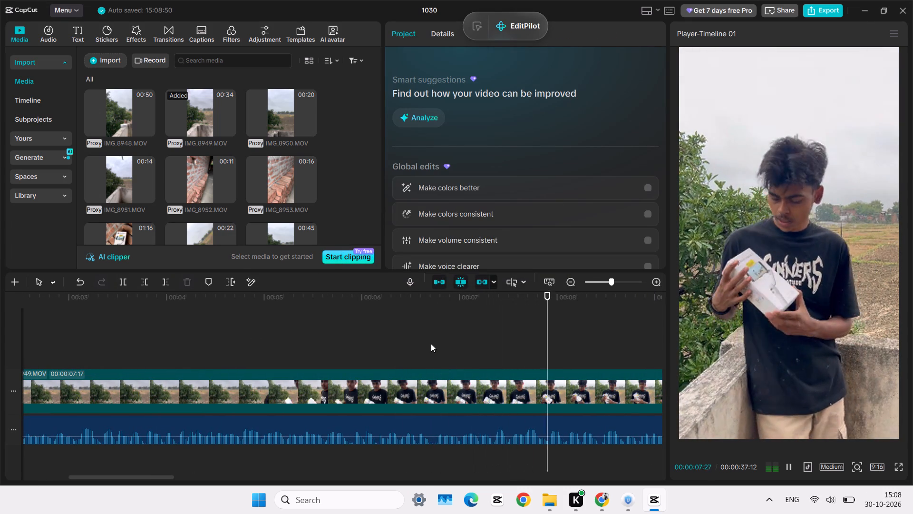
{"action": "key", "text": "space"}
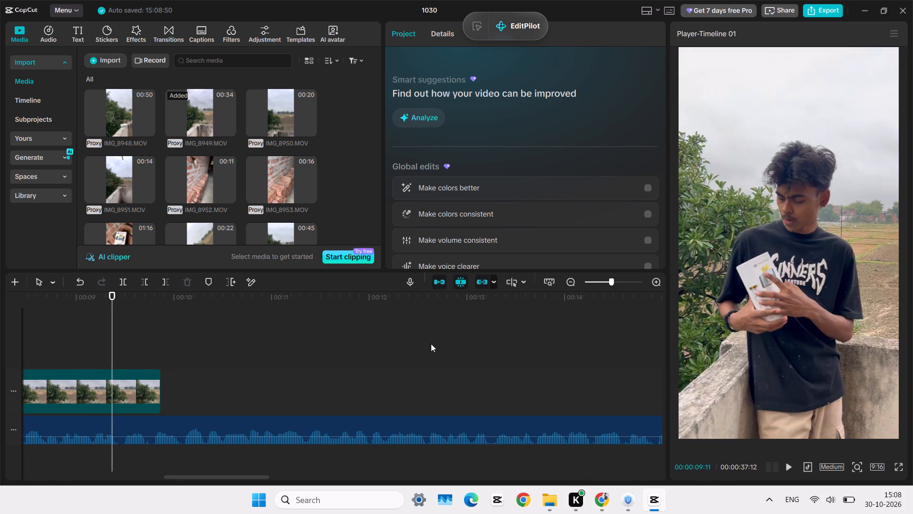
{"action": "left_click", "coordinate": [119, 405]}
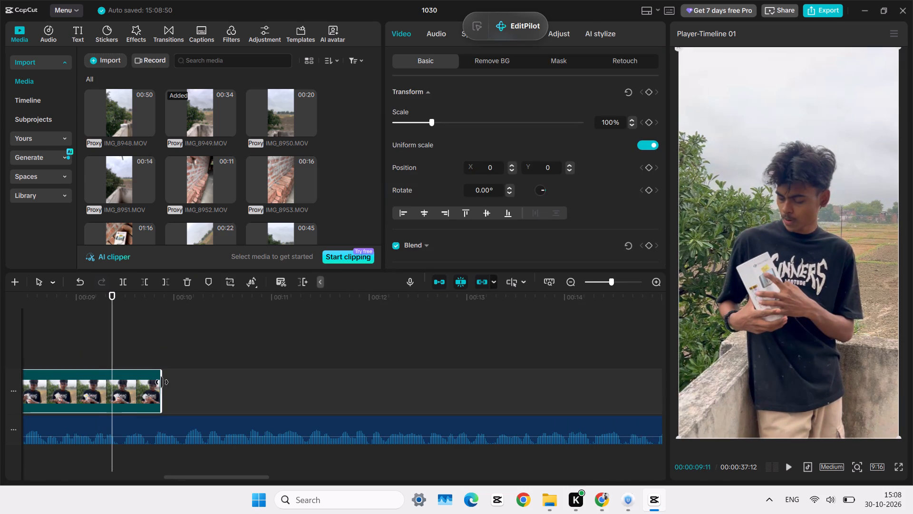
{"action": "left_click_drag", "start_coordinate": [162, 382], "coordinate": [739, 470]}
Cut everything before 00:00:10:06 from the start of IMG_8949.MOV and keep the clip directly after IMG_8975.MOV on the main track.
{"action": "key", "text": "space"}
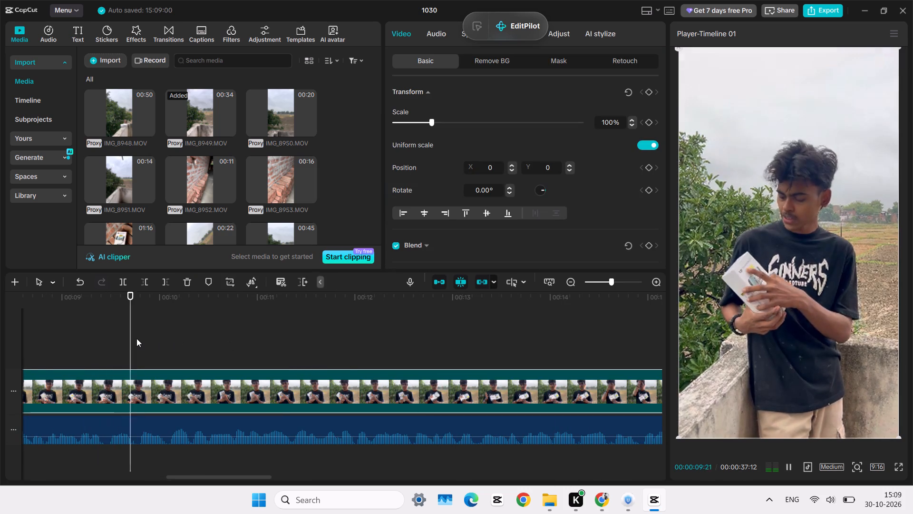
{"action": "left_click", "coordinate": [194, 331]}
{"action": "key", "text": "space"}
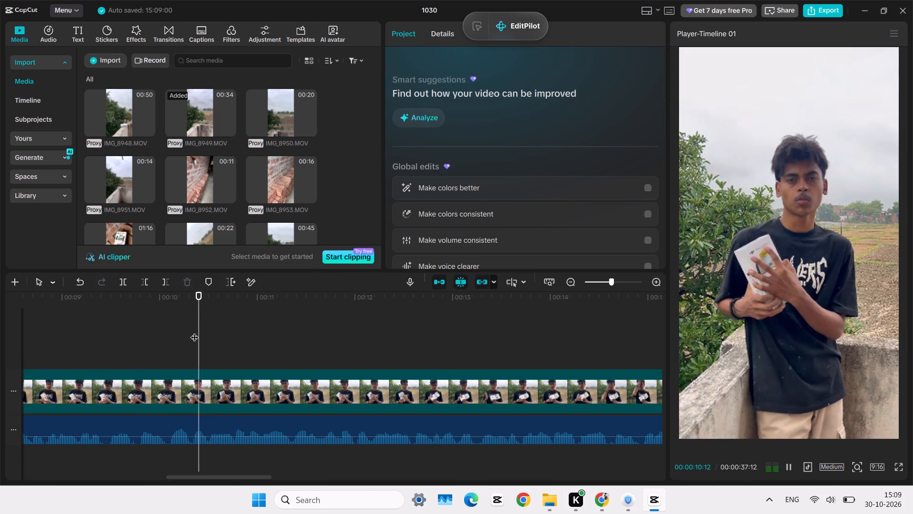
{"action": "left_click", "coordinate": [115, 331]}
{"action": "key", "text": "space"}
{"action": "key", "text": "space"}
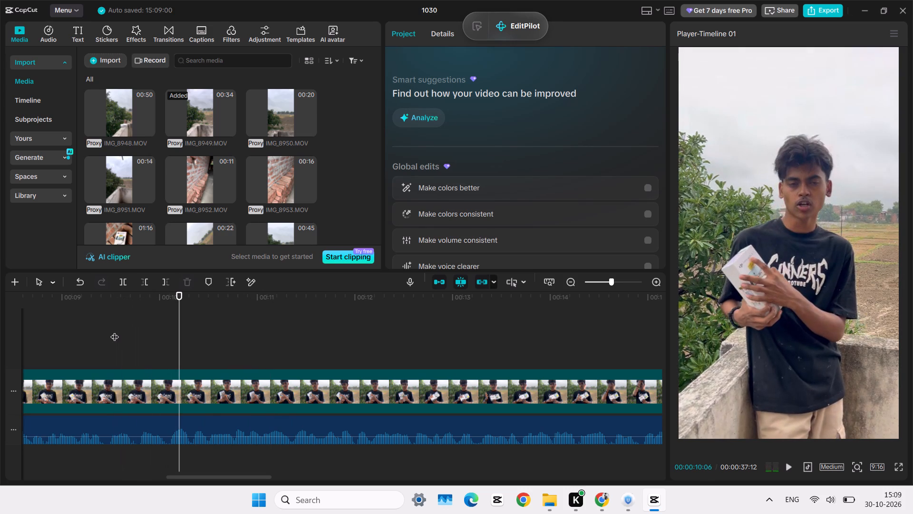
{"action": "left_click_drag", "start_coordinate": [152, 384], "coordinate": [133, 455]}
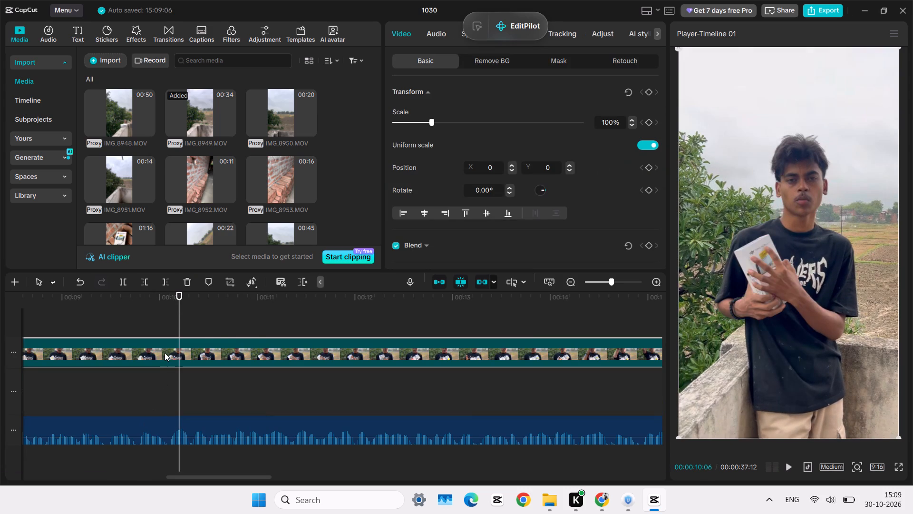
{"action": "key", "text": "q"}
{"action": "left_click_drag", "start_coordinate": [203, 351], "coordinate": [177, 394]}
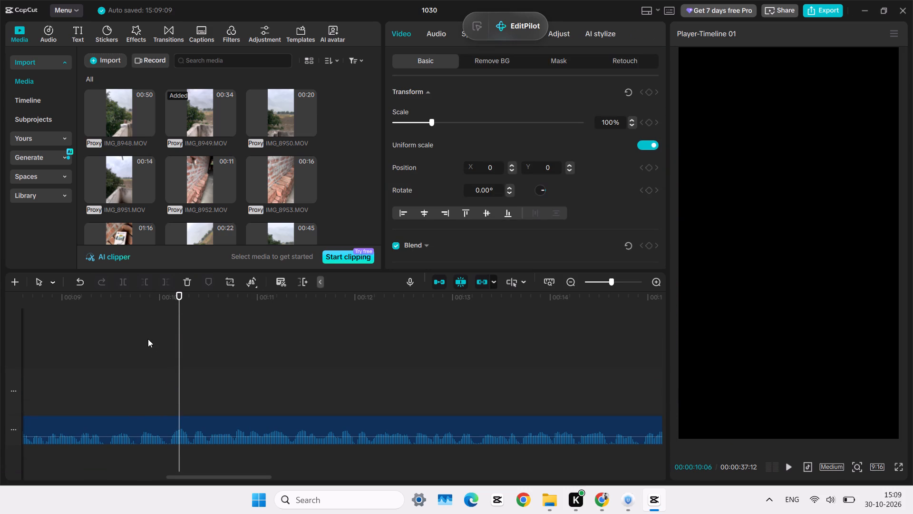
Play the cut between IMG_8975.MOV and IMG_8949.MOV, and trim IMG_8975.MOV's end at 00:00:02:04.
{"action": "scroll", "coordinate": [147, 338], "scroll_direction": "right", "scroll_amount": 2}
{"action": "left_click", "coordinate": [267, 355]}
{"action": "key", "text": "space"}
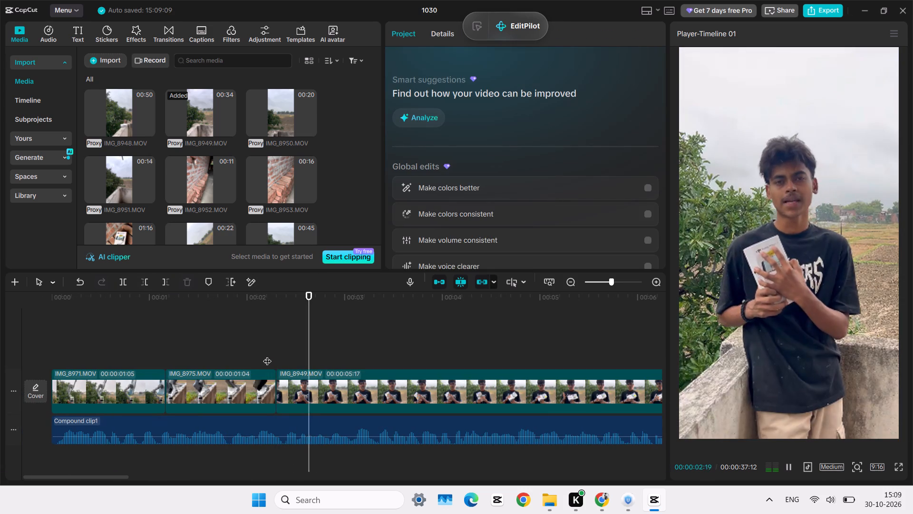
{"action": "left_click", "coordinate": [210, 345]}
{"action": "key", "text": "space"}
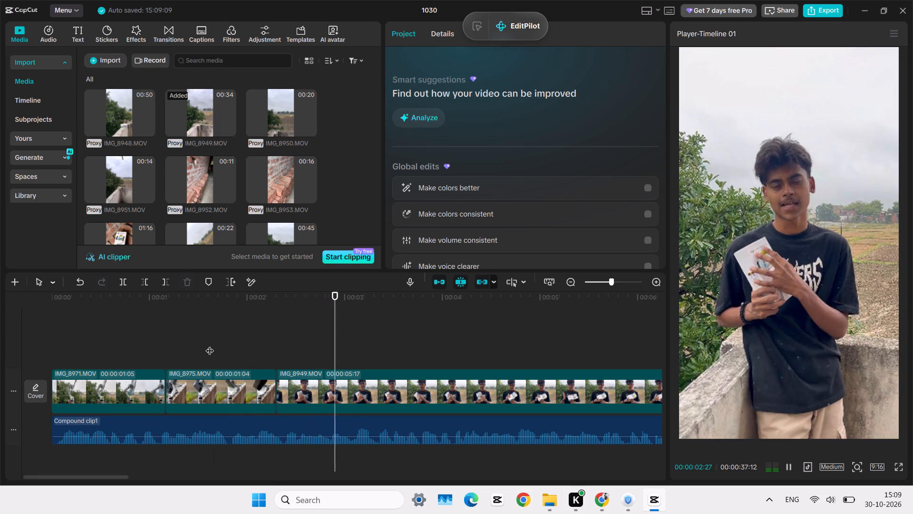
{"action": "key", "text": "space"}
{"action": "left_click", "coordinate": [210, 345]}
{"action": "key", "text": "space"}
{"action": "key", "text": "space"}
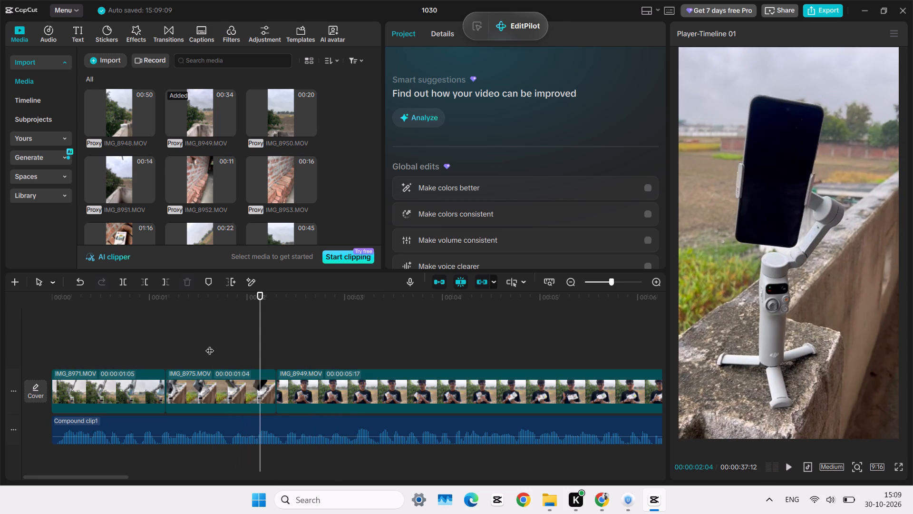
{"action": "left_click", "coordinate": [242, 387]}
{"action": "key", "text": "w"}
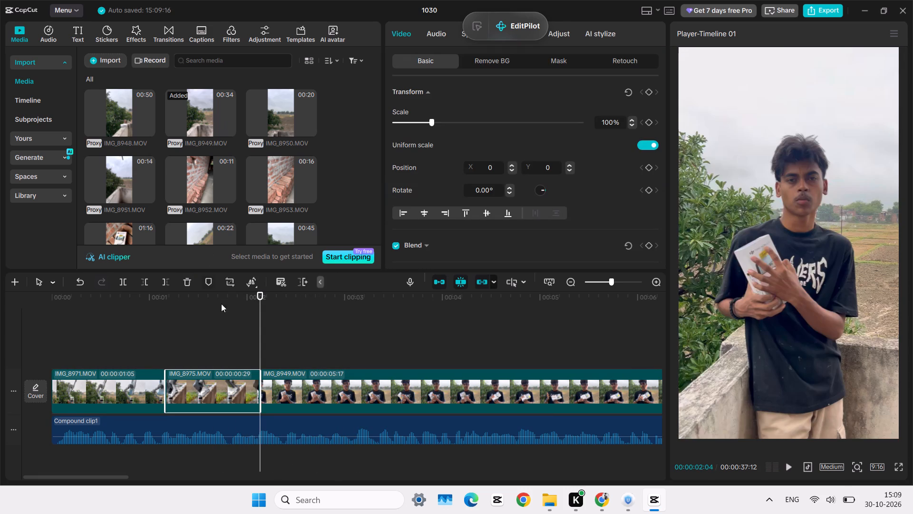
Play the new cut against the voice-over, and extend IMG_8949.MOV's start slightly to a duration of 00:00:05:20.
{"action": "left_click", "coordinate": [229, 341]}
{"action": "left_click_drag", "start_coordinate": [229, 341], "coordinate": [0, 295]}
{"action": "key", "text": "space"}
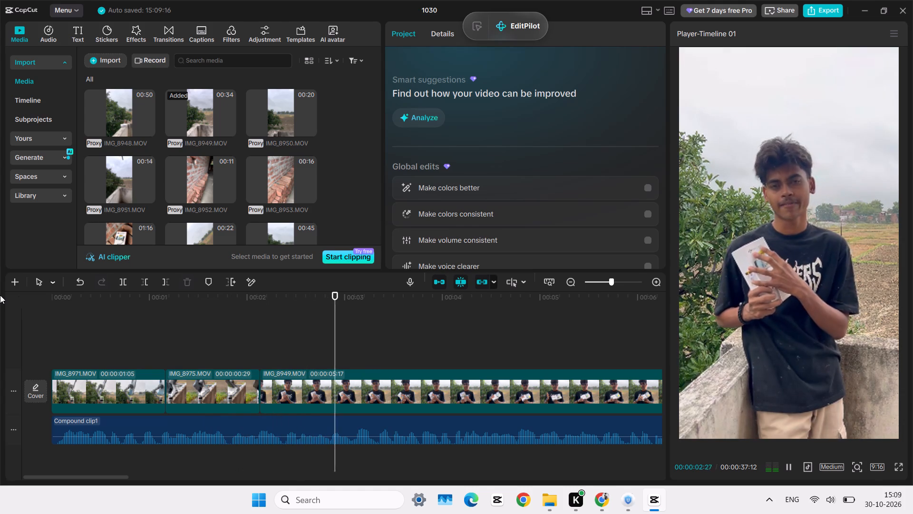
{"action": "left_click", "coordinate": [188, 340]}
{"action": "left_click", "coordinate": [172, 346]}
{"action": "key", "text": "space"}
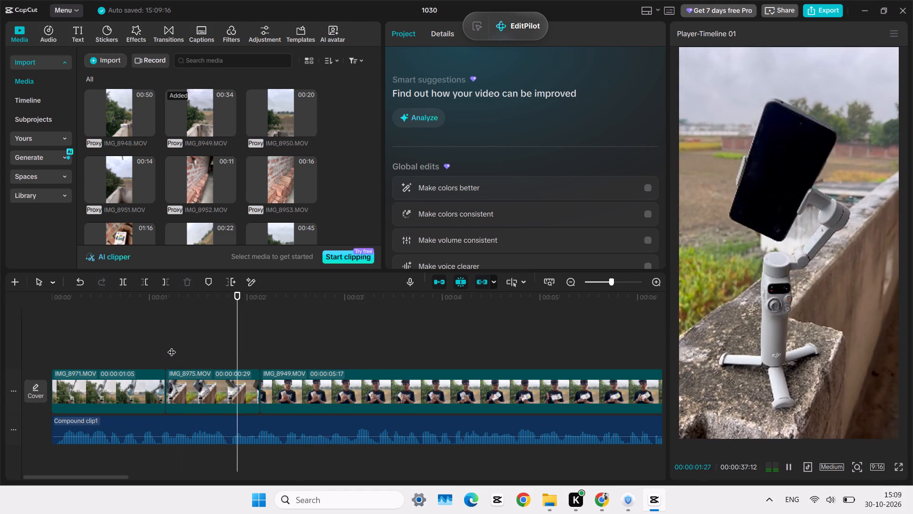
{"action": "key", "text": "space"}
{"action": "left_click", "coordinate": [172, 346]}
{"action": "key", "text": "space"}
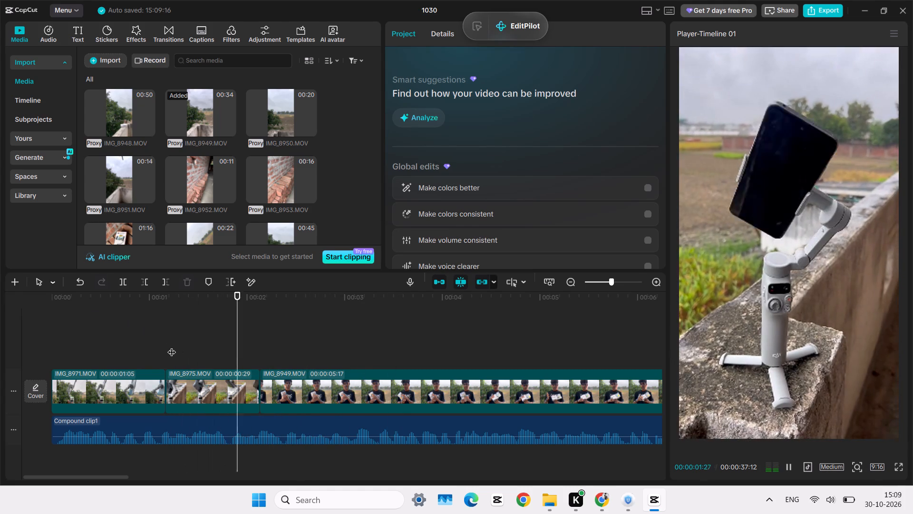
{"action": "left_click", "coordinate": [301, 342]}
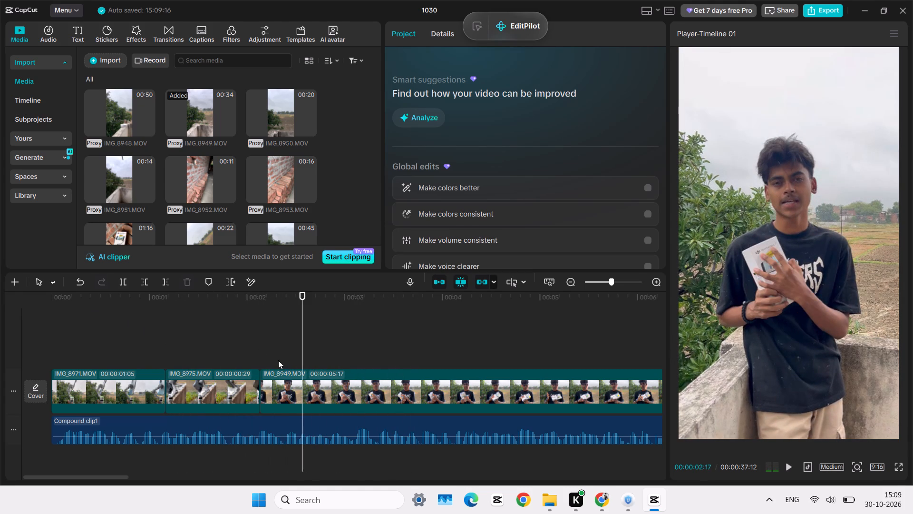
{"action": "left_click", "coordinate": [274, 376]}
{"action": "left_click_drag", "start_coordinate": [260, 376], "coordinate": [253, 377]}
Check IMG_8949.MOV's opening against the voice-over, and extend its start to a duration of 00:00:06:08.
{"action": "left_click", "coordinate": [254, 314]}
{"action": "key", "text": "space"}
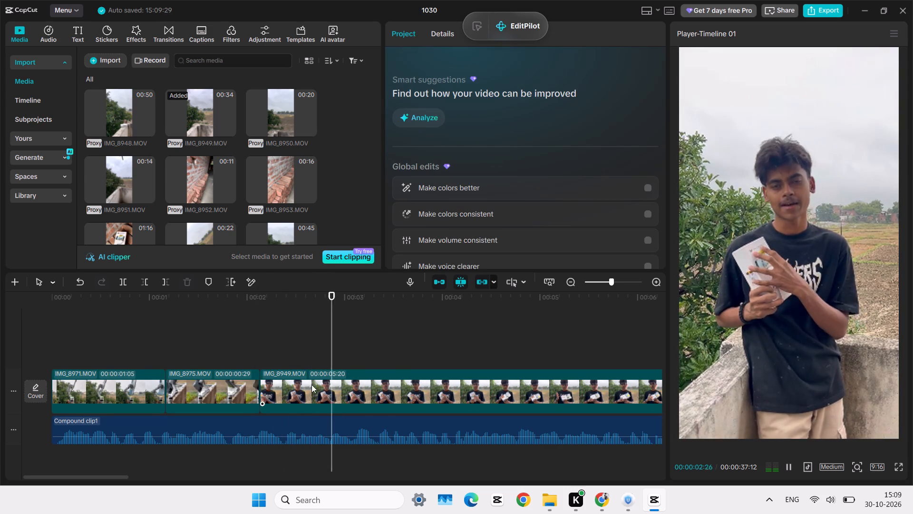
{"action": "left_click", "coordinate": [326, 347]}
{"action": "left_click", "coordinate": [283, 352]}
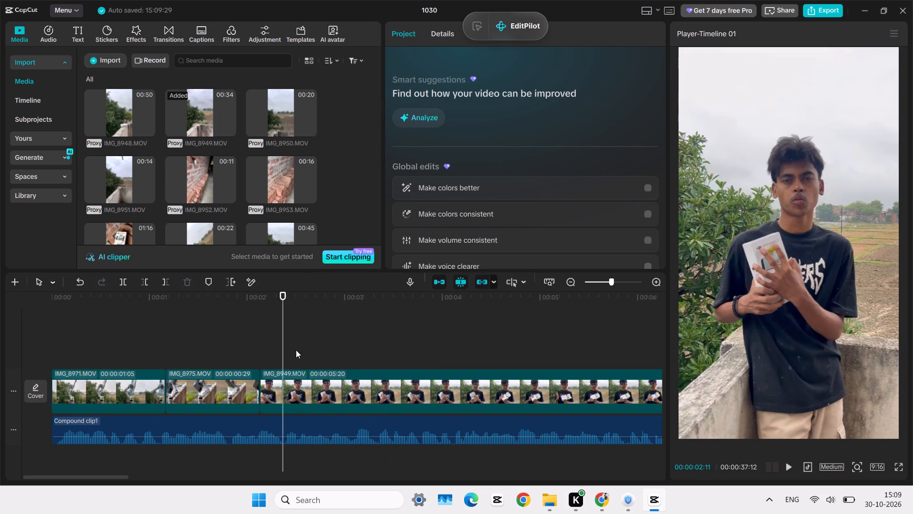
{"action": "left_click", "coordinate": [302, 349]}
{"action": "key", "text": "space"}
{"action": "key", "text": "space"}
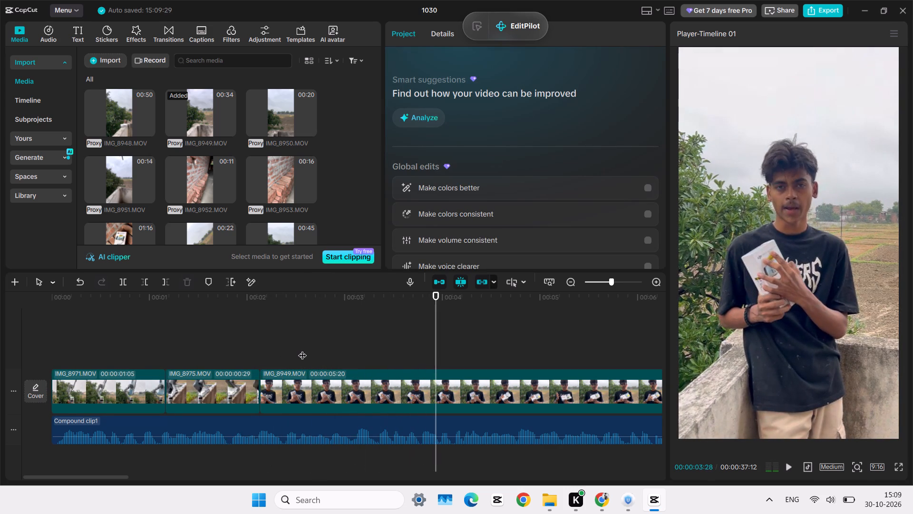
{"action": "left_click", "coordinate": [302, 349]}
{"action": "left_click", "coordinate": [290, 397]}
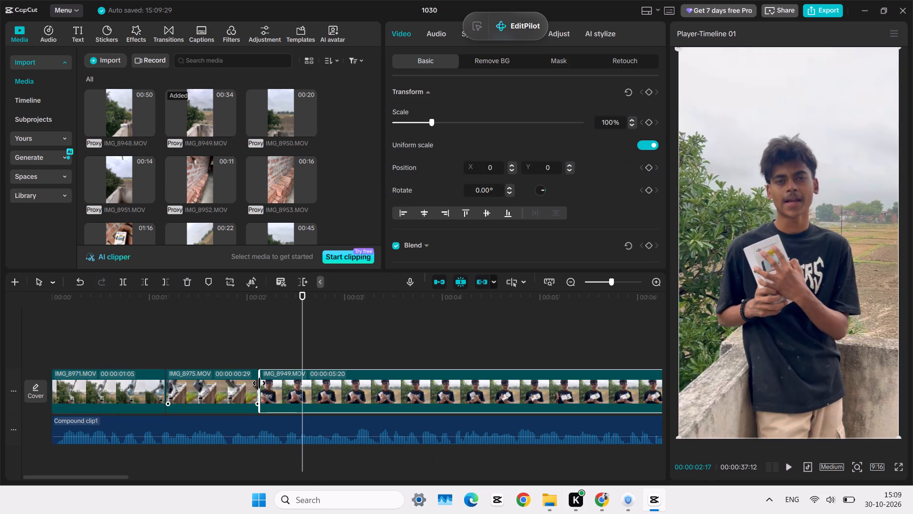
{"action": "left_click_drag", "start_coordinate": [259, 383], "coordinate": [203, 382]}
Replay IMG_8949.MOV's opening, and trim its start at 00:00:02:12 to a duration of 00:00:06:00.
{"action": "left_click", "coordinate": [274, 337]}
{"action": "key", "text": "space"}
{"action": "key", "text": "space"}
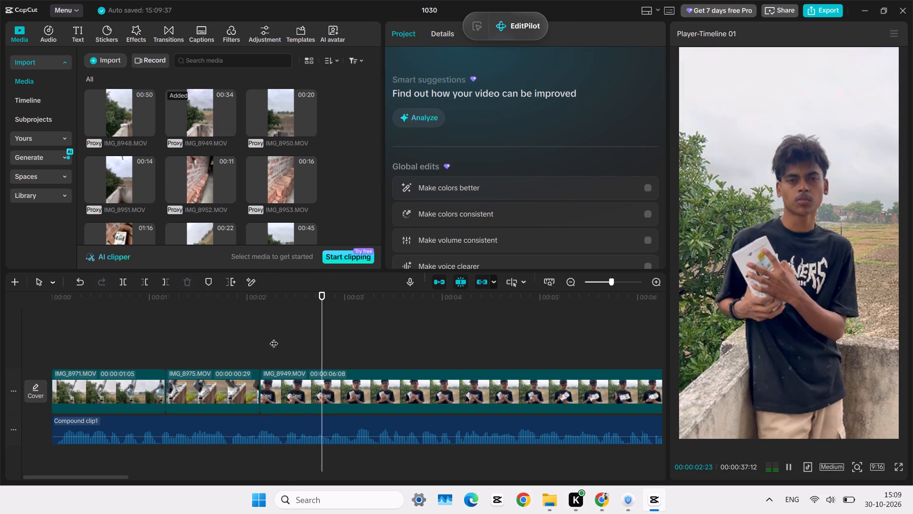
{"action": "left_click", "coordinate": [274, 337]}
{"action": "left_click", "coordinate": [275, 338]}
{"action": "key", "text": "space"}
{"action": "key", "text": "space"}
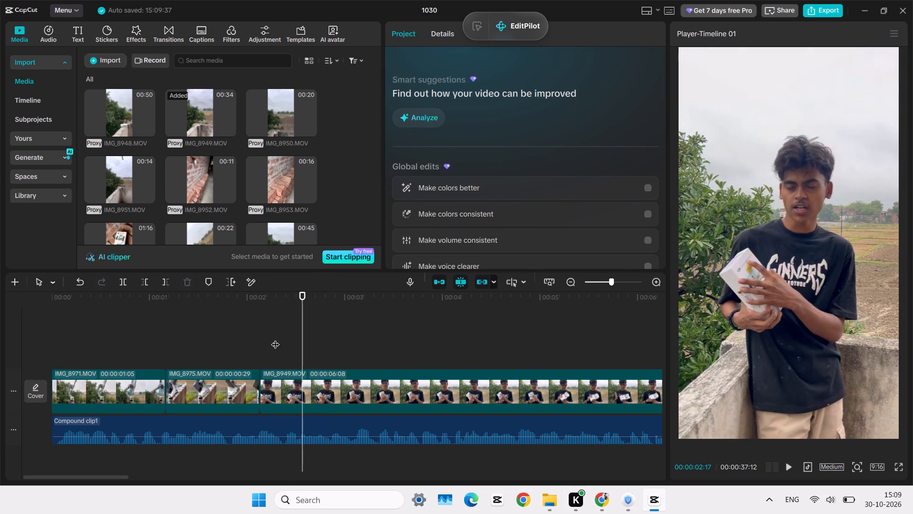
{"action": "left_click", "coordinate": [286, 336]}
{"action": "left_click", "coordinate": [286, 389]}
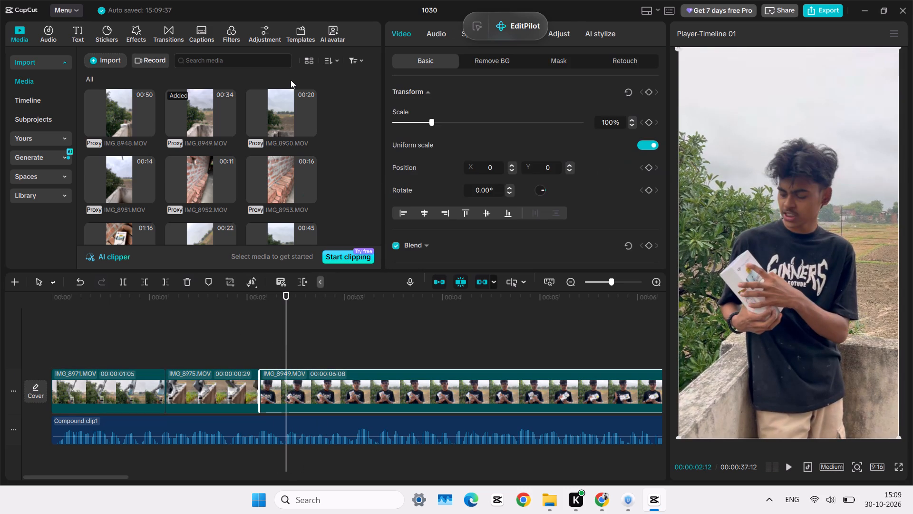
{"action": "key", "text": "q"}
Play IMG_8949.MOV's opening against the voice-over, and trim its end at 00:00:03:02 to a duration of 00:00:00:28.
{"action": "left_click", "coordinate": [219, 351]}
{"action": "key", "text": "space"}
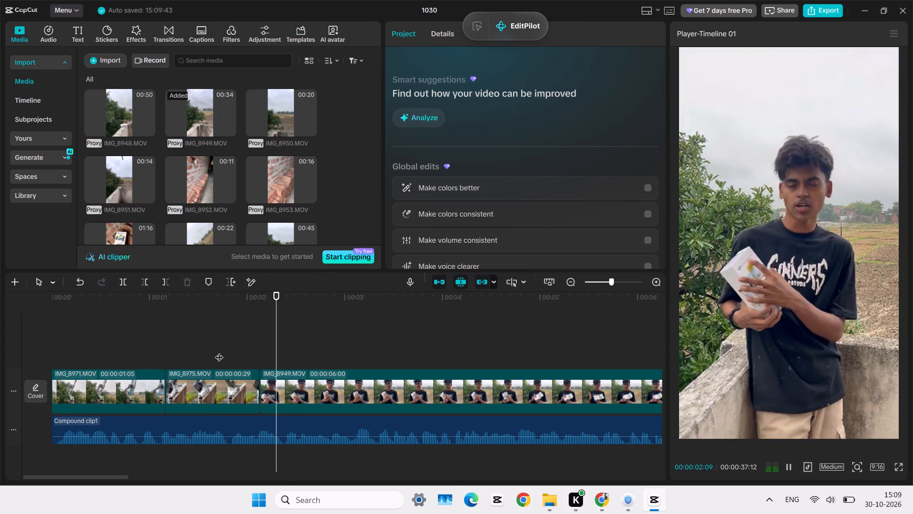
{"action": "key", "text": "space"}
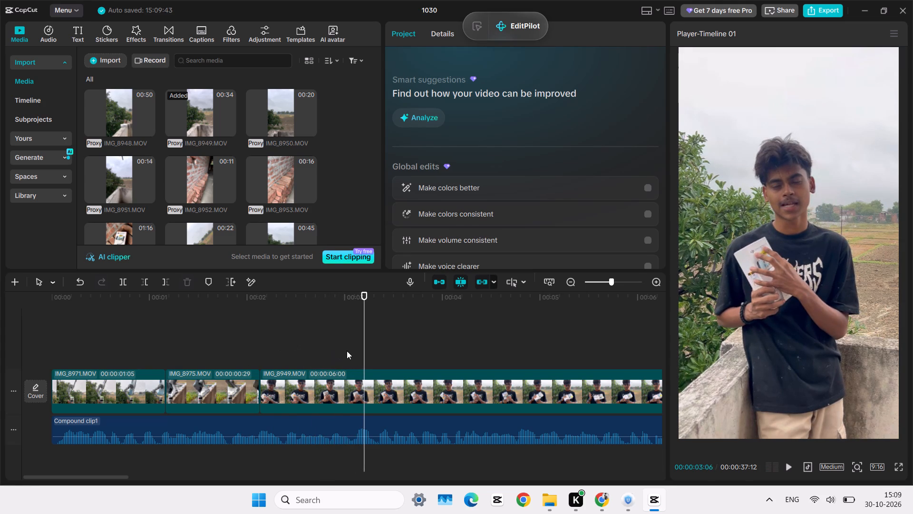
{"action": "left_click", "coordinate": [348, 350]}
{"action": "left_click", "coordinate": [351, 350]}
{"action": "key", "text": "space"}
{"action": "key", "text": "space"}
{"action": "left_click", "coordinate": [351, 350]}
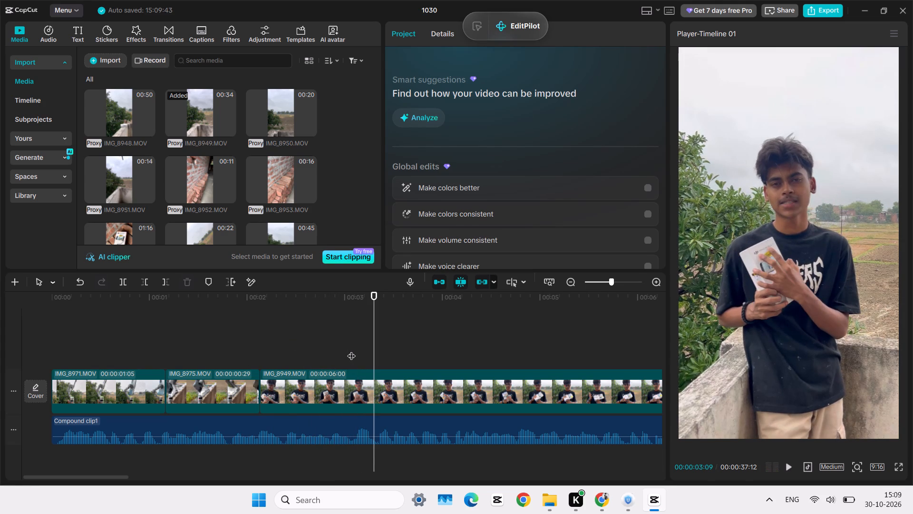
{"action": "left_click", "coordinate": [370, 387]}
{"action": "key", "text": "w"}
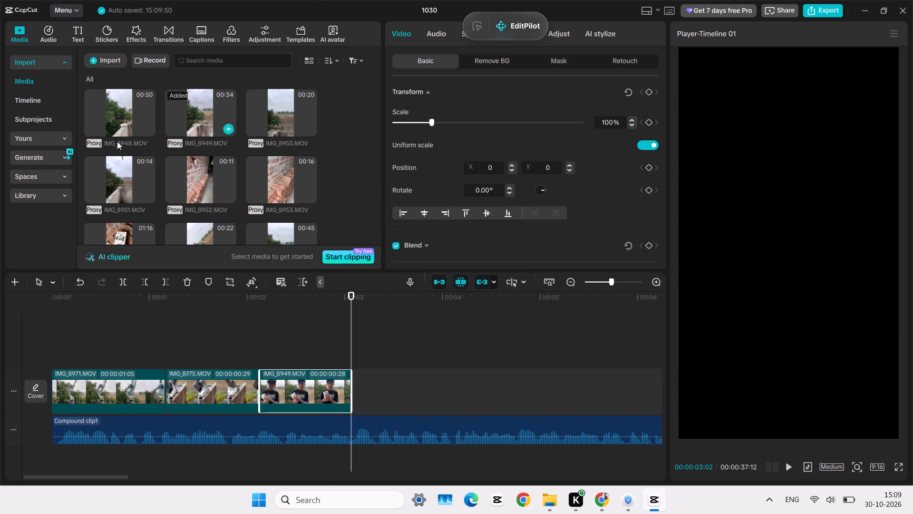
Preview IMG_8949.MOV, IMG_8964.MOV and IMG_8959.MOV in the media library, and add IMG_8959.MOV to the timeline after IMG_8949.MOV.
{"action": "left_click", "coordinate": [192, 160]}
{"action": "left_click", "coordinate": [196, 91]}
{"action": "scroll", "coordinate": [208, 176], "scroll_direction": "down", "scroll_amount": 1}
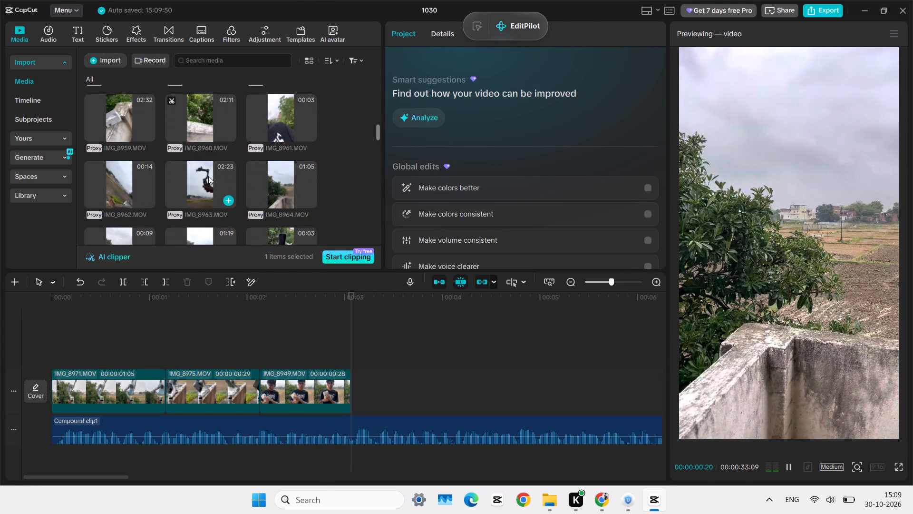
{"action": "left_click", "coordinate": [232, 182]}
{"action": "left_click", "coordinate": [271, 180]}
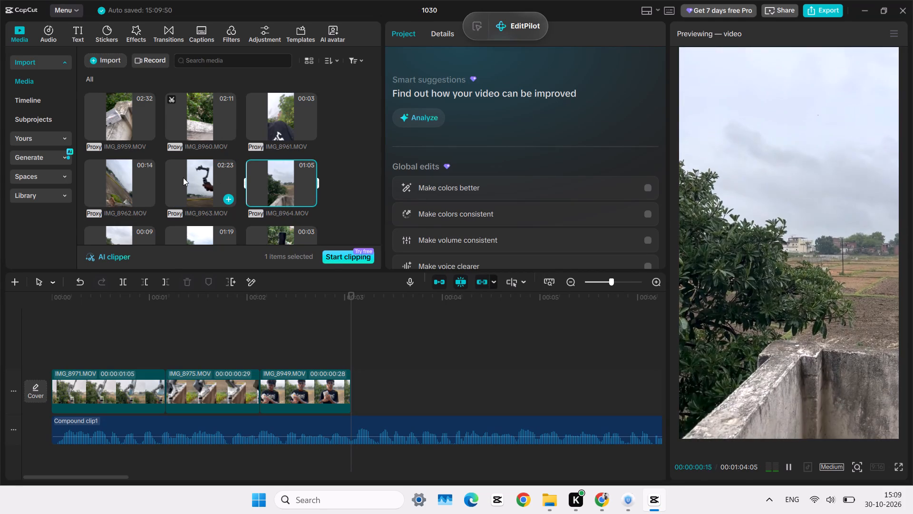
{"action": "left_click", "coordinate": [125, 135]}
{"action": "left_click", "coordinate": [113, 126]}
{"action": "left_click", "coordinate": [99, 112]}
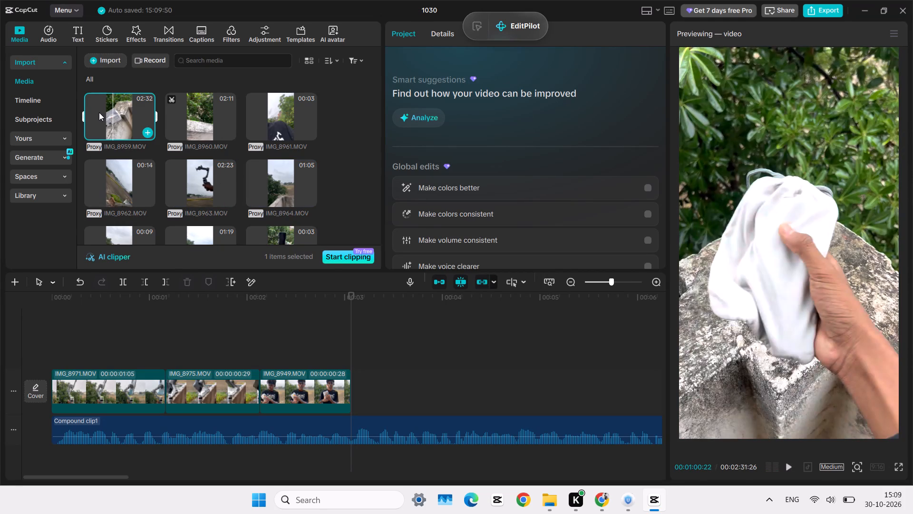
{"action": "left_click", "coordinate": [90, 109]}
{"action": "key", "text": "space"}
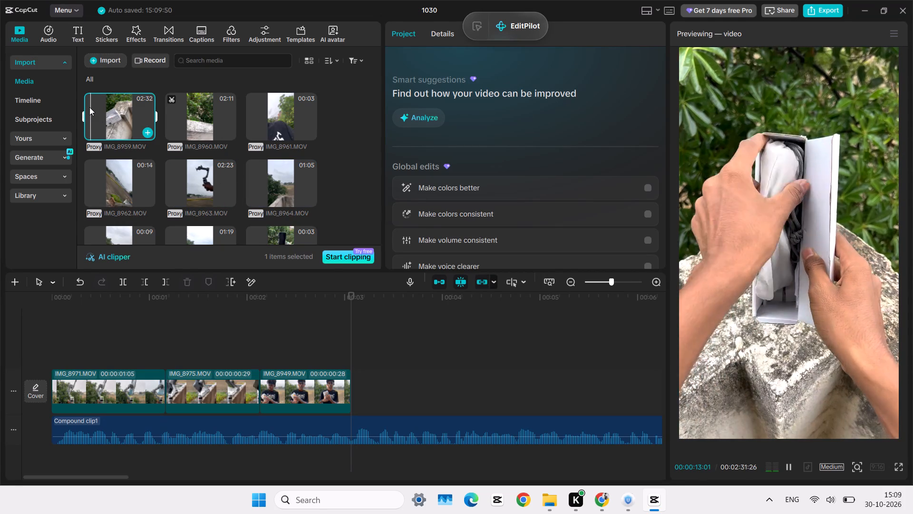
{"action": "left_click", "coordinate": [89, 107]}
{"action": "left_click_drag", "start_coordinate": [89, 107], "coordinate": [360, 393]}
Preview the library footage IMG_8958.MOV, IMG_8960.MOV and IMG_8959.MOV for the unboxing shots they contain.
{"action": "scroll", "coordinate": [360, 393], "scroll_direction": "left", "scroll_amount": 1}
{"action": "scroll", "coordinate": [151, 194], "scroll_direction": "up", "scroll_amount": 1}
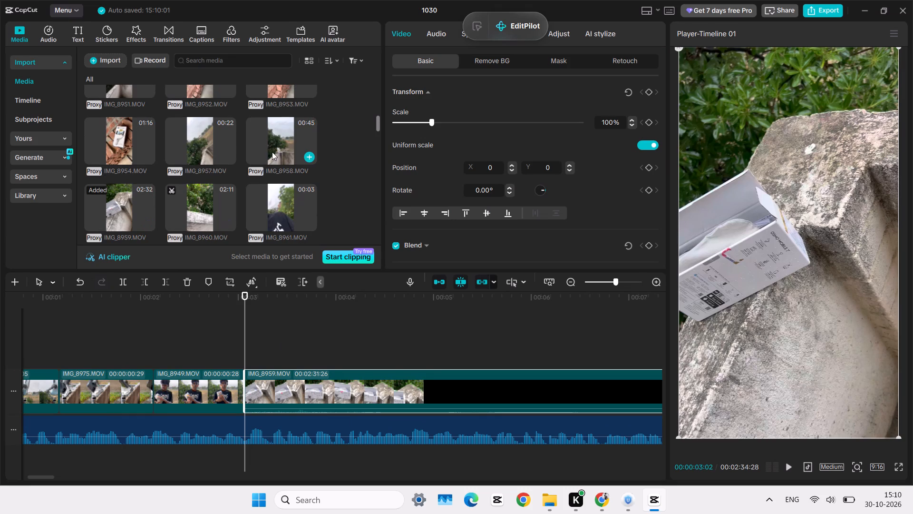
{"action": "left_click", "coordinate": [271, 149]}
{"action": "left_click", "coordinate": [287, 132]}
{"action": "scroll", "coordinate": [283, 133], "scroll_direction": "down", "scroll_amount": 1}
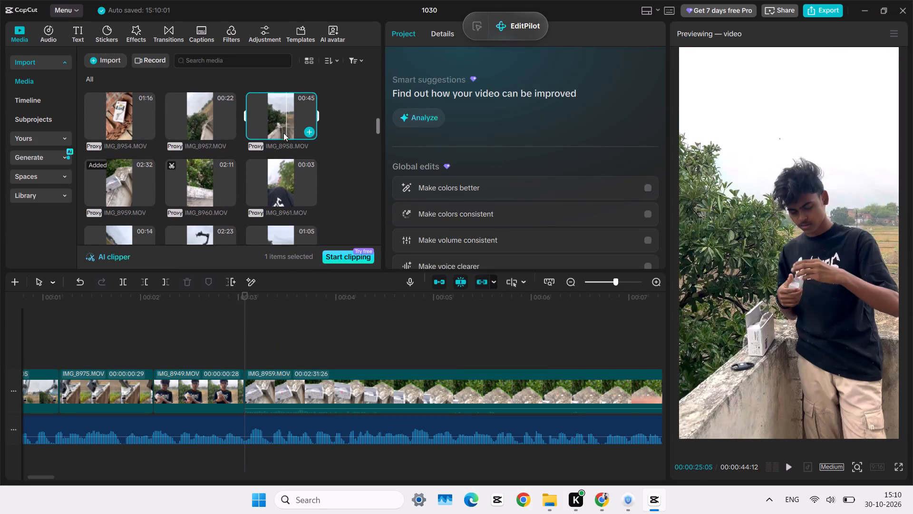
{"action": "scroll", "coordinate": [283, 133], "scroll_direction": "down", "scroll_amount": 1}
{"action": "left_click", "coordinate": [100, 158]}
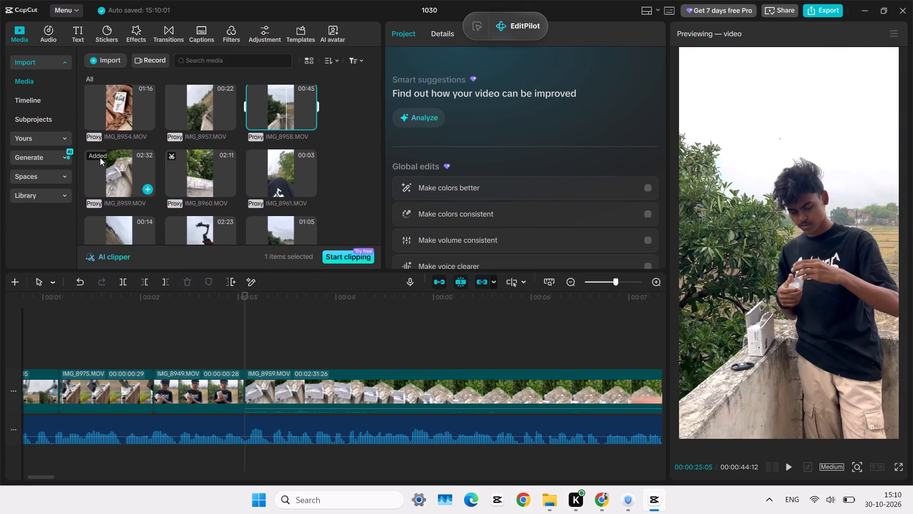
{"action": "left_click", "coordinate": [194, 142]}
{"action": "left_click", "coordinate": [196, 168]}
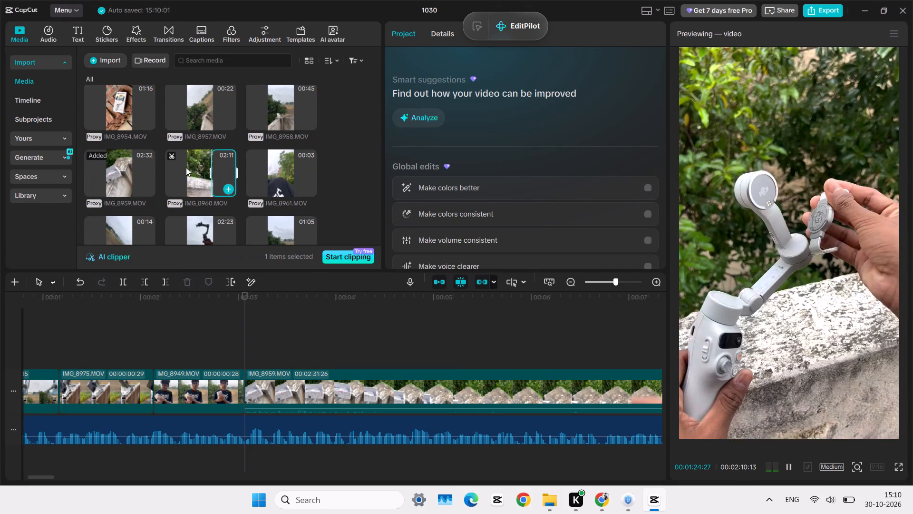
{"action": "left_click", "coordinate": [180, 172]}
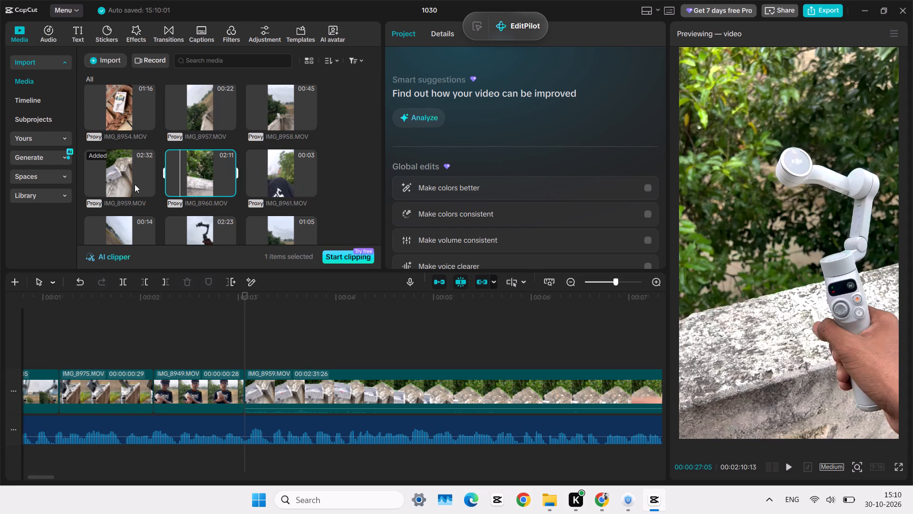
{"action": "left_click", "coordinate": [106, 162]}
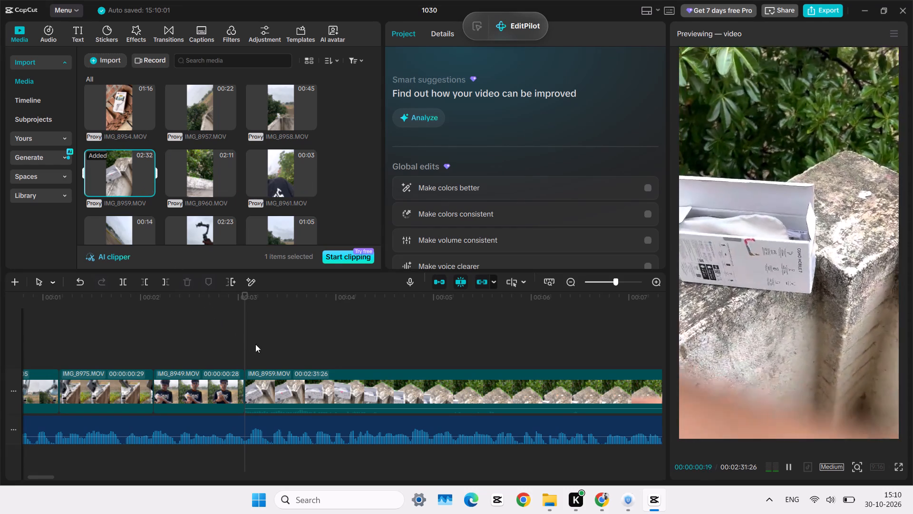
Find where the pouch is being pulled from the box in IMG_8959.MOV, and trim the clip's start there, at 00:00:15:11.
{"action": "left_click", "coordinate": [256, 345]}
{"action": "left_click_drag", "start_coordinate": [256, 345], "coordinate": [492, 350]}
{"action": "scroll", "coordinate": [492, 350], "scroll_direction": "left", "scroll_amount": 2}
{"action": "left_click", "coordinate": [492, 350]}
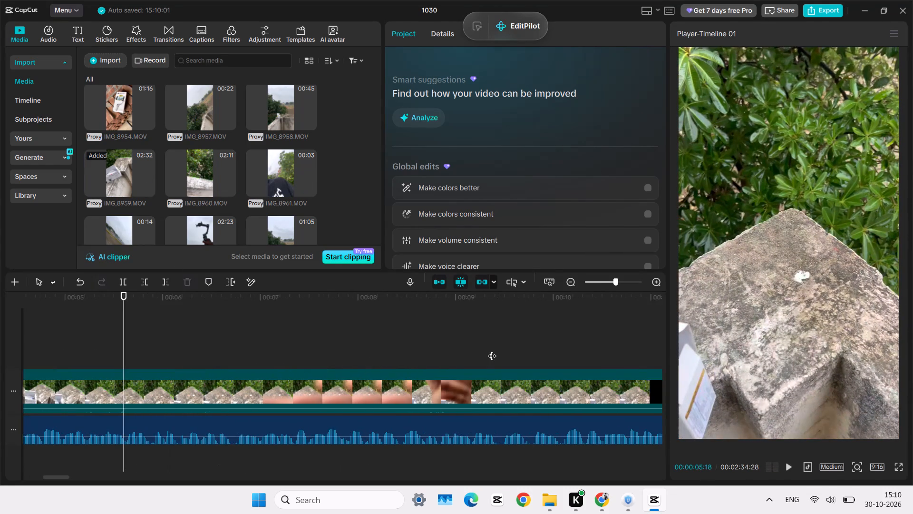
{"action": "left_click_drag", "start_coordinate": [492, 350], "coordinate": [665, 363]}
{"action": "scroll", "coordinate": [532, 344], "scroll_direction": "left", "scroll_amount": 1}
{"action": "left_click", "coordinate": [454, 336]}
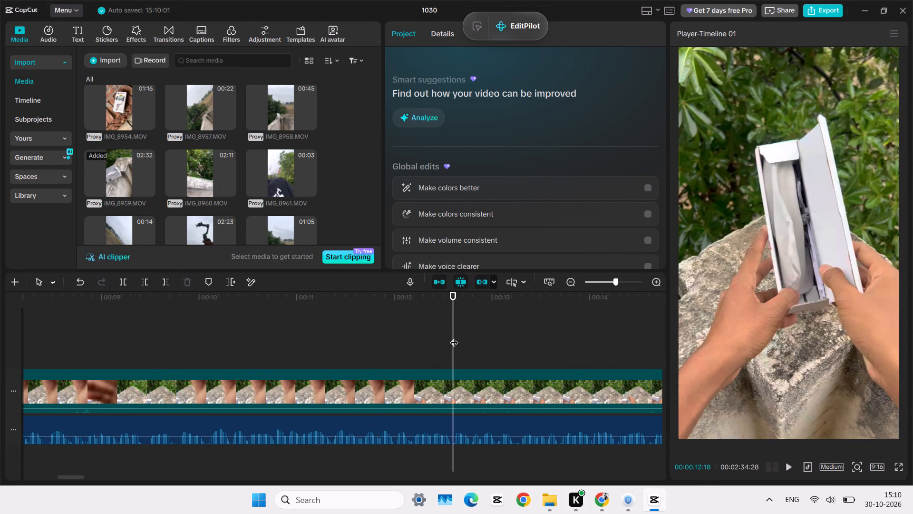
{"action": "left_click_drag", "start_coordinate": [454, 336], "coordinate": [612, 353]}
{"action": "left_click", "coordinate": [405, 341]}
{"action": "key", "text": "space"}
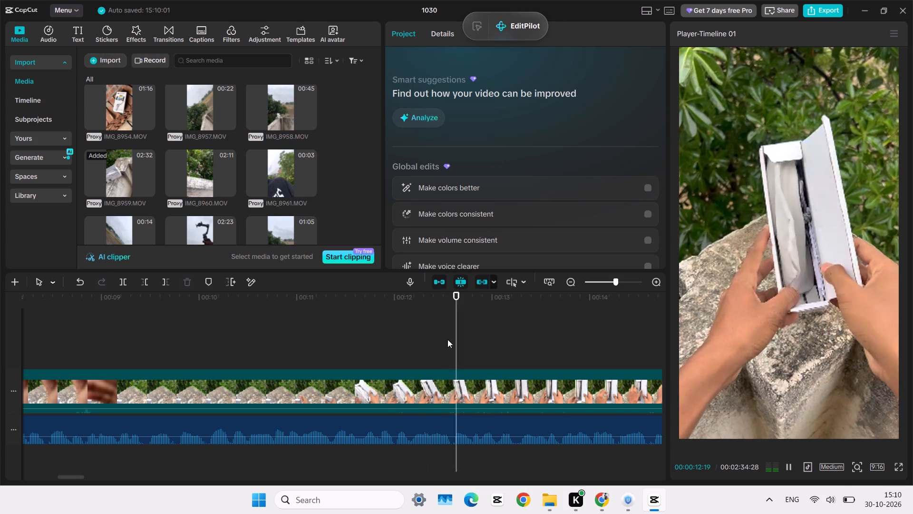
{"action": "scroll", "coordinate": [497, 336], "scroll_direction": "left", "scroll_amount": 1}
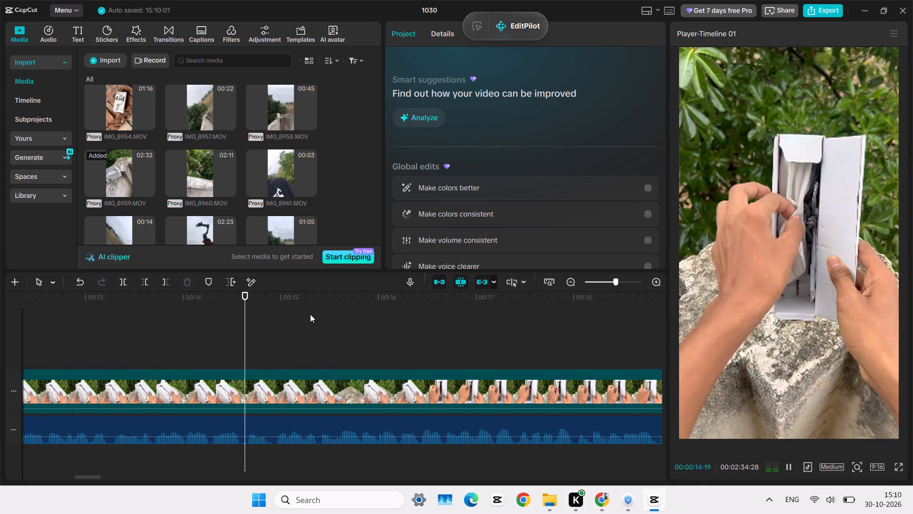
{"action": "left_click", "coordinate": [233, 329]}
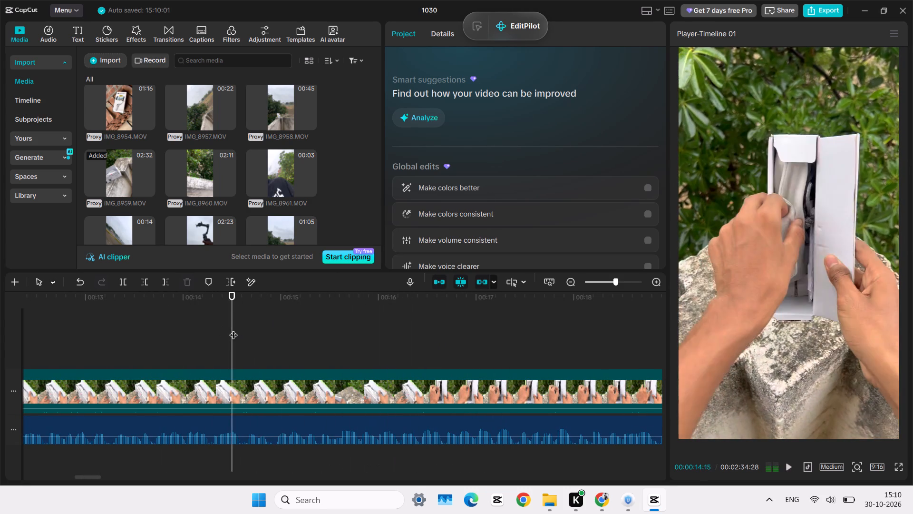
{"action": "key", "text": "space"}
{"action": "left_click", "coordinate": [316, 339]}
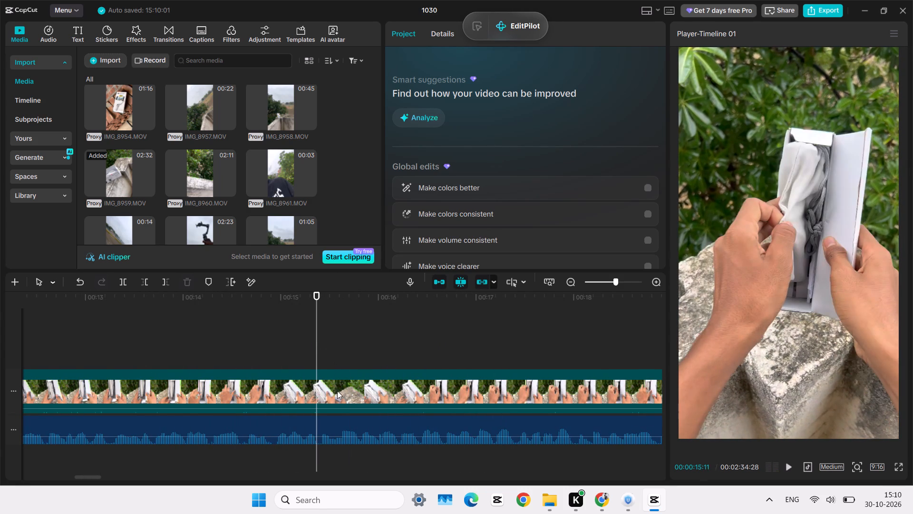
{"action": "left_click", "coordinate": [337, 391]}
{"action": "key", "text": "q"}
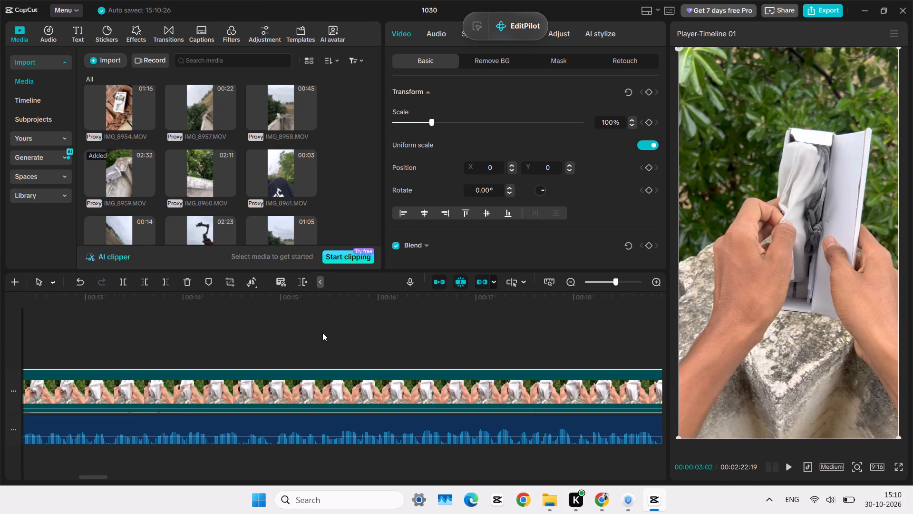
Play IMG_8959.MOV's trimmed opening against the voice-over from the cut at 00:00:03:02, checking the pouch's removal from the box.
{"action": "scroll", "coordinate": [322, 333], "scroll_direction": "right", "scroll_amount": 2}
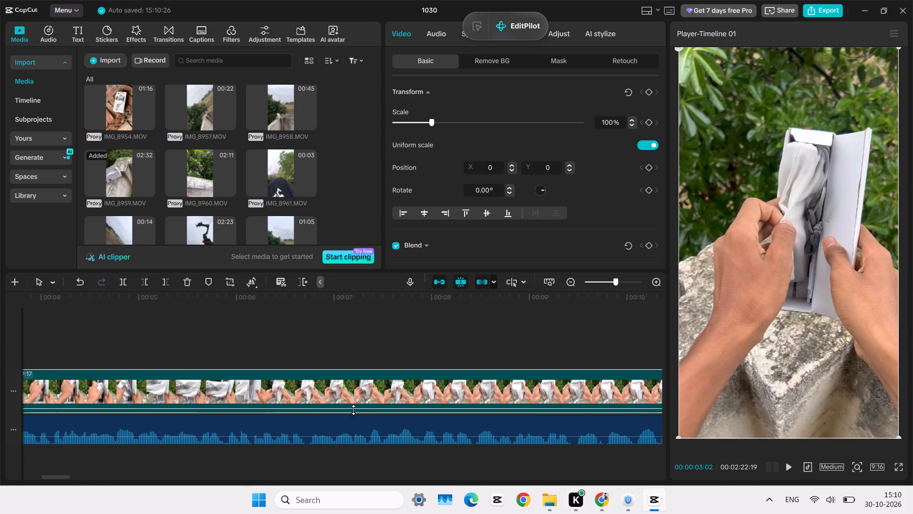
{"action": "left_click", "coordinate": [352, 407]}
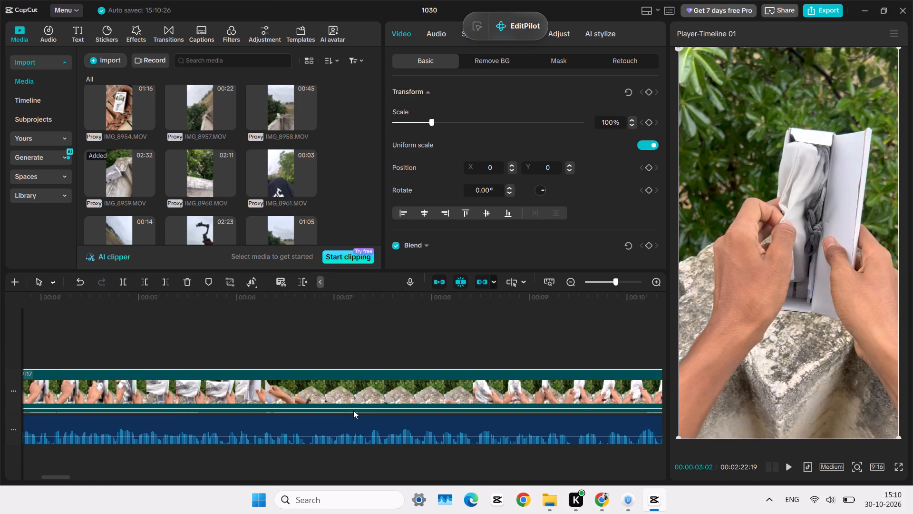
{"action": "left_click_drag", "start_coordinate": [355, 410], "coordinate": [342, 483]}
{"action": "scroll", "coordinate": [263, 393], "scroll_direction": "right", "scroll_amount": 2}
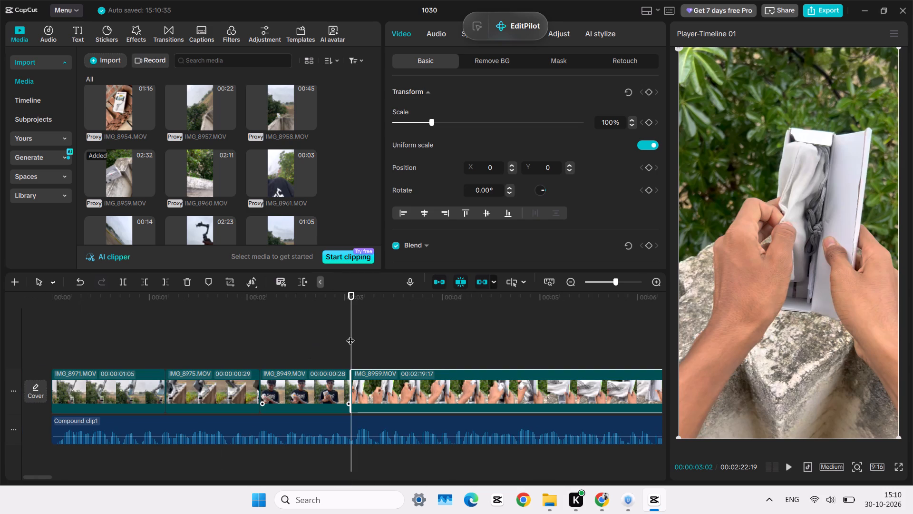
{"action": "left_click", "coordinate": [350, 335]}
{"action": "key", "text": "space"}
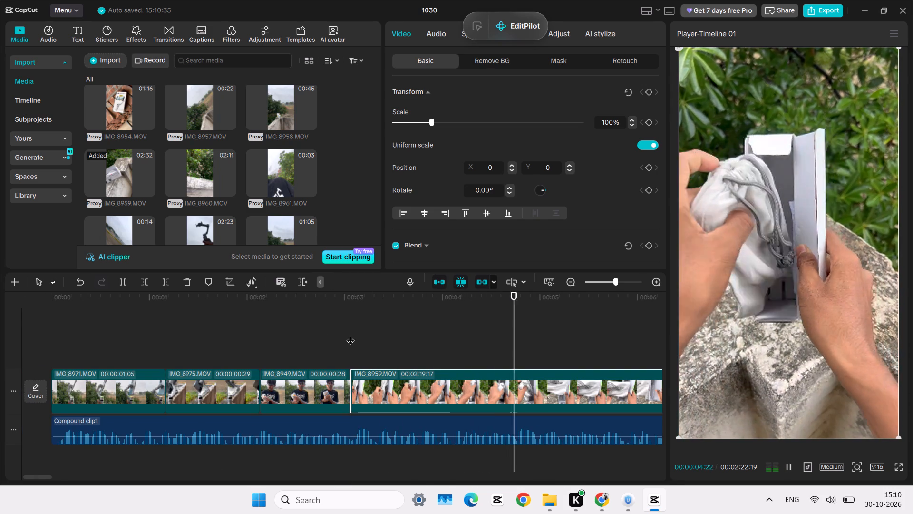
{"action": "left_click", "coordinate": [350, 335]}
{"action": "key", "text": "space"}
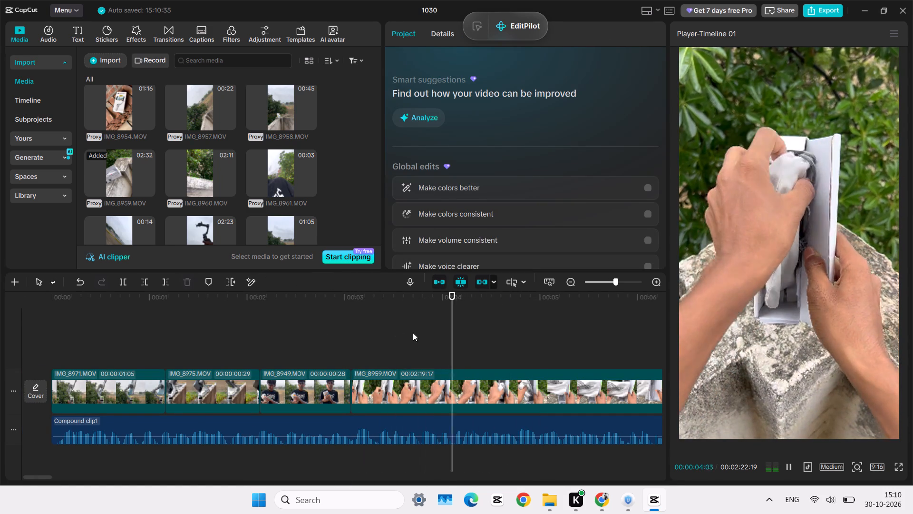
{"action": "left_click", "coordinate": [413, 333]}
{"action": "scroll", "coordinate": [413, 333], "scroll_direction": "left", "scroll_amount": 1}
{"action": "left_click", "coordinate": [321, 339]}
{"action": "scroll", "coordinate": [321, 338], "scroll_direction": "right", "scroll_amount": 1}
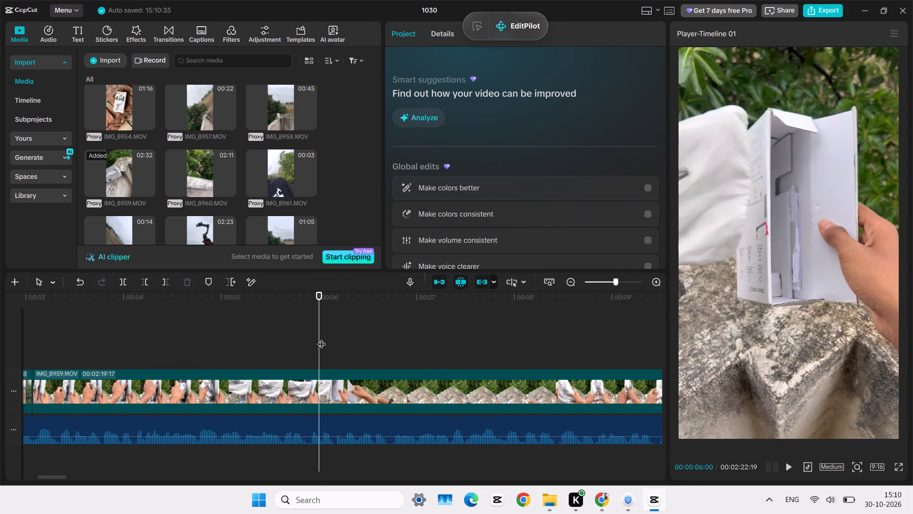
{"action": "left_click", "coordinate": [228, 329]}
{"action": "key", "text": "space"}
{"action": "left_click", "coordinate": [137, 339]}
{"action": "scroll", "coordinate": [137, 339], "scroll_direction": "right", "scroll_amount": 1}
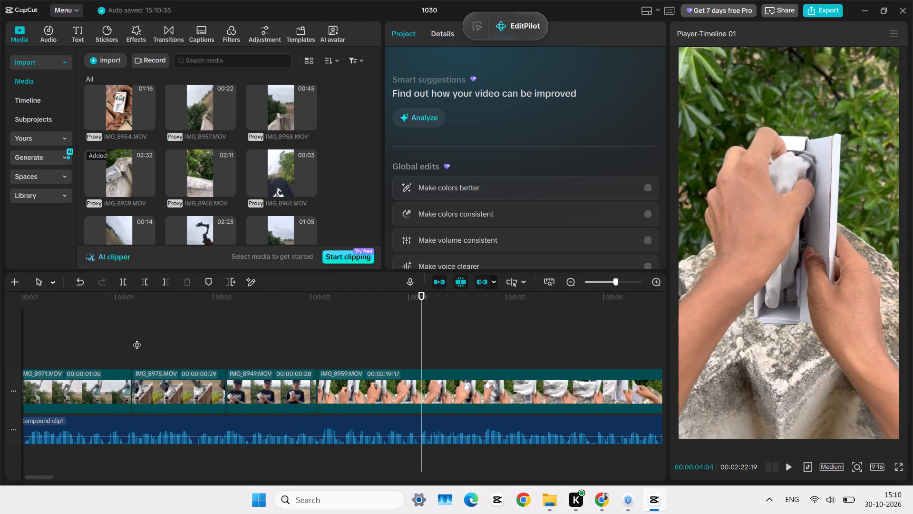
Extend IMG_8959.MOV's start to a duration of 00:02:23:03.
{"action": "left_click", "coordinate": [309, 349]}
{"action": "left_click", "coordinate": [317, 347]}
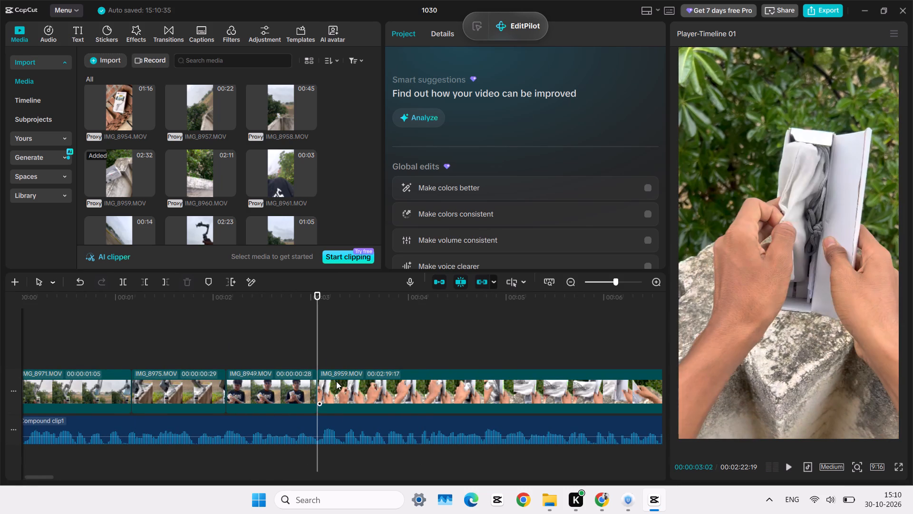
{"action": "left_click", "coordinate": [336, 381]}
{"action": "left_click_drag", "start_coordinate": [314, 383], "coordinate": [0, 397]}
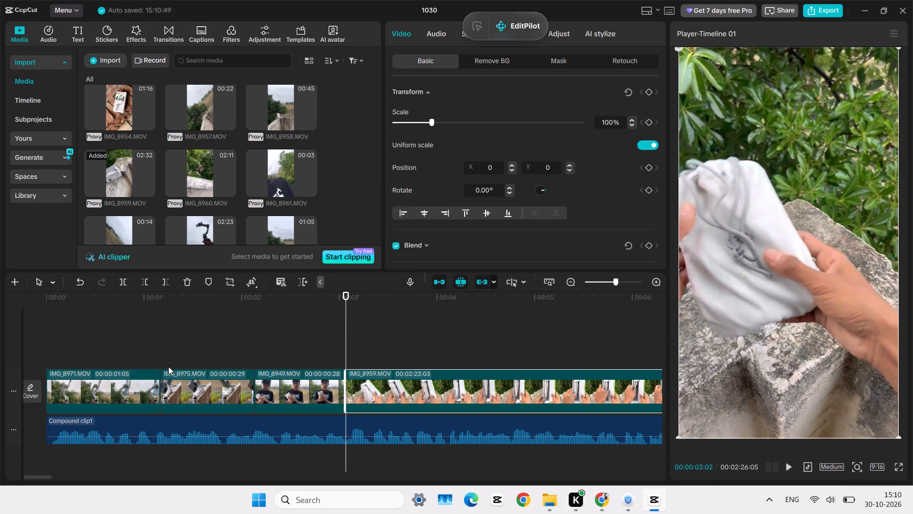
Play IMG_8959.MOV's extended opening, and trim its start at 00:00:05:29 to a duration of 00:02:20:06.
{"action": "left_click", "coordinate": [408, 356]}
{"action": "key", "text": "space"}
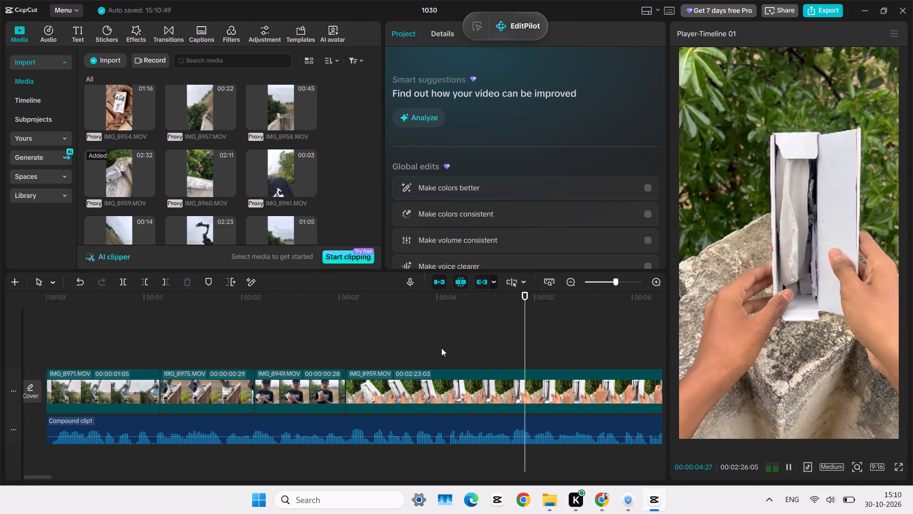
{"action": "scroll", "coordinate": [441, 348], "scroll_direction": "left", "scroll_amount": 1}
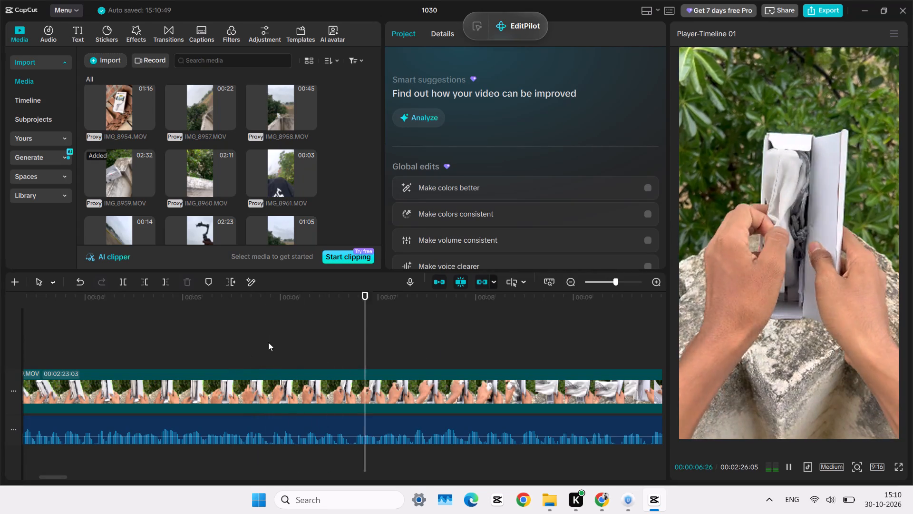
{"action": "left_click", "coordinate": [288, 339]}
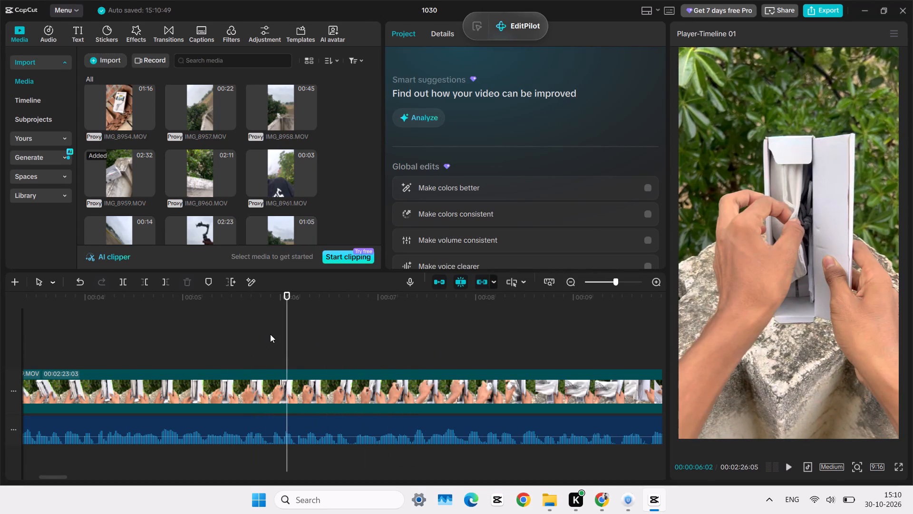
{"action": "left_click", "coordinate": [277, 342]}
{"action": "left_click", "coordinate": [281, 380]}
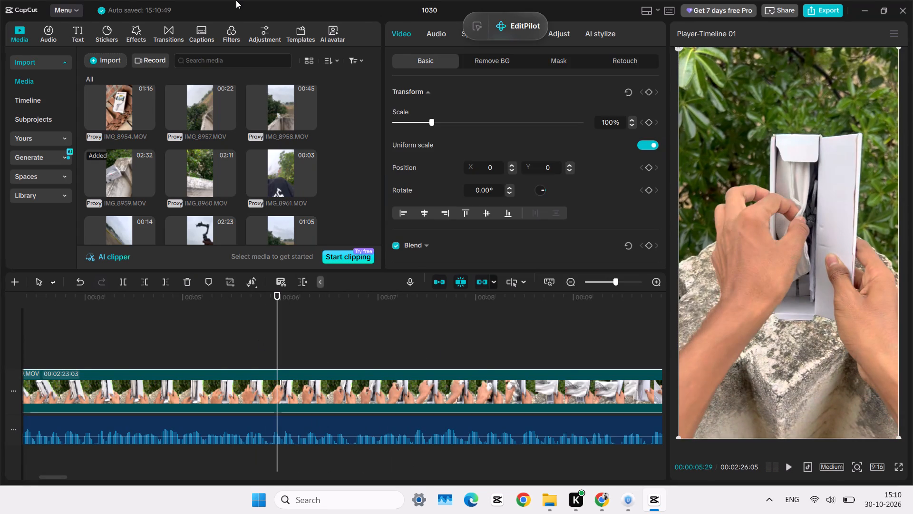
{"action": "key", "text": "q"}
{"action": "left_click", "coordinate": [185, 365]}
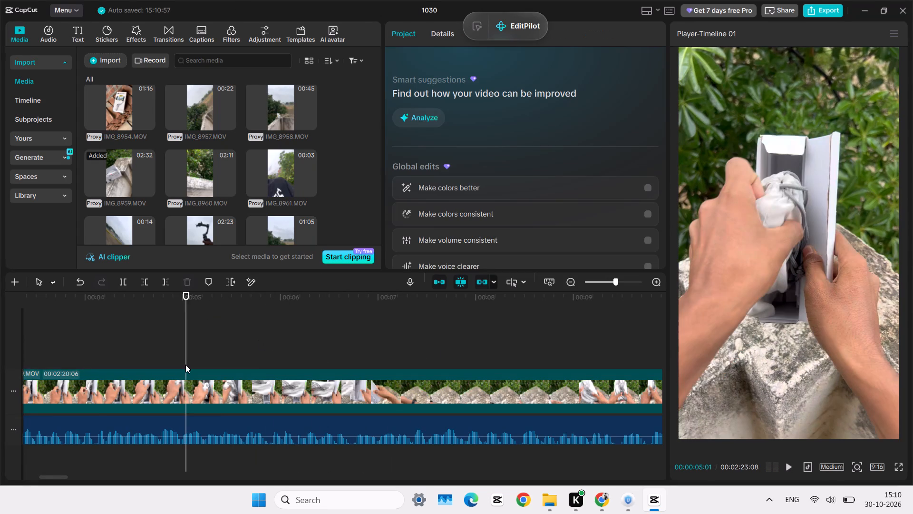
Play IMG_8959.MOV's trimmed opening from the cut at 00:00:03:02, checking the hand's pull on the pouch against the voice-over.
{"action": "scroll", "coordinate": [185, 365], "scroll_direction": "right", "scroll_amount": 2}
{"action": "left_click", "coordinate": [349, 341]}
{"action": "key", "text": "space"}
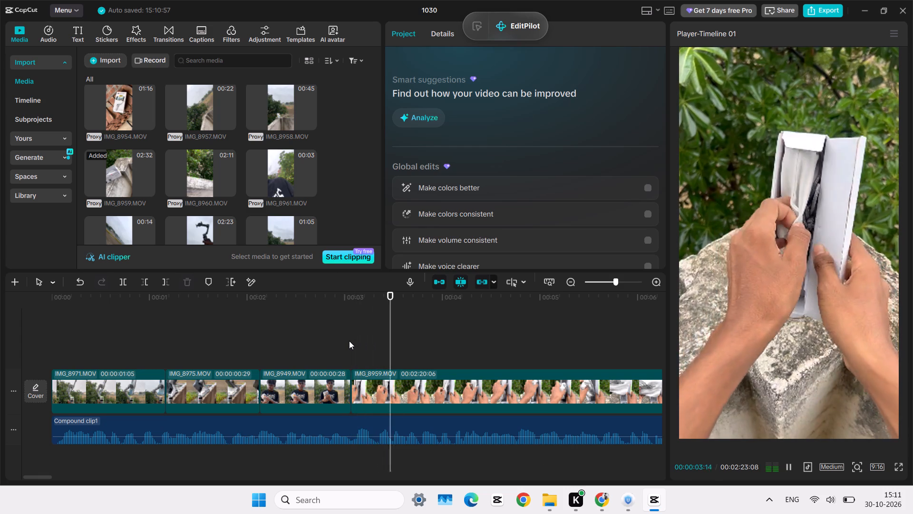
{"action": "key", "text": "space"}
{"action": "left_click", "coordinate": [349, 341]}
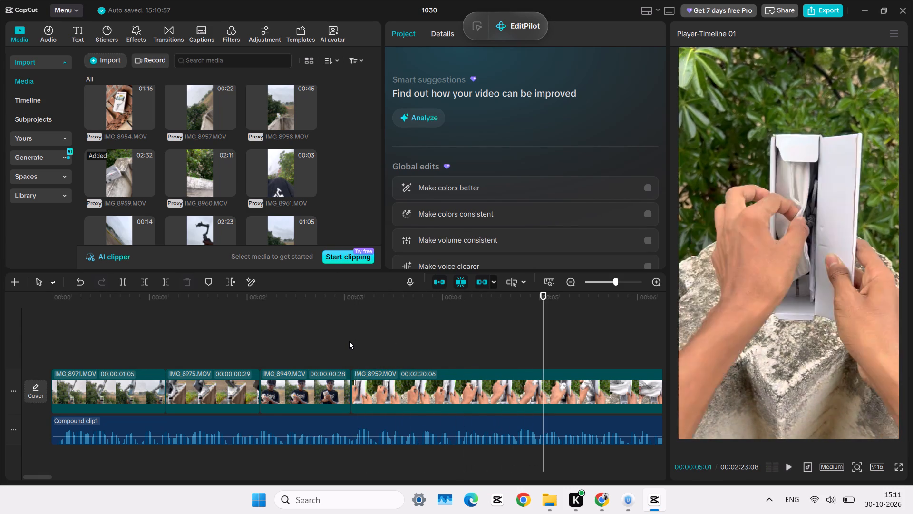
{"action": "key", "text": "space"}
{"action": "key", "text": "space"}
{"action": "left_click", "coordinate": [349, 341]}
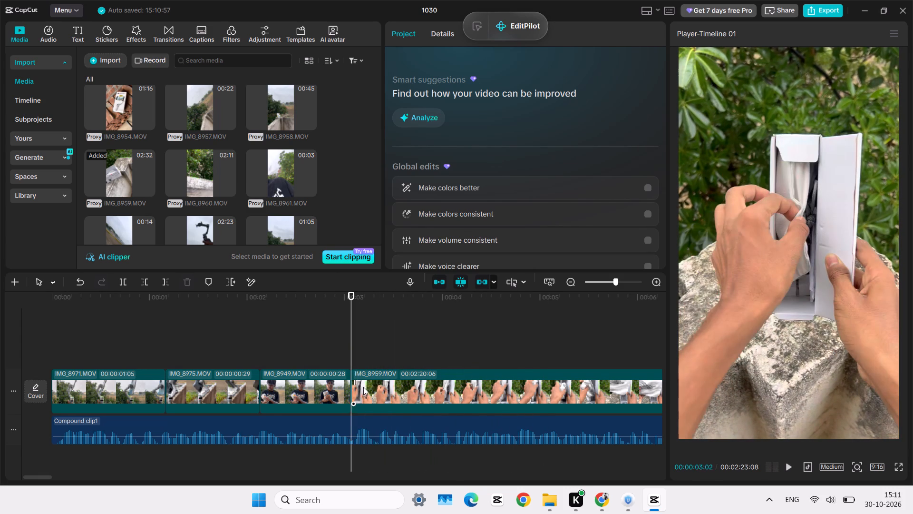
Extend IMG_8959.MOV's start to a duration of 00:02:23:24.
{"action": "left_click", "coordinate": [363, 387]}
{"action": "left_click_drag", "start_coordinate": [351, 384], "coordinate": [0, 437]}
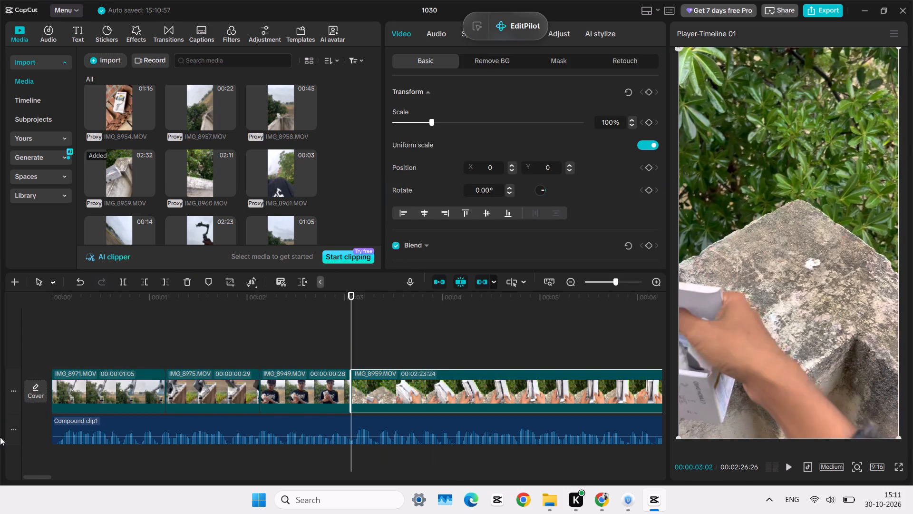
Find where the hand reaches for the pouch in IMG_8959.MOV, and trim the start at 00:00:06:05 to a duration of 00:02:20:21.
{"action": "left_click", "coordinate": [224, 339]}
{"action": "left_click", "coordinate": [386, 342]}
{"action": "key", "text": "space"}
{"action": "scroll", "coordinate": [386, 342], "scroll_direction": "left", "scroll_amount": 1}
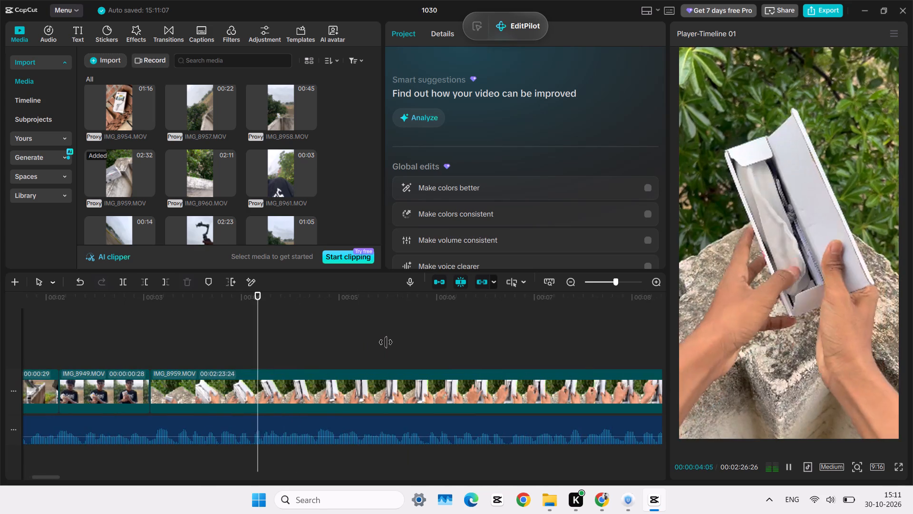
{"action": "scroll", "coordinate": [386, 342], "scroll_direction": "left", "scroll_amount": 1}
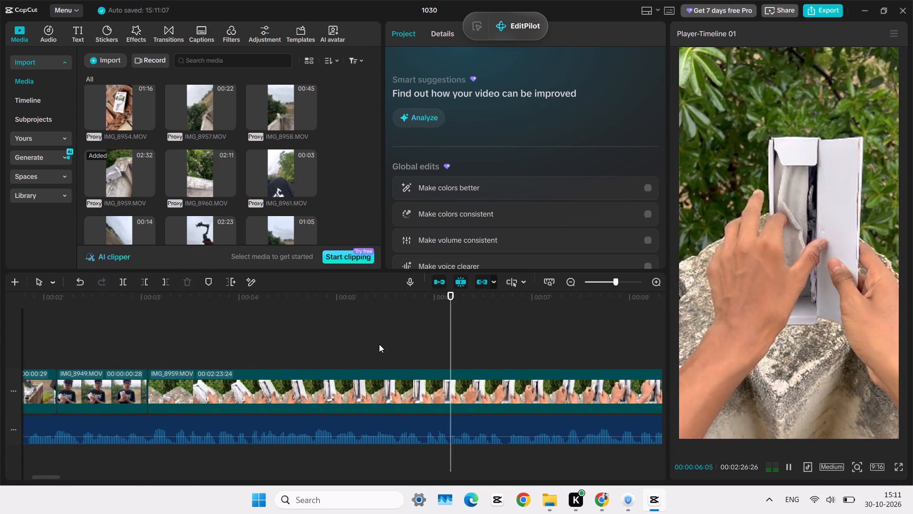
{"action": "left_click", "coordinate": [349, 339]}
{"action": "key", "text": "space"}
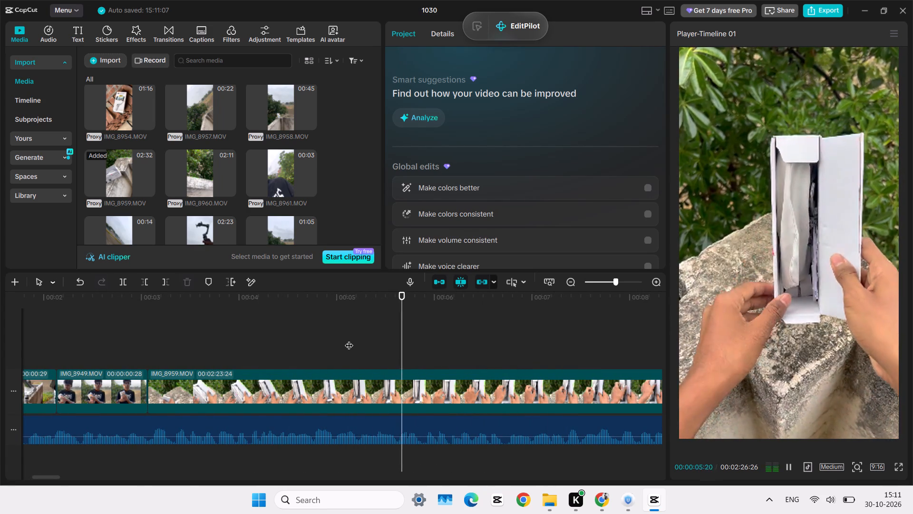
{"action": "key", "text": "space"}
{"action": "left_click", "coordinate": [451, 344]}
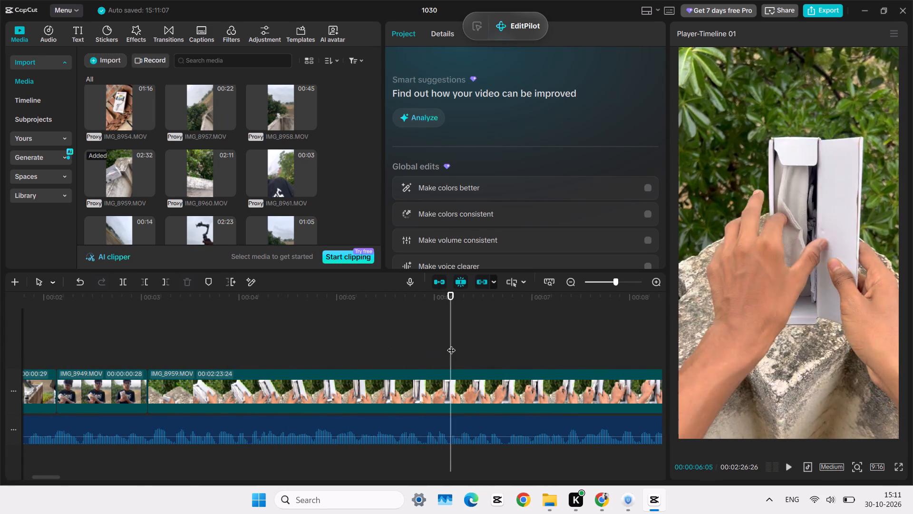
{"action": "key", "text": "space"}
{"action": "key", "text": "space"}
{"action": "left_click", "coordinate": [451, 344]}
{"action": "left_click", "coordinate": [456, 385]}
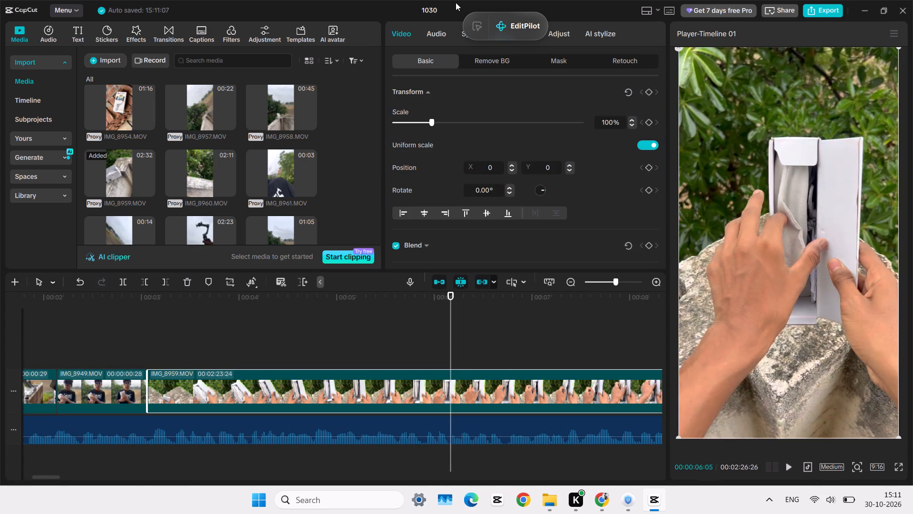
{"action": "type", "text": "q"}
Play IMG_8959.MOV's new opening against the voice-over and split the clip at 00:00:04:16.
{"action": "key", "text": "space"}
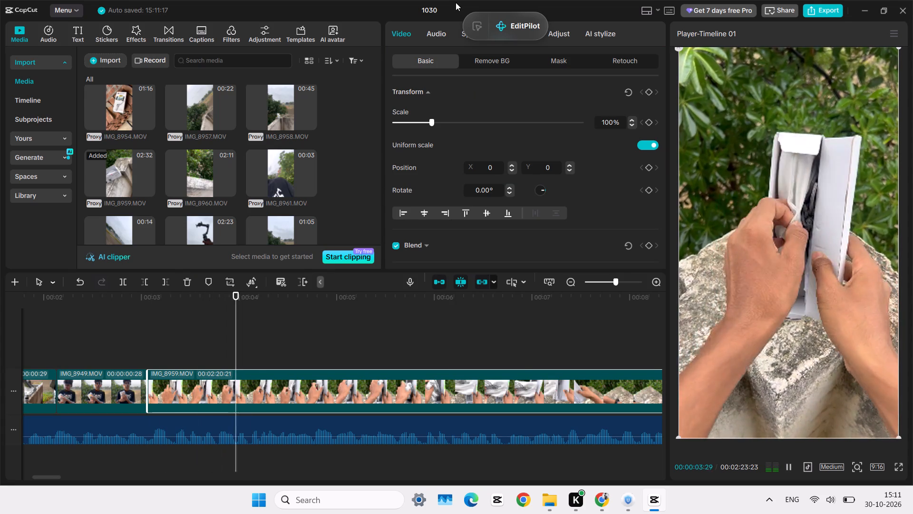
{"action": "key", "text": "space"}
{"action": "key", "text": "space"}
{"action": "key", "text": "space"}
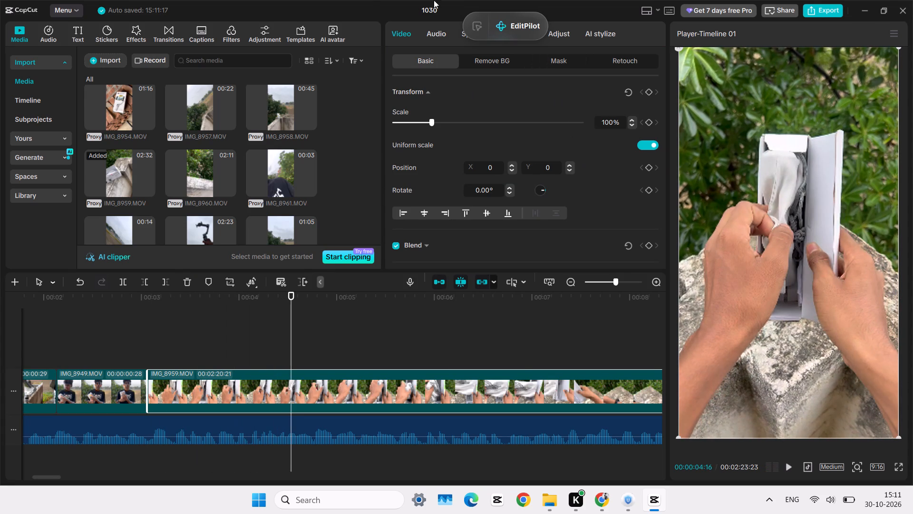
{"action": "key", "text": "ctrl+b"}
Play through the second IMG_8959.MOV piece, examining the footage of the pouch leaving the box and the box being put aside.
{"action": "left_click", "coordinate": [464, 358]}
{"action": "key", "text": "space"}
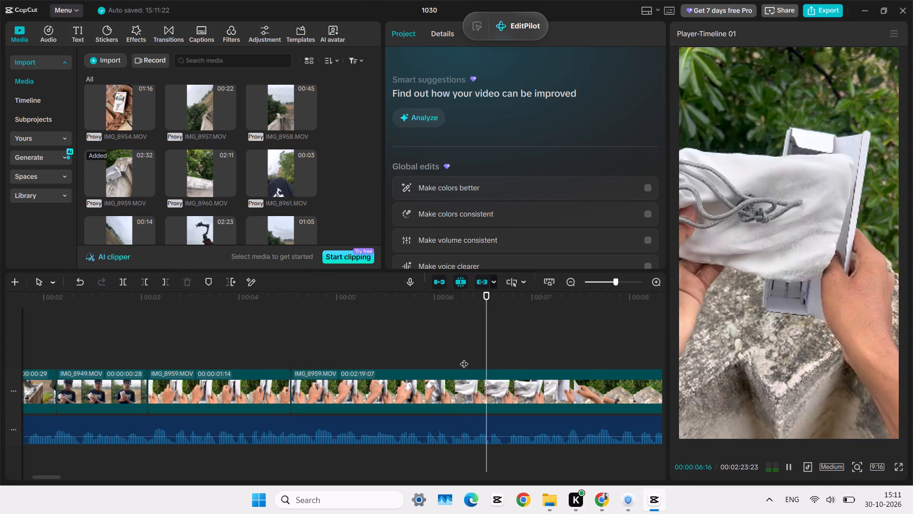
{"action": "scroll", "coordinate": [464, 358], "scroll_direction": "left", "scroll_amount": 1}
{"action": "left_click", "coordinate": [364, 349]}
{"action": "left_click", "coordinate": [393, 347]}
{"action": "key", "text": "space"}
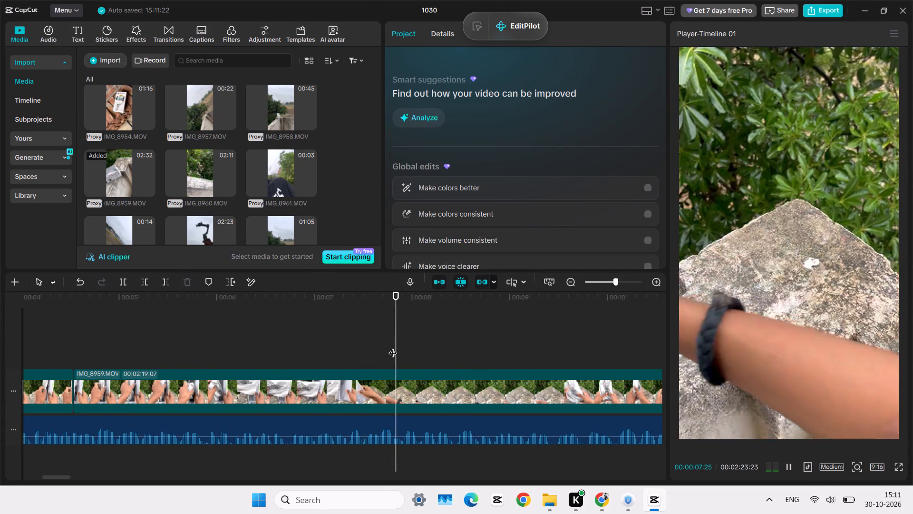
{"action": "scroll", "coordinate": [393, 347], "scroll_direction": "left", "scroll_amount": 1}
{"action": "left_click", "coordinate": [393, 347]}
{"action": "left_click", "coordinate": [296, 351]}
{"action": "scroll", "coordinate": [296, 351], "scroll_direction": "right", "scroll_amount": 1}
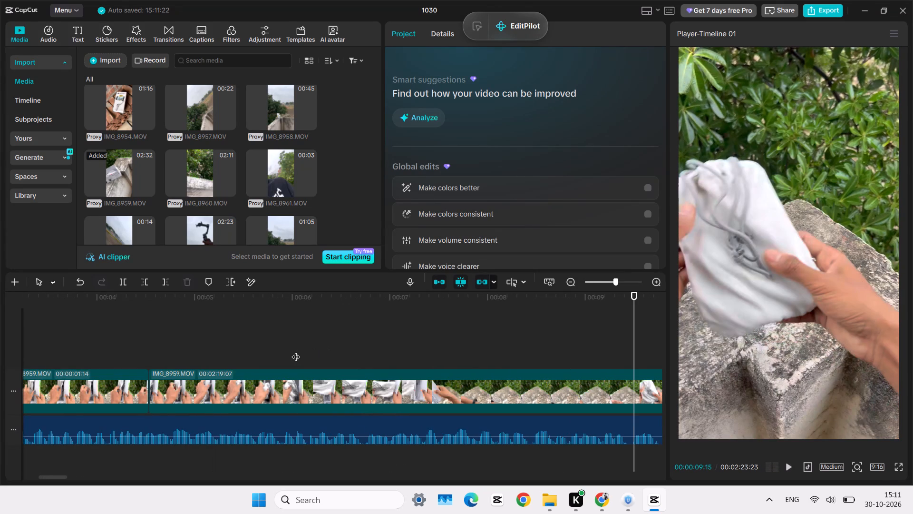
{"action": "left_click", "coordinate": [244, 348]}
{"action": "left_click", "coordinate": [305, 340]}
{"action": "left_click", "coordinate": [347, 343]}
{"action": "key", "text": "space"}
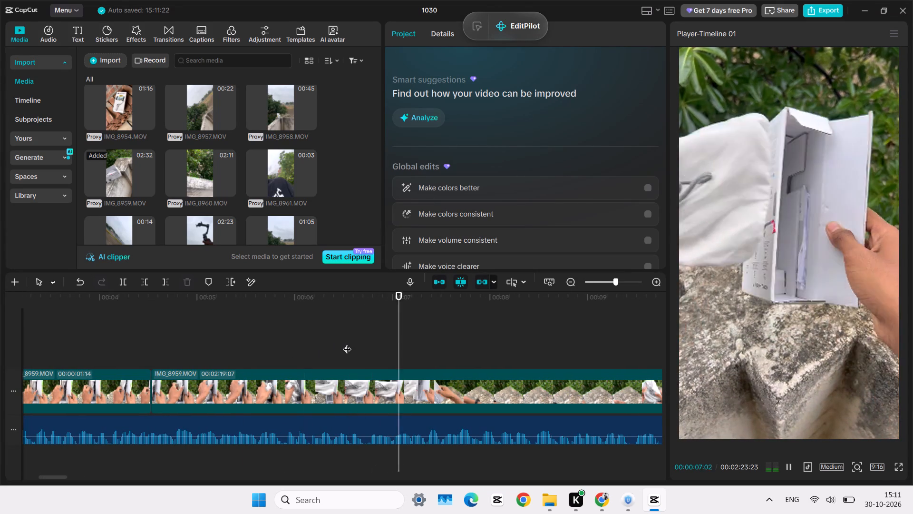
{"action": "left_click", "coordinate": [337, 344]}
{"action": "left_click", "coordinate": [314, 346]}
{"action": "key", "text": "space"}
{"action": "left_click", "coordinate": [212, 355]}
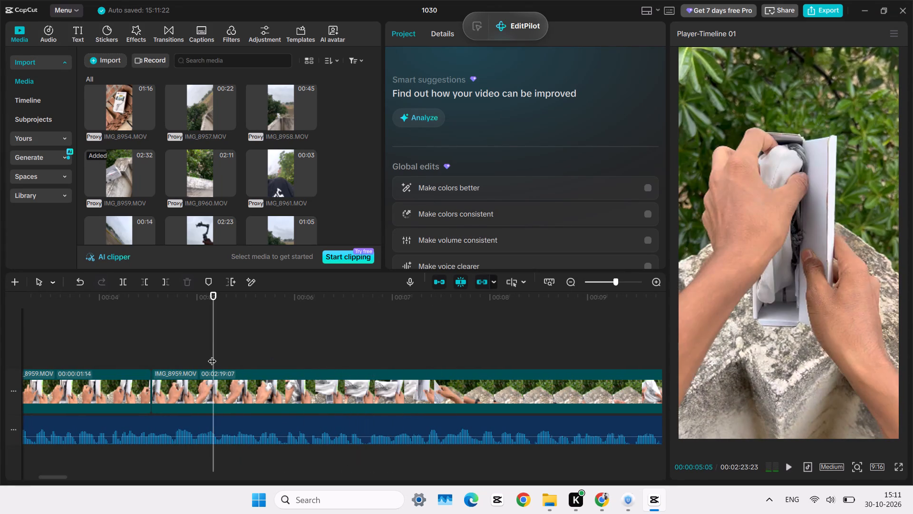
{"action": "left_click", "coordinate": [275, 342]}
{"action": "key", "text": "space"}
{"action": "left_click", "coordinate": [275, 342]}
{"action": "left_click", "coordinate": [419, 339]}
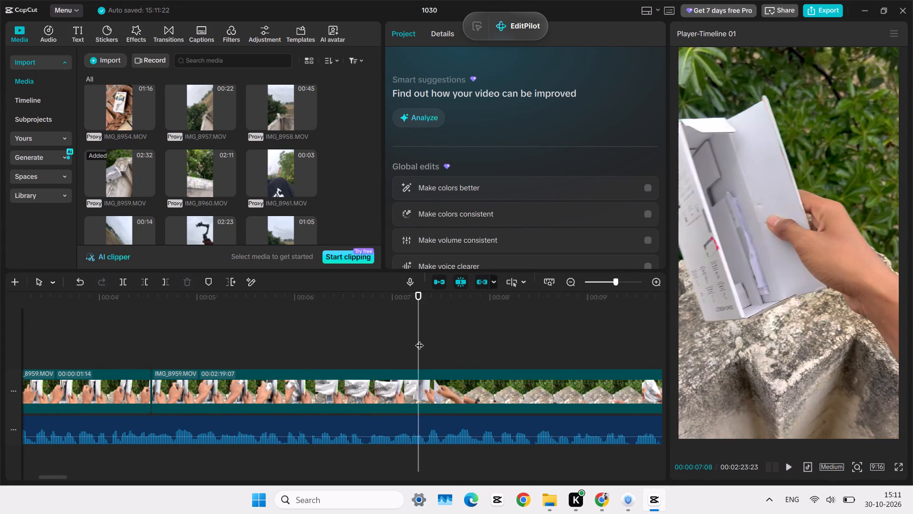
Find where the pouch is held up in both hands, and trim the second IMG_8959.MOV piece's start to a duration of 00:02:09:03.
{"action": "scroll", "coordinate": [419, 339], "scroll_direction": "left", "scroll_amount": 1}
{"action": "left_click", "coordinate": [419, 339]}
{"action": "left_click", "coordinate": [489, 356]}
{"action": "key", "text": "space"}
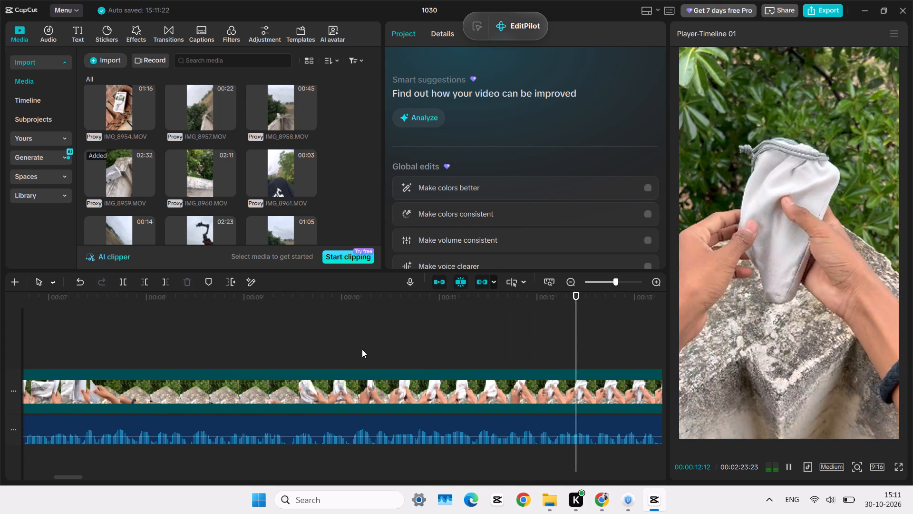
{"action": "left_click", "coordinate": [276, 347]}
{"action": "key", "text": "space"}
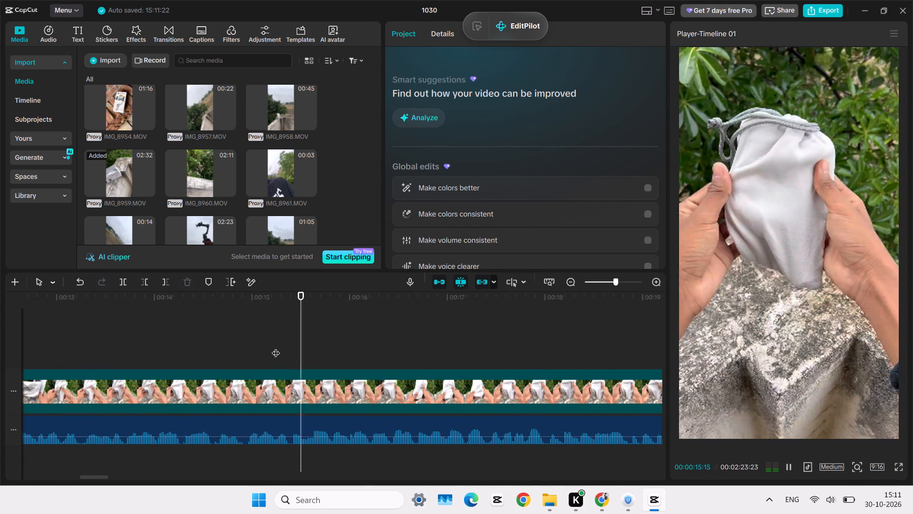
{"action": "left_click", "coordinate": [191, 346]}
{"action": "scroll", "coordinate": [191, 346], "scroll_direction": "right", "scroll_amount": 1}
{"action": "left_click", "coordinate": [191, 346]}
{"action": "key", "text": "space"}
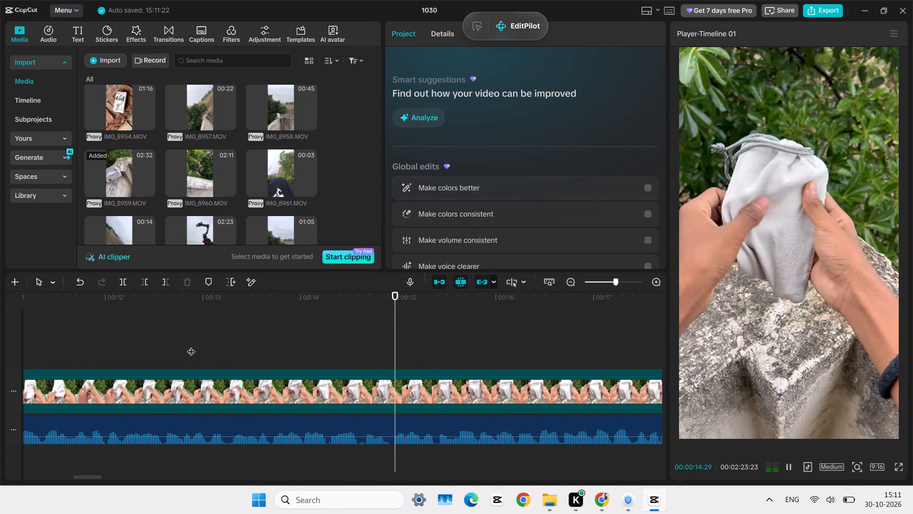
{"action": "left_click", "coordinate": [446, 360]}
{"action": "left_click", "coordinate": [396, 362]}
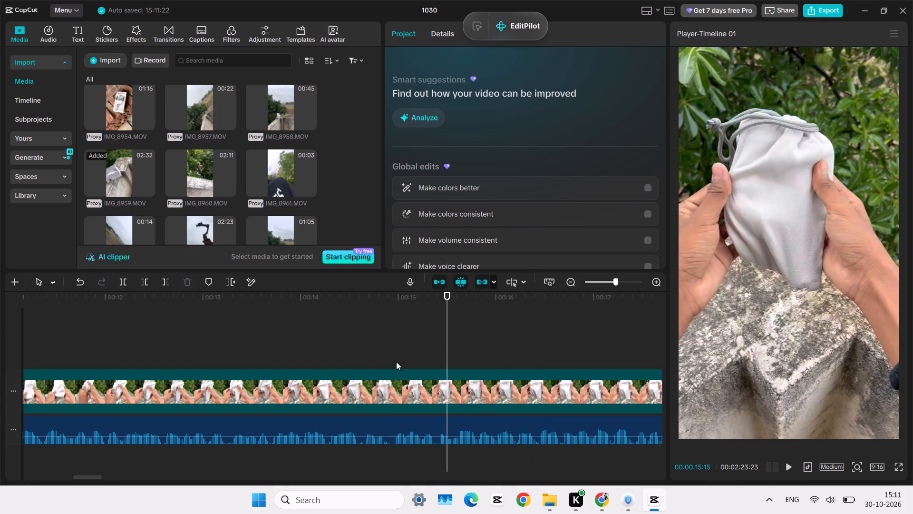
{"action": "key", "text": "space"}
{"action": "key", "text": "space"}
{"action": "left_click", "coordinate": [365, 345]}
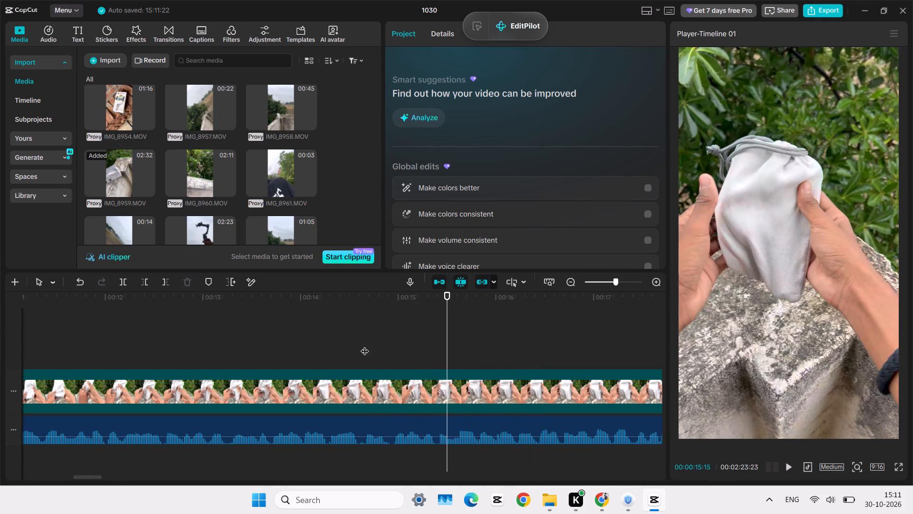
{"action": "left_click", "coordinate": [367, 375]}
{"action": "key", "text": "q"}
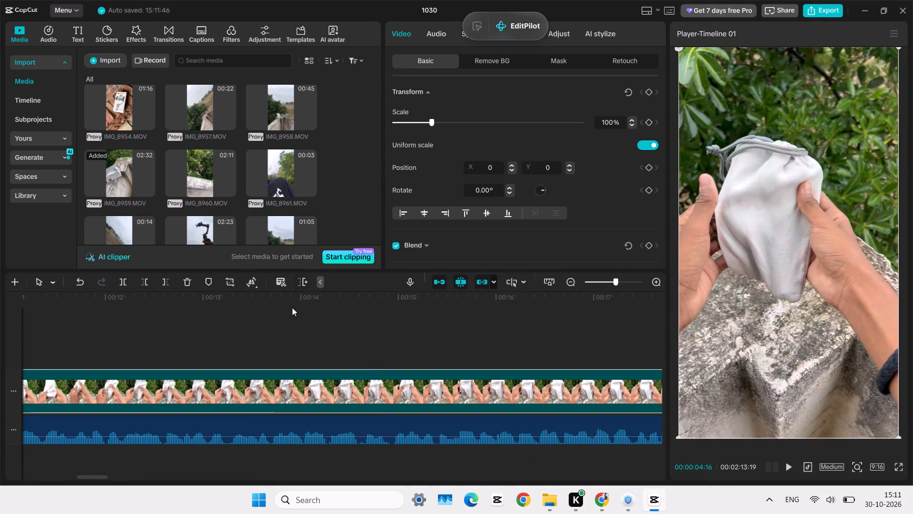
Play across the cut between the two IMG_8959.MOV pieces at 00:00:04:16, checking the pouch shot against the voice-over.
{"action": "left_click", "coordinate": [267, 314]}
{"action": "scroll", "coordinate": [267, 314], "scroll_direction": "right", "scroll_amount": 1}
{"action": "scroll", "coordinate": [259, 354], "scroll_direction": "right", "scroll_amount": 2}
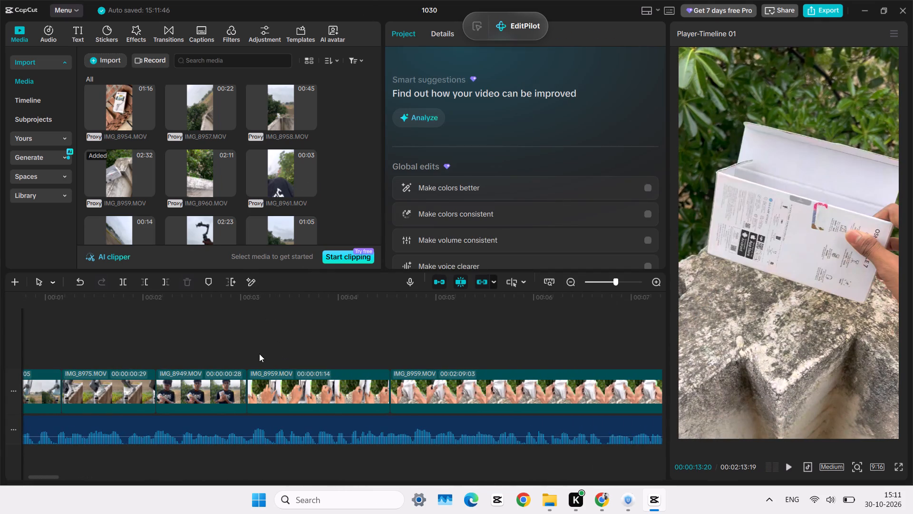
{"action": "left_click", "coordinate": [348, 353]}
{"action": "key", "text": "space"}
{"action": "scroll", "coordinate": [348, 353], "scroll_direction": "left", "scroll_amount": 1}
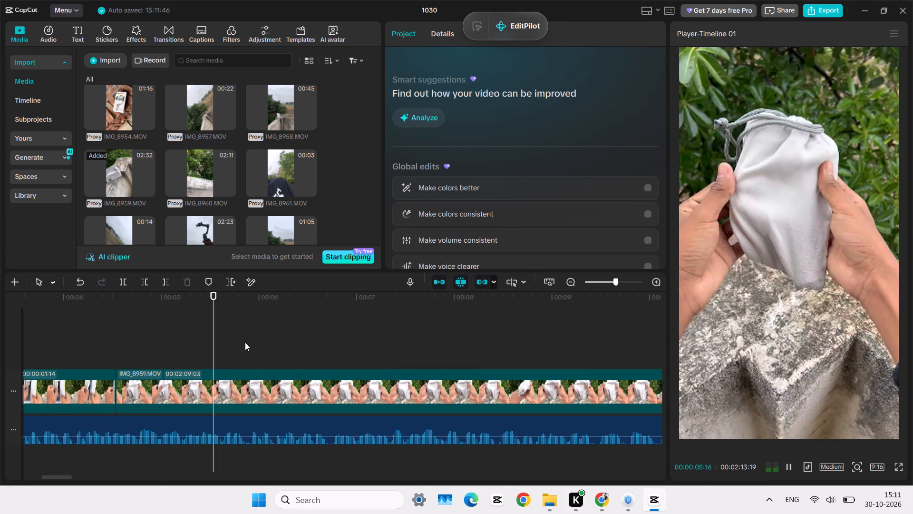
{"action": "left_click", "coordinate": [84, 322]}
{"action": "key", "text": "space"}
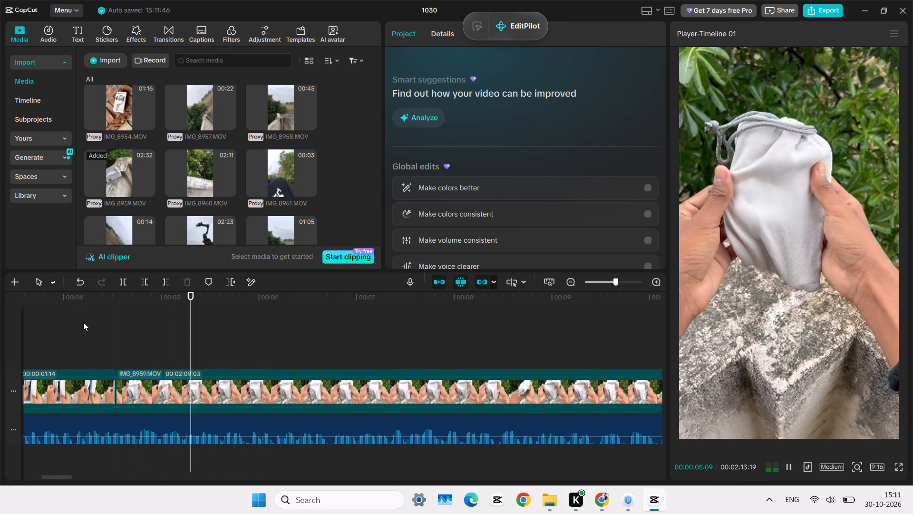
{"action": "left_click", "coordinate": [83, 322]}
{"action": "scroll", "coordinate": [83, 322], "scroll_direction": "right", "scroll_amount": 1}
{"action": "left_click", "coordinate": [250, 343]}
{"action": "key", "text": "space"}
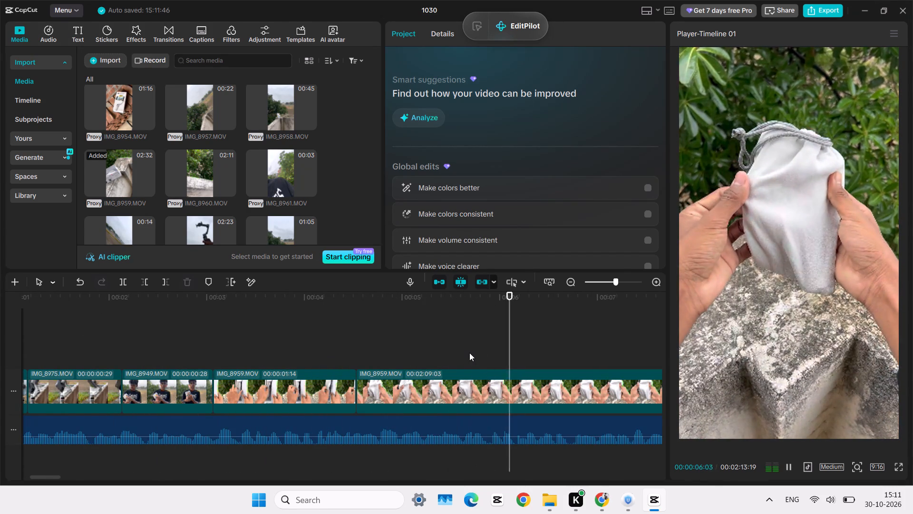
Find a further point in the pouch shot, and trim the second IMG_8959.MOV piece's start to a duration of 00:02:05:13.
{"action": "scroll", "coordinate": [469, 353], "scroll_direction": "left", "scroll_amount": 1}
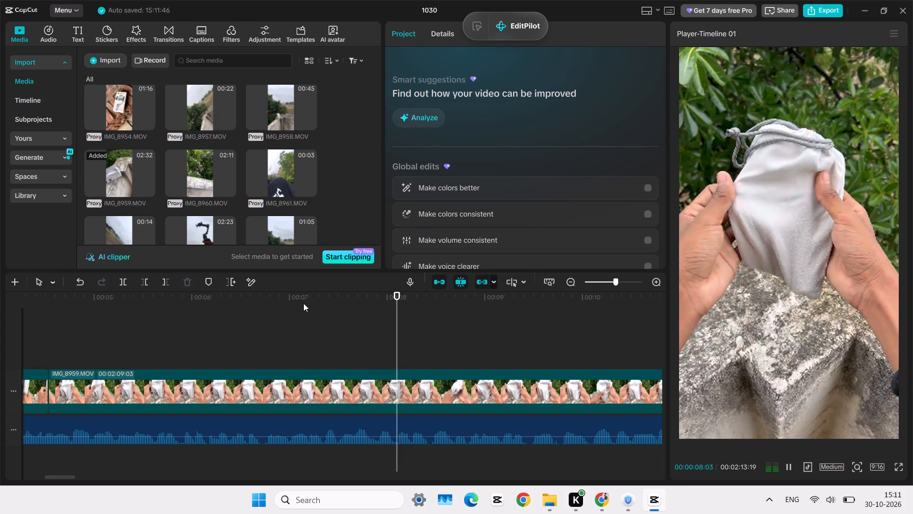
{"action": "left_click", "coordinate": [386, 315]}
{"action": "left_click", "coordinate": [408, 333]}
{"action": "key", "text": "space"}
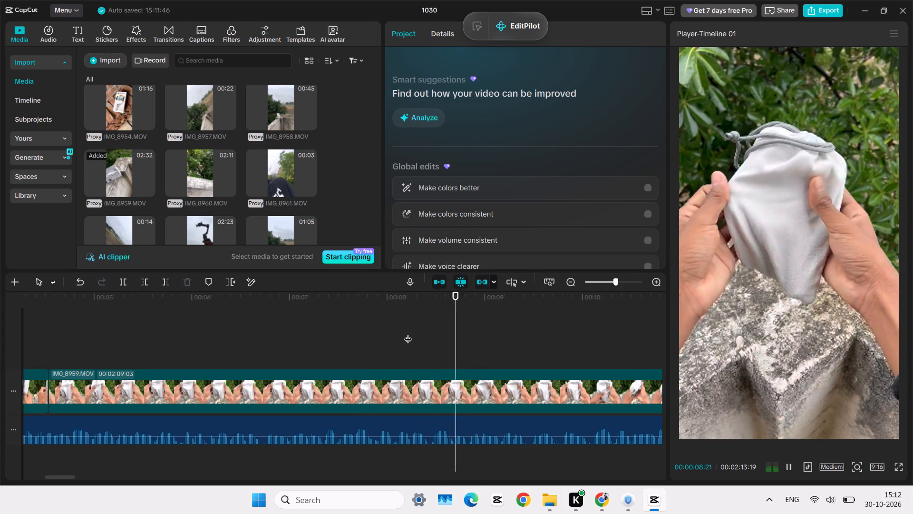
{"action": "left_click", "coordinate": [408, 333]}
{"action": "left_click", "coordinate": [401, 375]}
{"action": "type", "text": "q"}
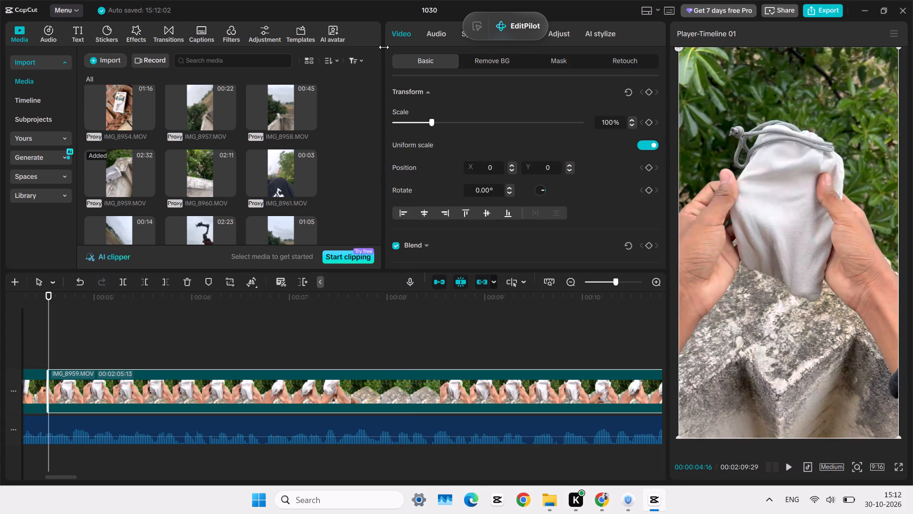
Play the trimmed pouch shot and split it at 00:00:05:21, leaving a 00:00:01:05 piece.
{"action": "key", "text": "space"}
{"action": "key", "text": "space"}
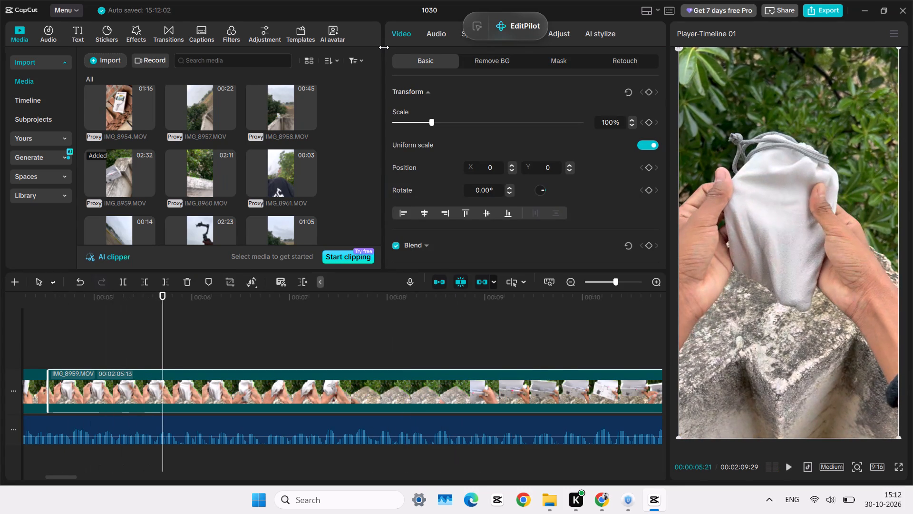
{"action": "key", "text": "ctrl+b"}
Skim the remaining IMG_8959.MOV footage after the 00:00:05:21 split, examining what follows the pouch shot.
{"action": "left_click", "coordinate": [406, 338]}
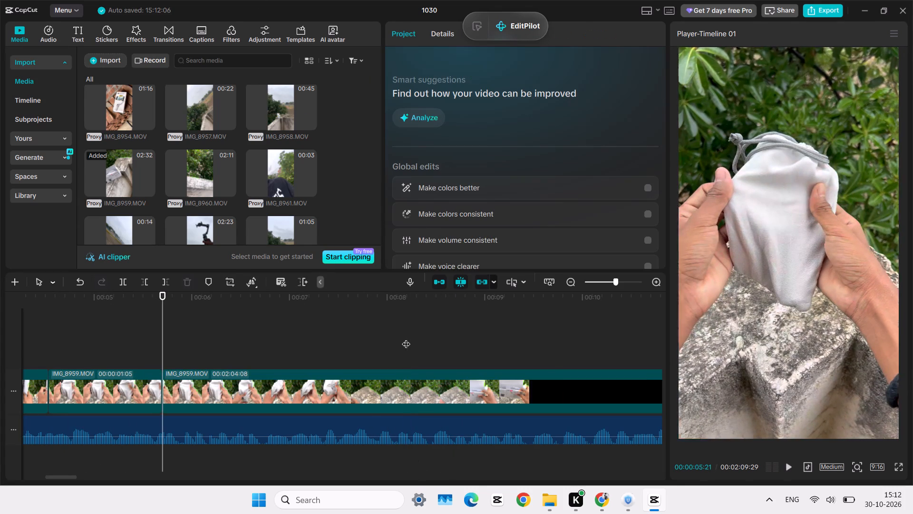
{"action": "left_click_drag", "start_coordinate": [406, 338], "coordinate": [556, 383]}
{"action": "key", "text": "space"}
{"action": "scroll", "coordinate": [556, 383], "scroll_direction": "left", "scroll_amount": 1}
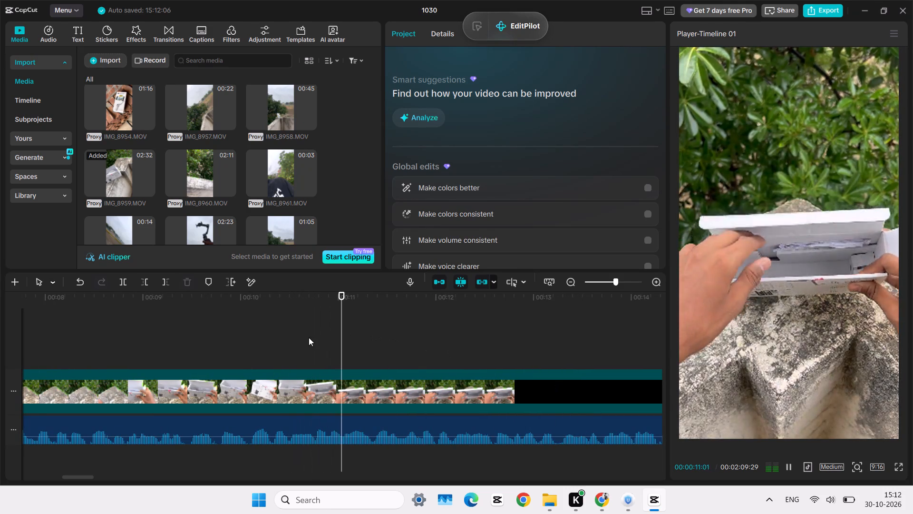
{"action": "left_click", "coordinate": [308, 337]}
Replay the sequence from just before the first IMG_8959.MOV piece, checking both cut pieces and the following footage against the voice-over.
{"action": "scroll", "coordinate": [308, 337], "scroll_direction": "right", "scroll_amount": 3}
{"action": "left_click", "coordinate": [284, 336]}
{"action": "key", "text": "space"}
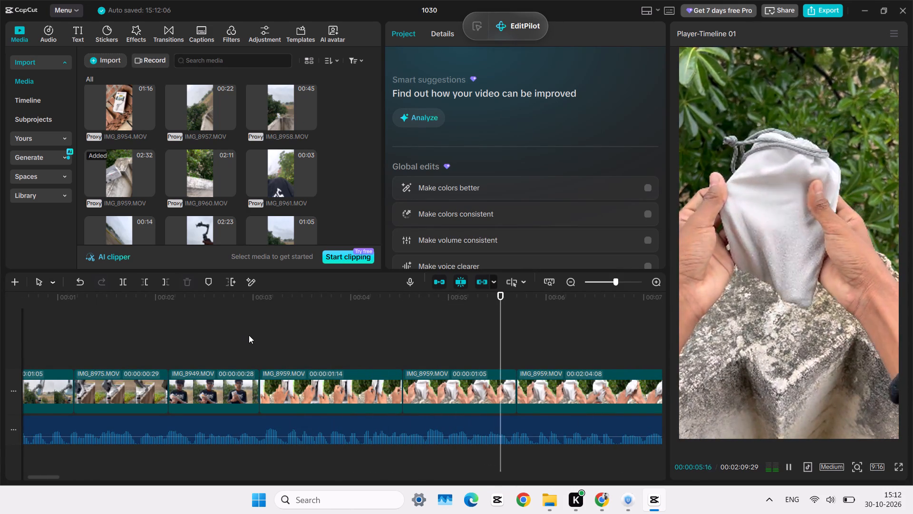
{"action": "left_click", "coordinate": [249, 335]}
{"action": "key", "text": "space"}
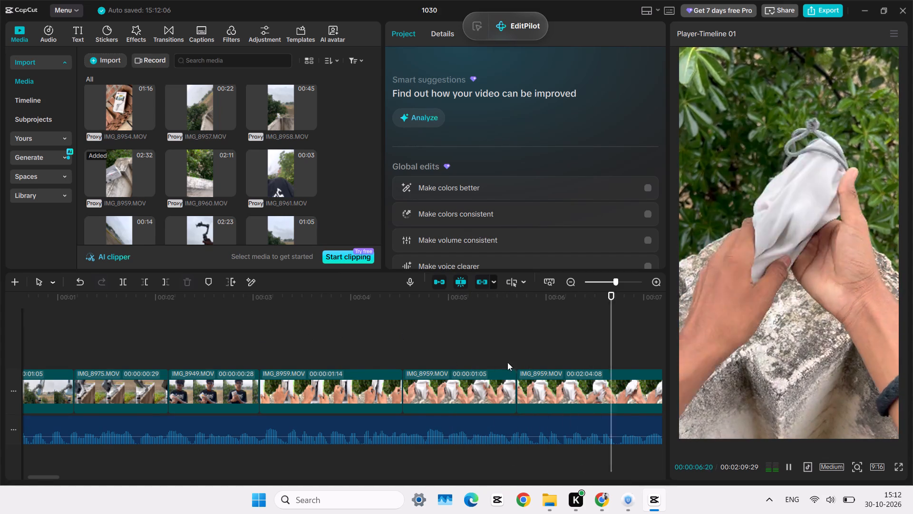
Skim the remaining IMG_8959.MOV footage through to its end, examining the box, pouch and gimbal shots for the next cut.
{"action": "scroll", "coordinate": [532, 356], "scroll_direction": "left", "scroll_amount": 1}
{"action": "left_click", "coordinate": [482, 344]}
{"action": "left_click_drag", "start_coordinate": [482, 344], "coordinate": [732, 386]}
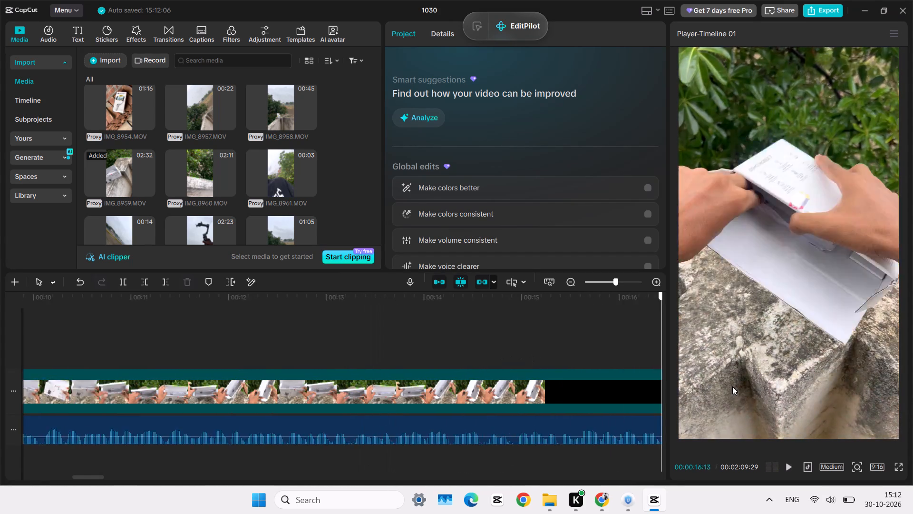
{"action": "left_click_drag", "start_coordinate": [732, 386], "coordinate": [741, 337]}
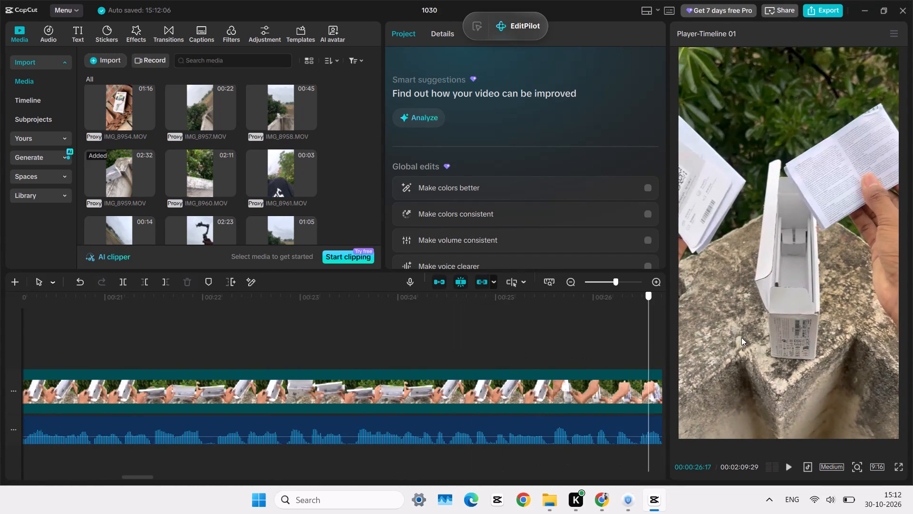
{"action": "left_click_drag", "start_coordinate": [741, 337], "coordinate": [734, 346]}
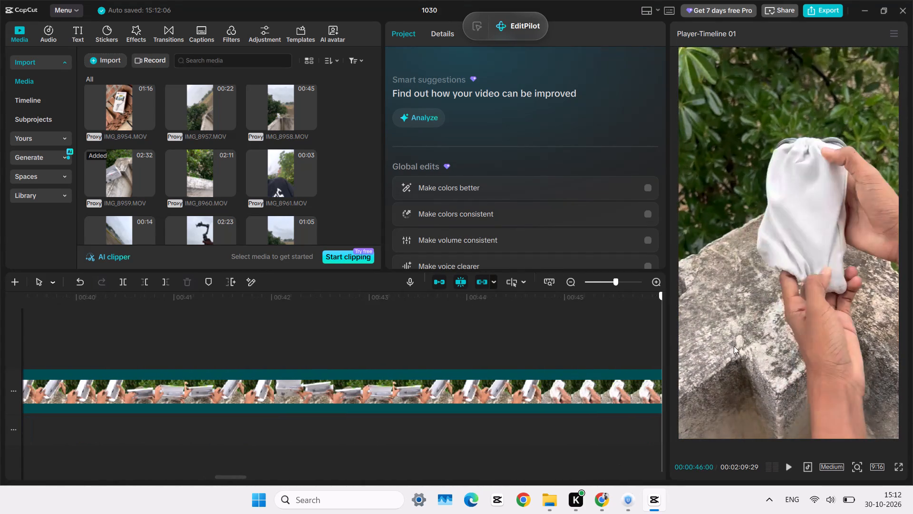
{"action": "left_click_drag", "start_coordinate": [734, 346], "coordinate": [744, 355]}
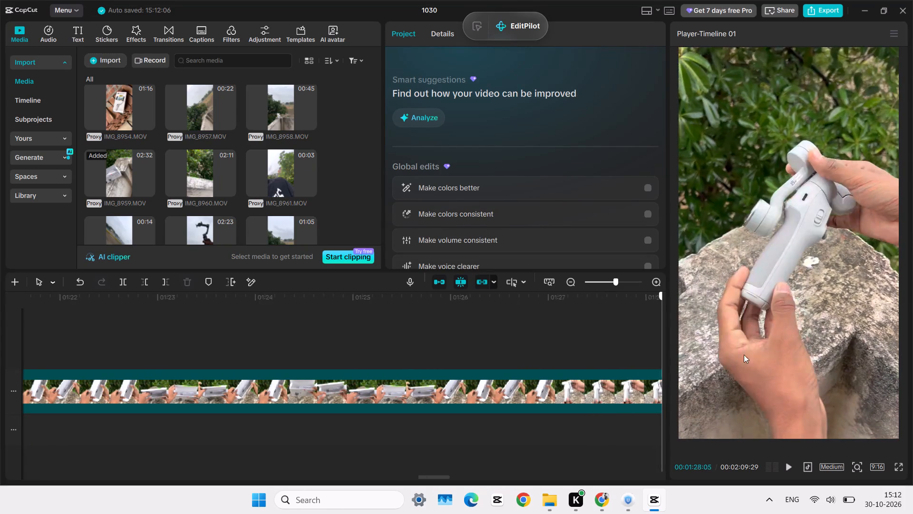
{"action": "left_click_drag", "start_coordinate": [744, 355], "coordinate": [653, 348]}
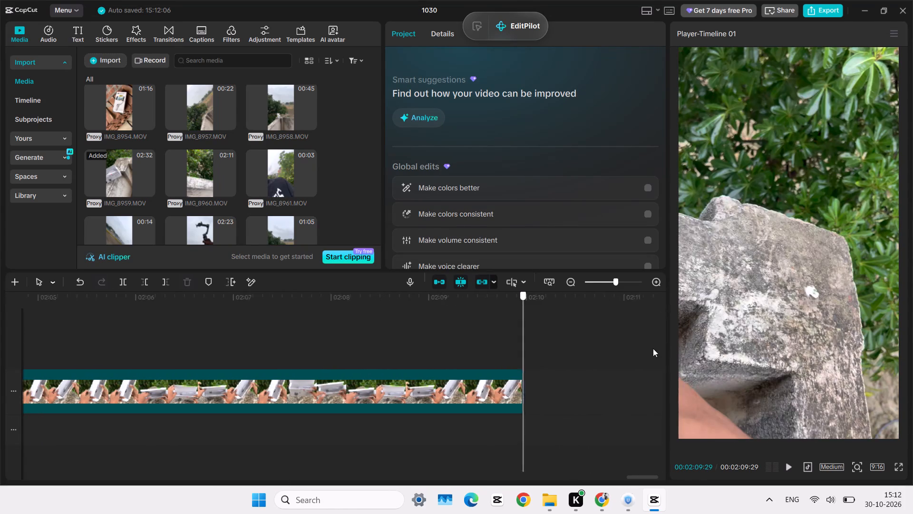
{"action": "left_click_drag", "start_coordinate": [653, 348], "coordinate": [0, 365]}
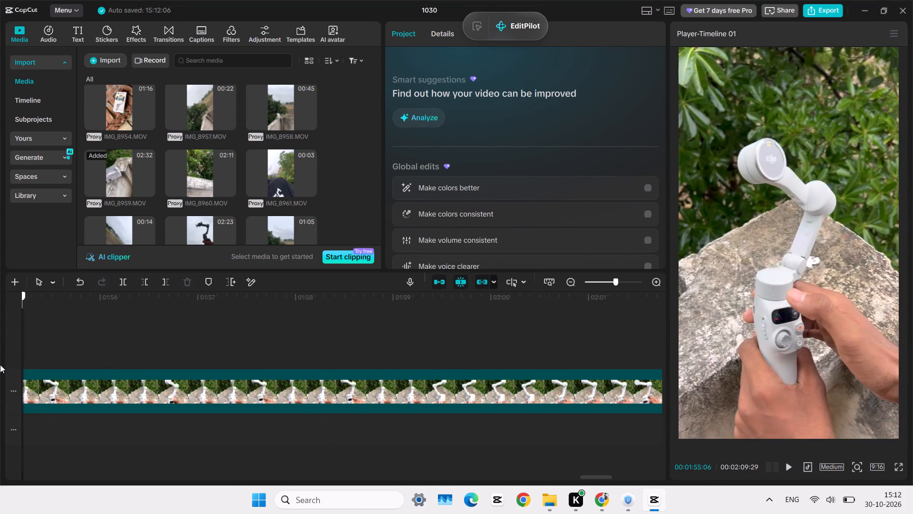
Scrub back through IMG_8959.MOV from the unfolded gimbal to the pouch being opened, examining candidate shots.
{"action": "left_click_drag", "start_coordinate": [0, 365], "coordinate": [118, 385]}
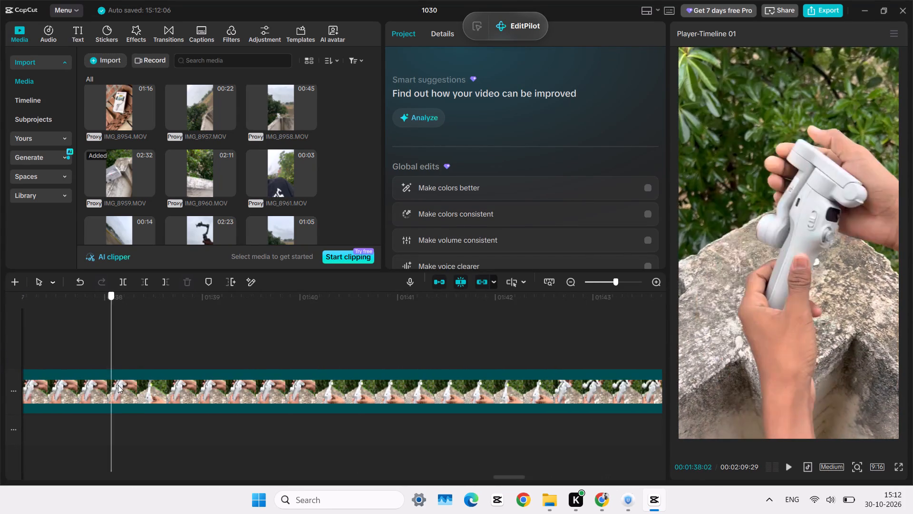
{"action": "left_click_drag", "start_coordinate": [118, 385], "coordinate": [125, 397]}
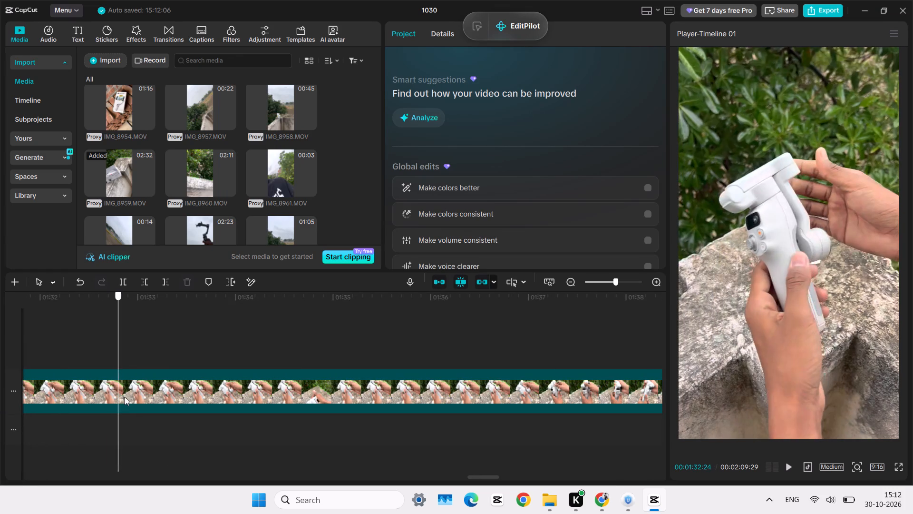
{"action": "left_click_drag", "start_coordinate": [125, 397], "coordinate": [223, 402]}
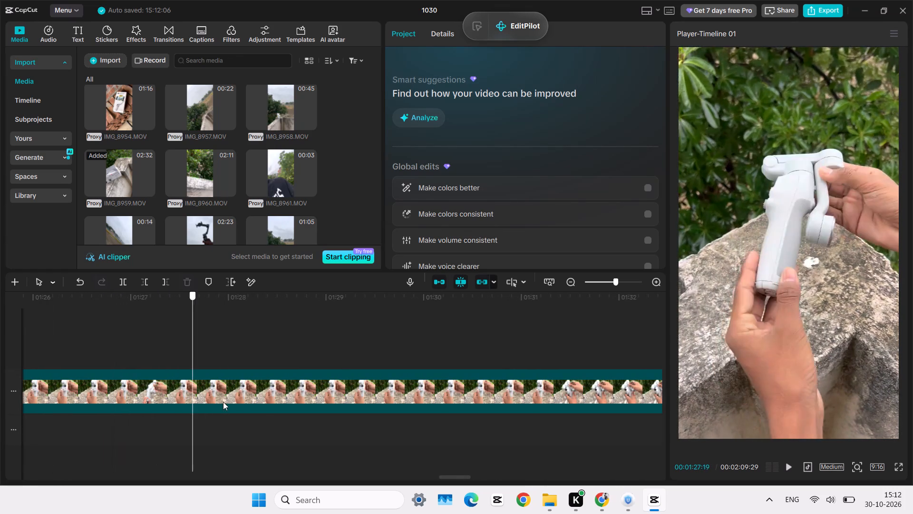
{"action": "left_click_drag", "start_coordinate": [223, 402], "coordinate": [0, 352]}
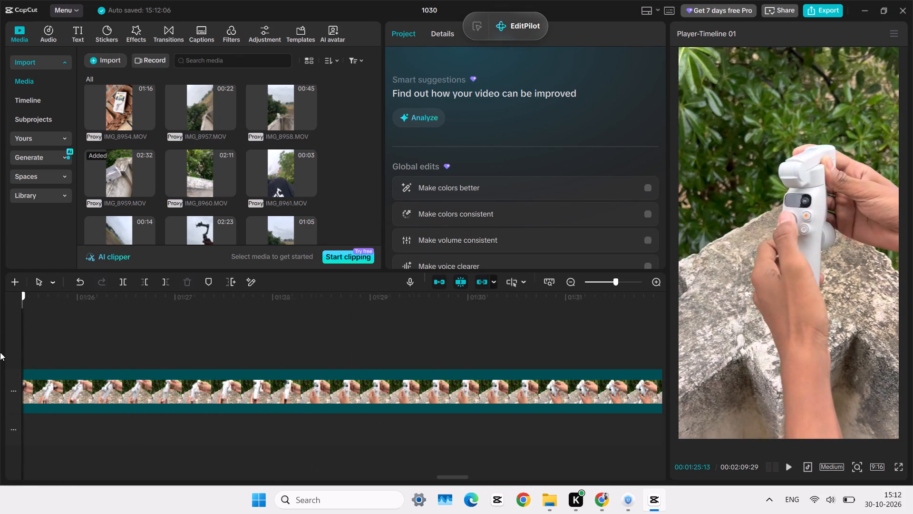
{"action": "left_click_drag", "start_coordinate": [0, 352], "coordinate": [44, 348]}
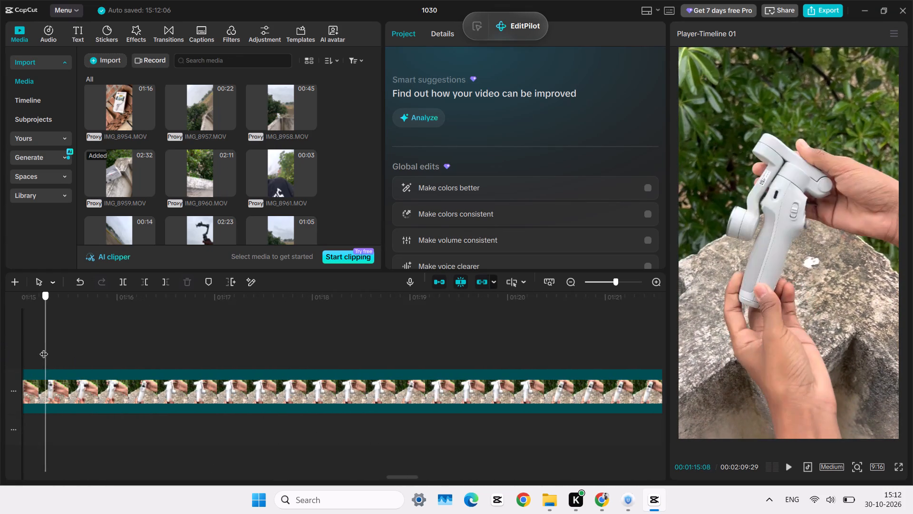
{"action": "left_click_drag", "start_coordinate": [44, 348], "coordinate": [208, 385]}
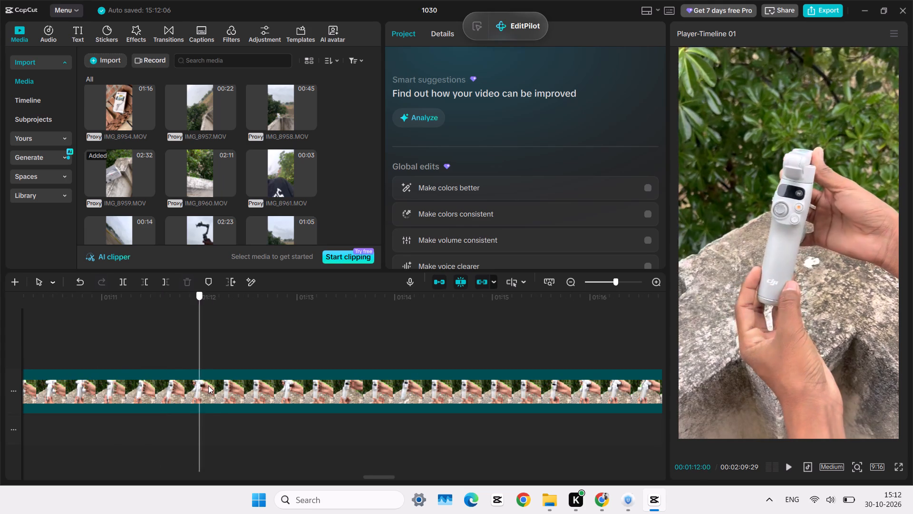
{"action": "left_click_drag", "start_coordinate": [208, 385], "coordinate": [217, 386]}
{"action": "key", "text": "space"}
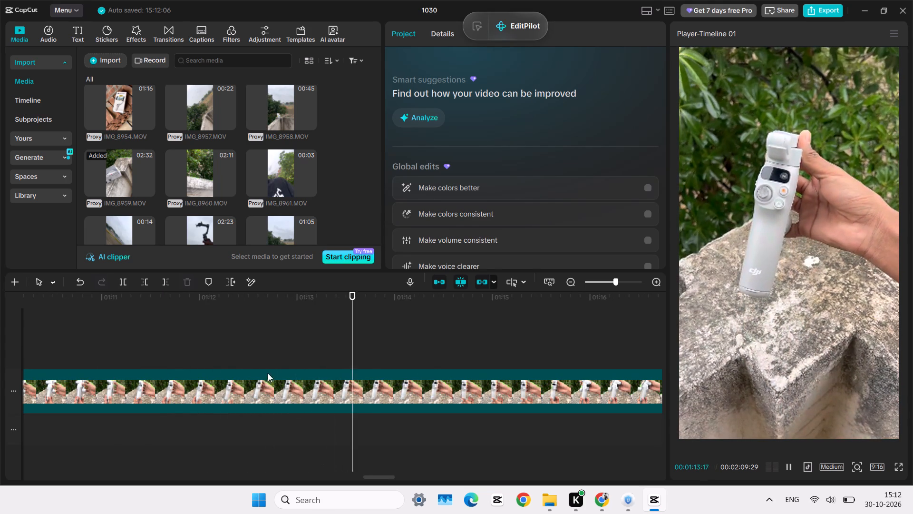
{"action": "scroll", "coordinate": [207, 361], "scroll_direction": "right", "scroll_amount": 1}
{"action": "left_click", "coordinate": [117, 340]}
{"action": "left_click_drag", "start_coordinate": [117, 340], "coordinate": [0, 334]}
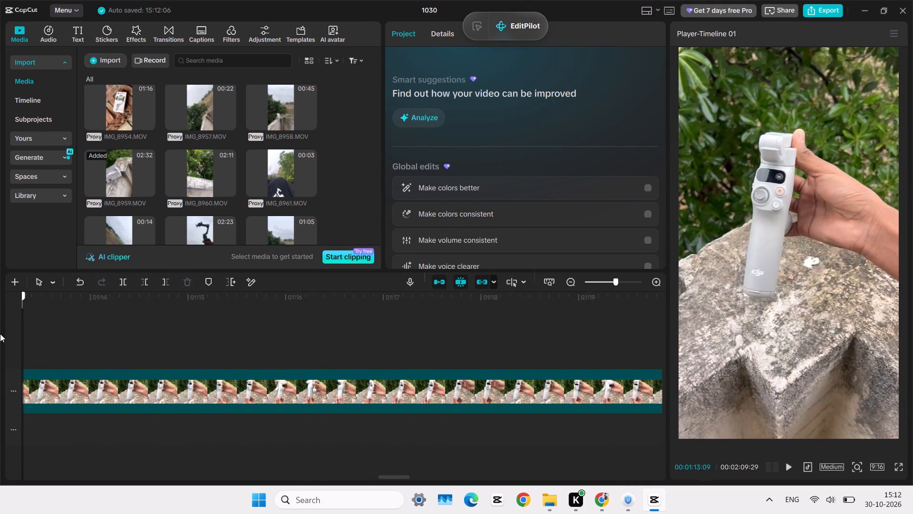
{"action": "left_click_drag", "start_coordinate": [0, 334], "coordinate": [107, 343]}
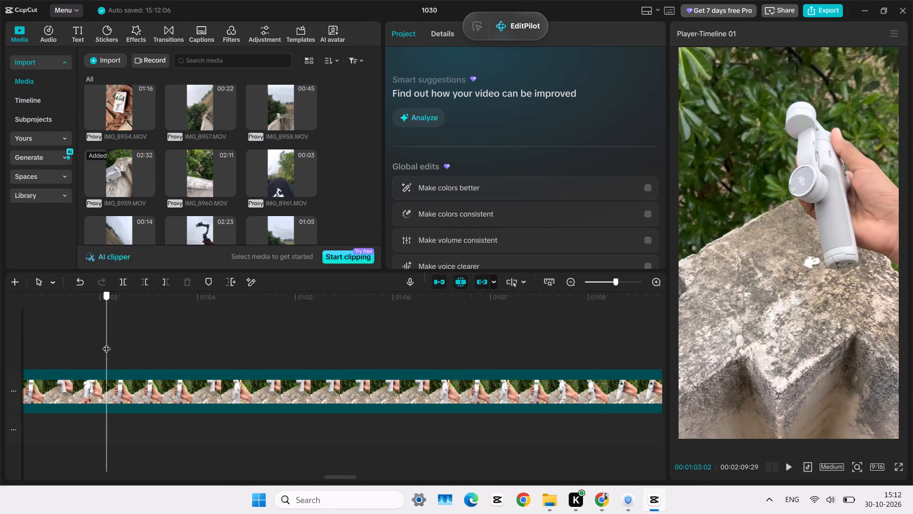
{"action": "left_click_drag", "start_coordinate": [107, 343], "coordinate": [208, 338]}
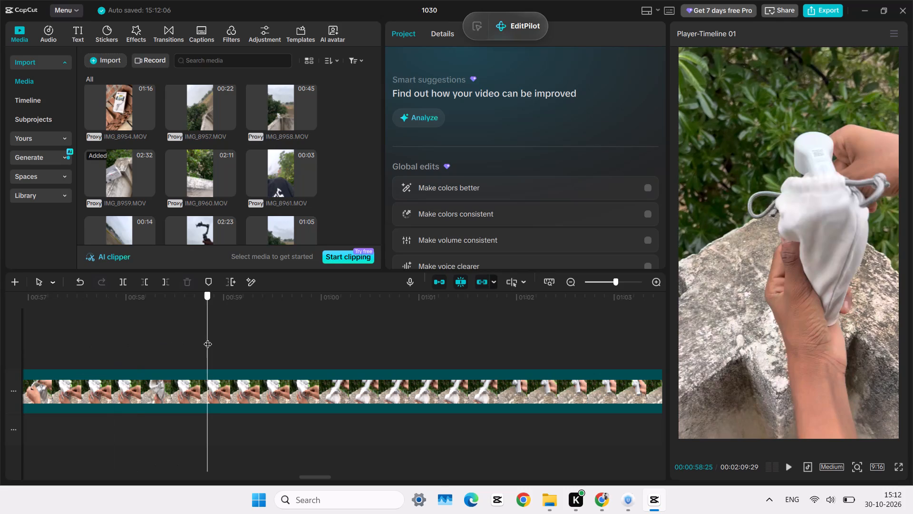
{"action": "left_click_drag", "start_coordinate": [208, 338], "coordinate": [0, 313]}
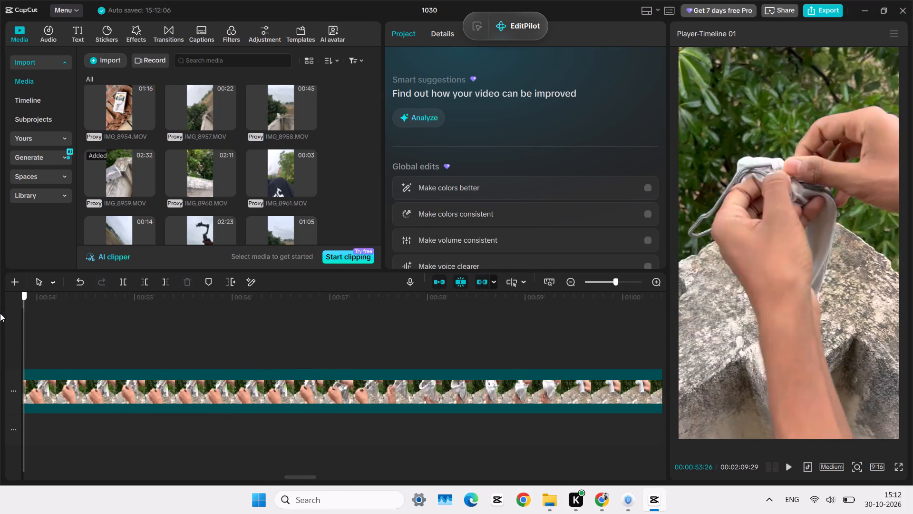
{"action": "left_click_drag", "start_coordinate": [0, 313], "coordinate": [282, 305]}
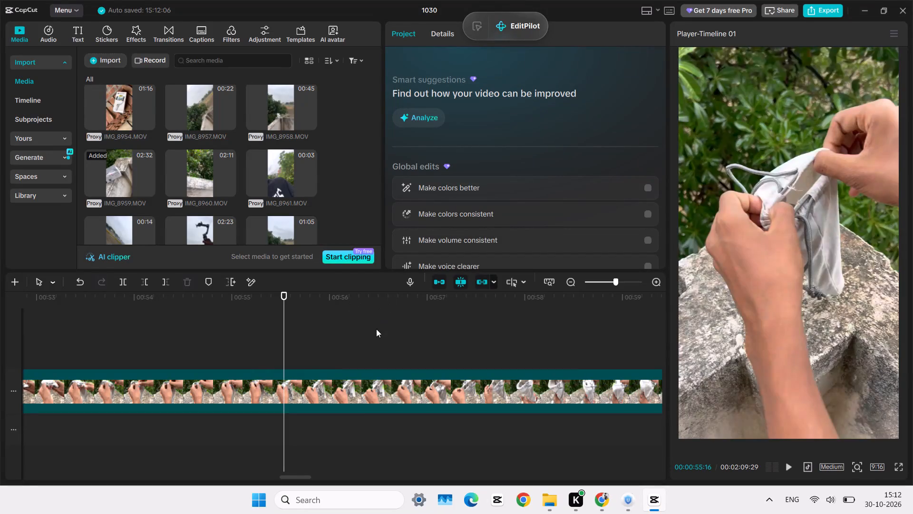
Play the IMG_8959.MOV footage from the pouch being opened at about 00:00:55:16 until the gimbal is out.
{"action": "left_click", "coordinate": [376, 329]}
{"action": "key", "text": "space"}
{"action": "scroll", "coordinate": [376, 329], "scroll_direction": "left", "scroll_amount": 1}
{"action": "left_click", "coordinate": [303, 322]}
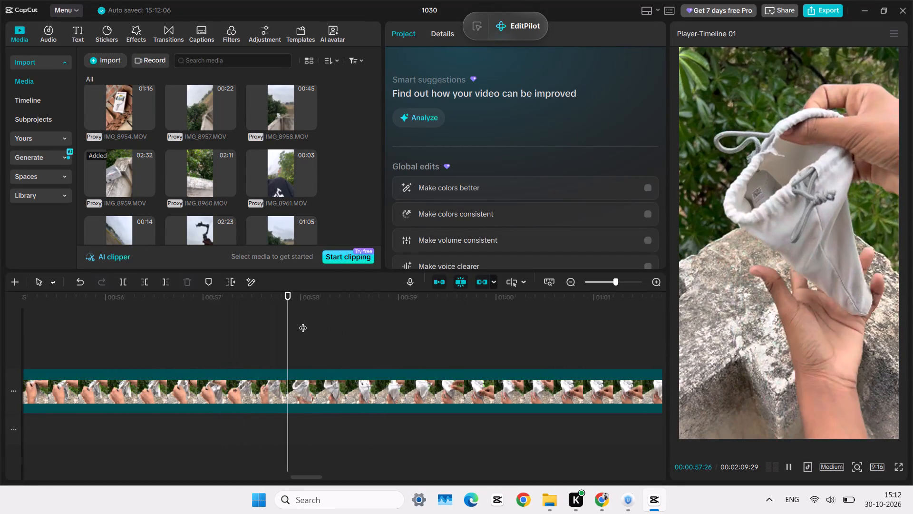
{"action": "key", "text": "space"}
{"action": "left_click", "coordinate": [394, 332]}
{"action": "key", "text": "space"}
{"action": "scroll", "coordinate": [394, 332], "scroll_direction": "left", "scroll_amount": 1}
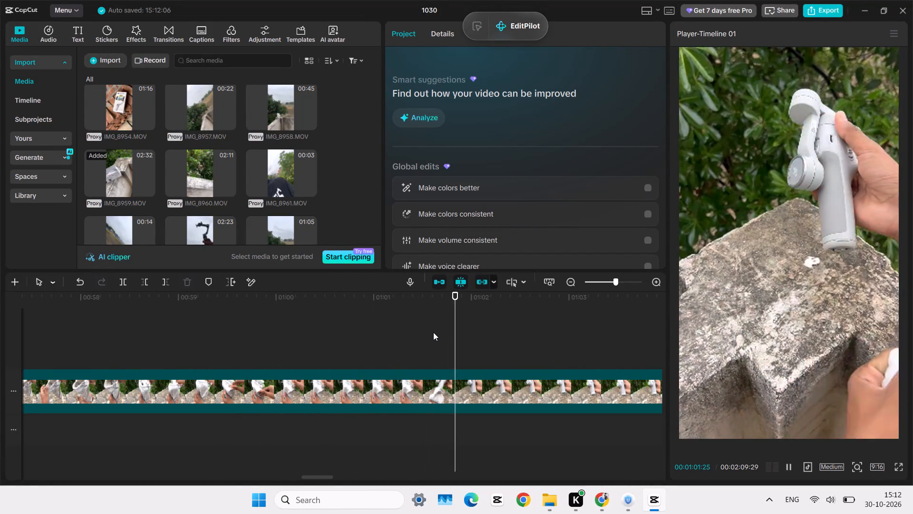
Find where the gimbal starts coming out of the pouch, and trim the last IMG_8959.MOV piece's start to 00:01:00:26, leaving 00:01:09:03.
{"action": "left_click", "coordinate": [433, 332]}
{"action": "left_click", "coordinate": [388, 346]}
{"action": "key", "text": "space"}
{"action": "left_click", "coordinate": [333, 338]}
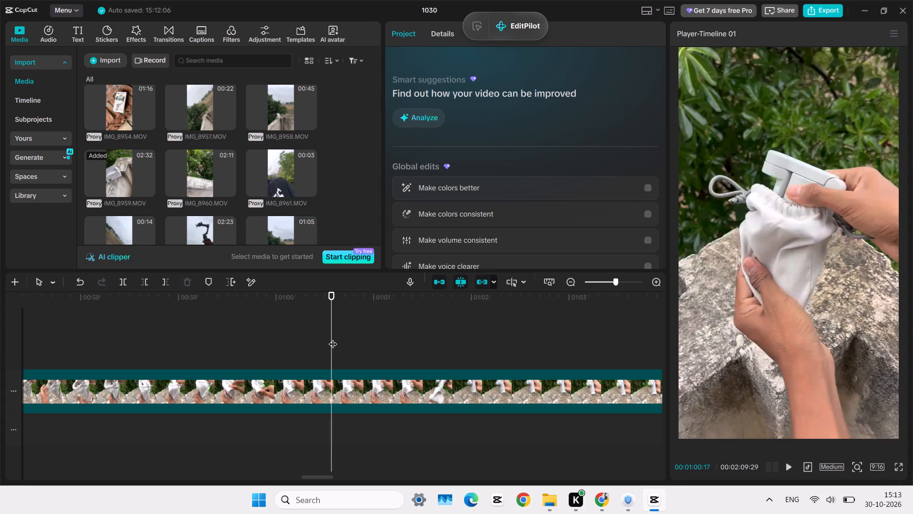
{"action": "key", "text": "space"}
{"action": "left_click", "coordinate": [333, 338]}
{"action": "left_click", "coordinate": [290, 350]}
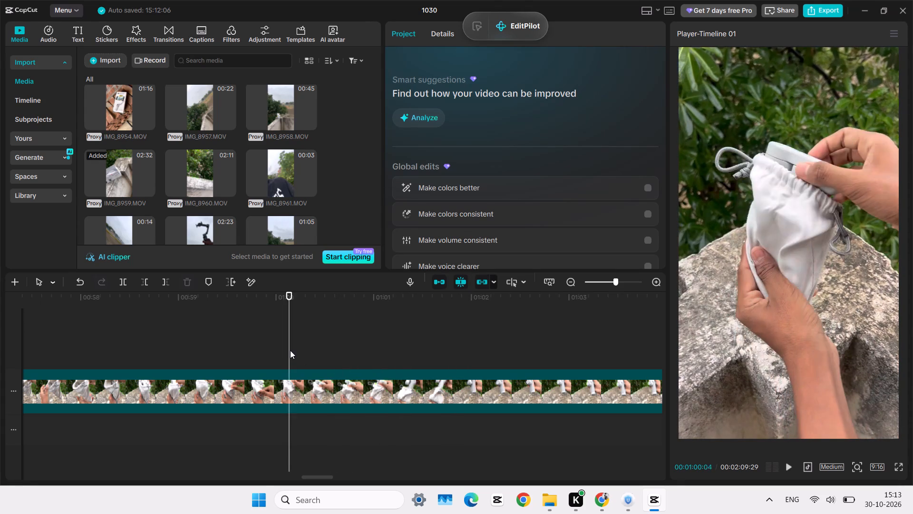
{"action": "key", "text": "space"}
{"action": "key", "text": "space"}
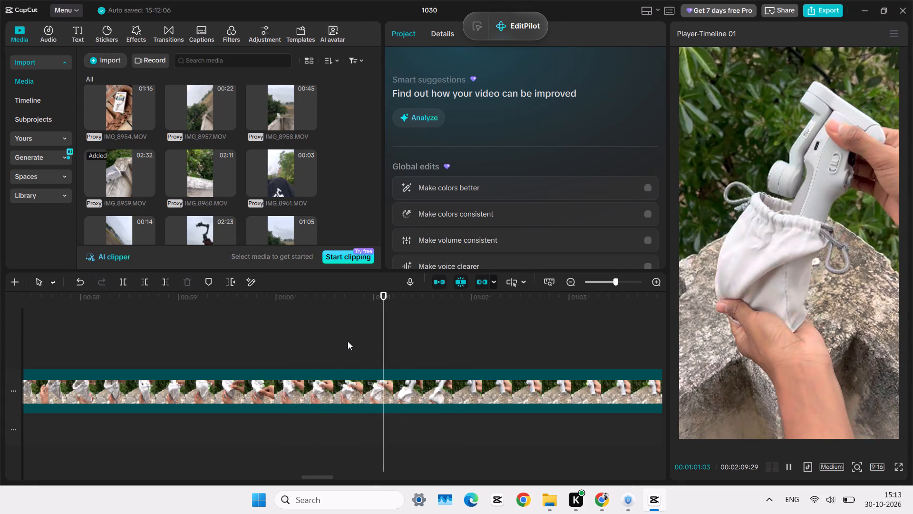
{"action": "left_click", "coordinate": [361, 341]}
{"action": "key", "text": "space"}
{"action": "key", "text": "space"}
{"action": "left_click", "coordinate": [361, 341]}
{"action": "left_click", "coordinate": [356, 384]}
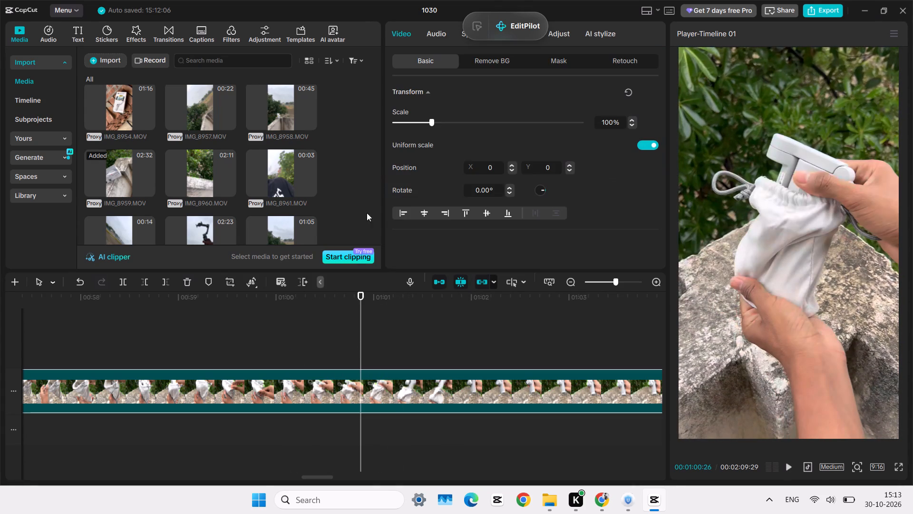
{"action": "key", "text": "q"}
Replay from the first IMG_8959.MOV piece, and delete the 00:00:01:05 pouch piece between the box and gimbal shots.
{"action": "scroll", "coordinate": [214, 378], "scroll_direction": "right", "scroll_amount": 3}
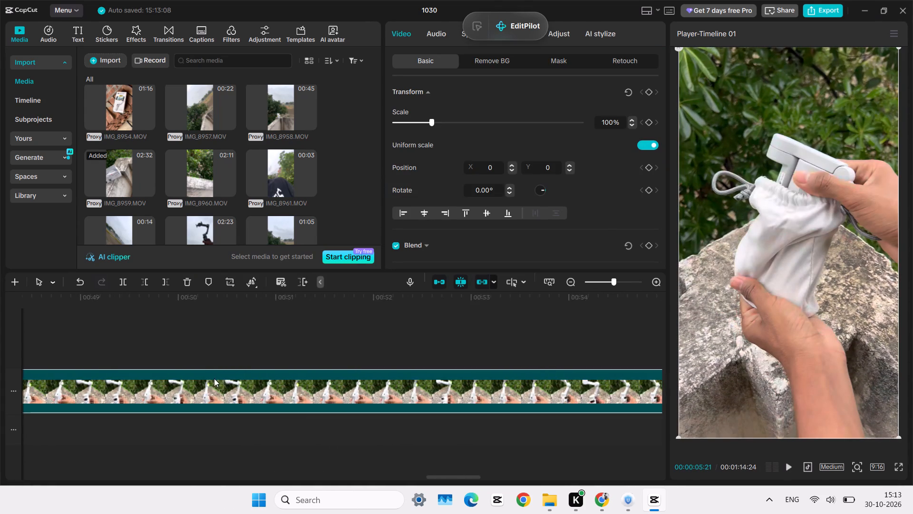
{"action": "scroll", "coordinate": [214, 378], "scroll_direction": "right", "scroll_amount": 10}
{"action": "scroll", "coordinate": [261, 395], "scroll_direction": "right", "scroll_amount": 2}
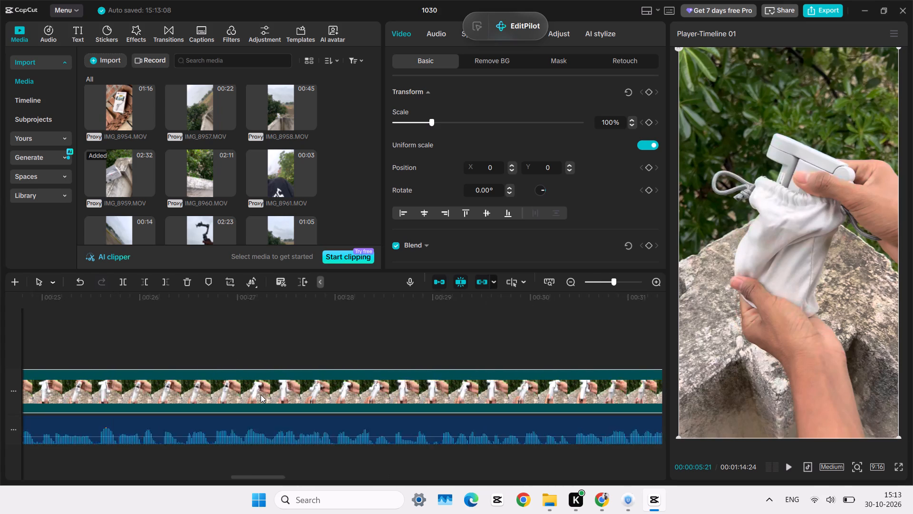
{"action": "scroll", "coordinate": [261, 395], "scroll_direction": "right", "scroll_amount": 7}
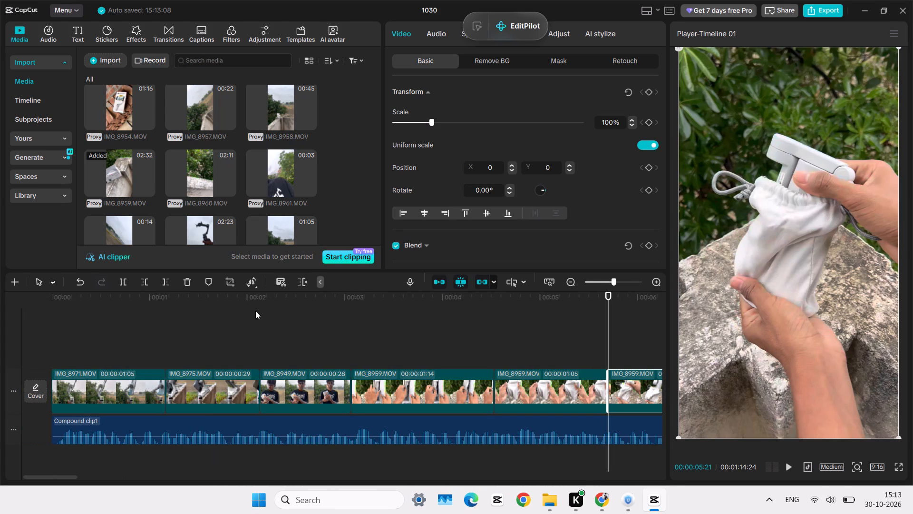
{"action": "left_click", "coordinate": [347, 345]}
{"action": "key", "text": "space"}
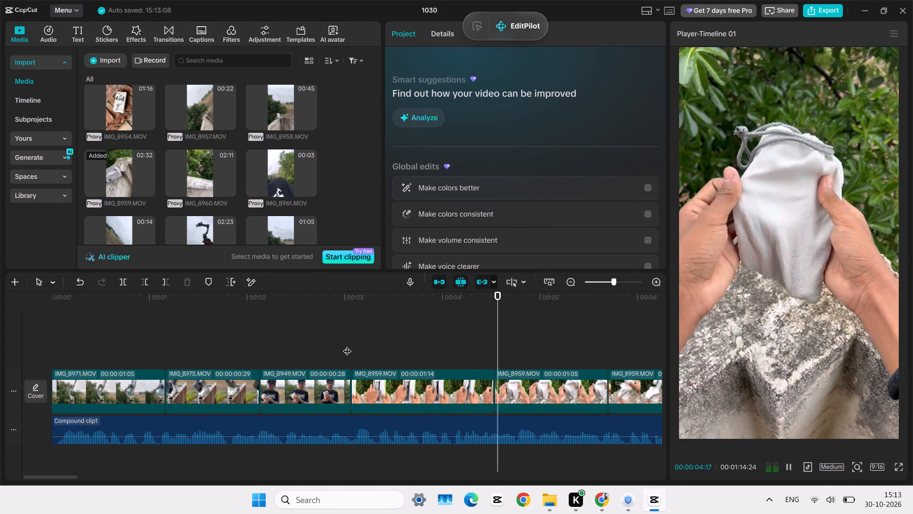
{"action": "left_click", "coordinate": [545, 341]}
{"action": "left_click", "coordinate": [543, 378]}
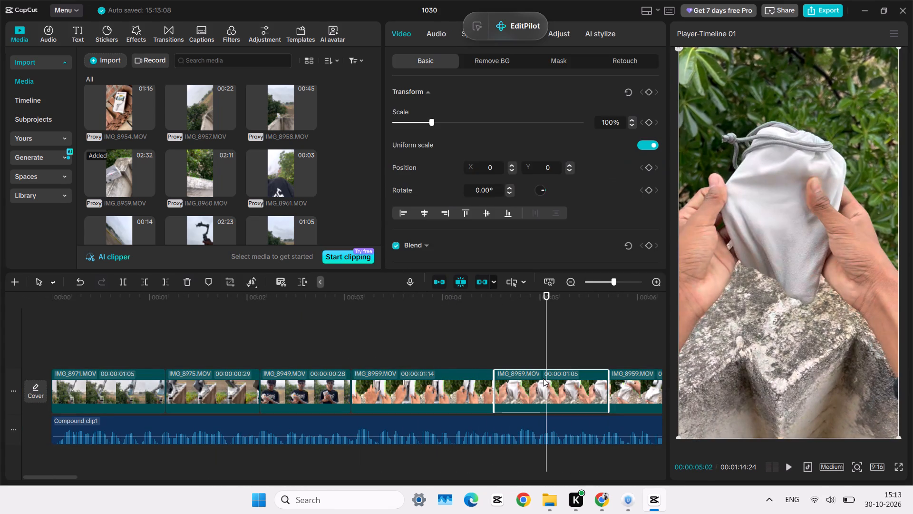
{"action": "key", "text": "Delete"}
Replay the sequence from the first IMG_8959.MOV piece, checking the cut from the box to the gimbal leaving the pouch.
{"action": "left_click", "coordinate": [388, 346]}
{"action": "key", "text": "space"}
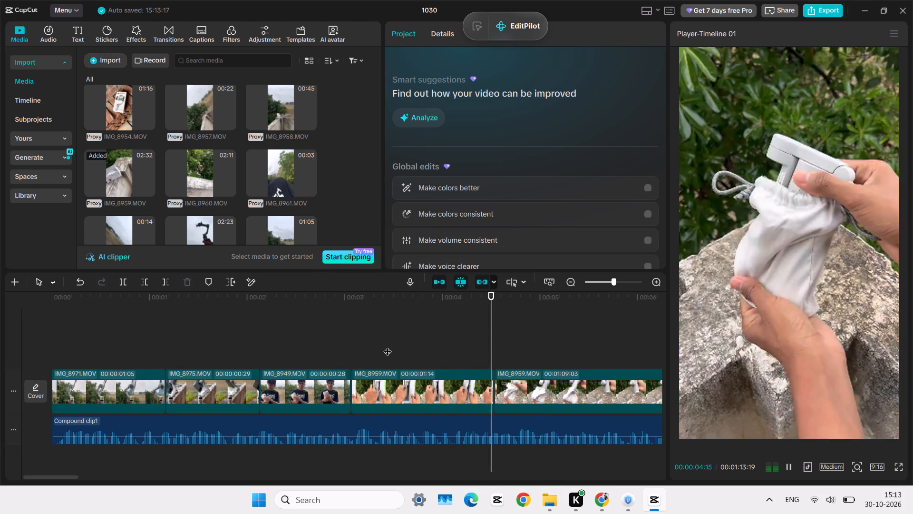
{"action": "key", "text": "space"}
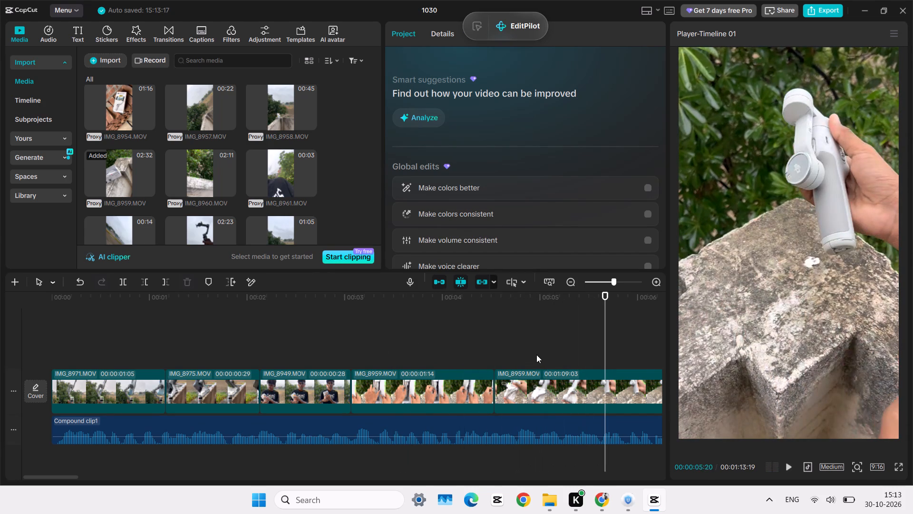
{"action": "scroll", "coordinate": [536, 355], "scroll_direction": "left", "scroll_amount": 1}
{"action": "left_click", "coordinate": [215, 356]}
{"action": "key", "text": "space"}
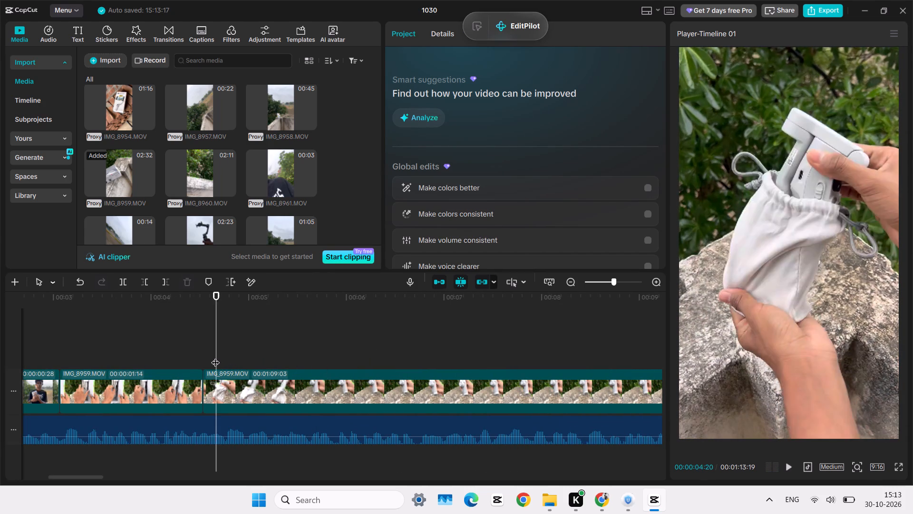
{"action": "key", "text": "space"}
{"action": "left_click", "coordinate": [37, 349]}
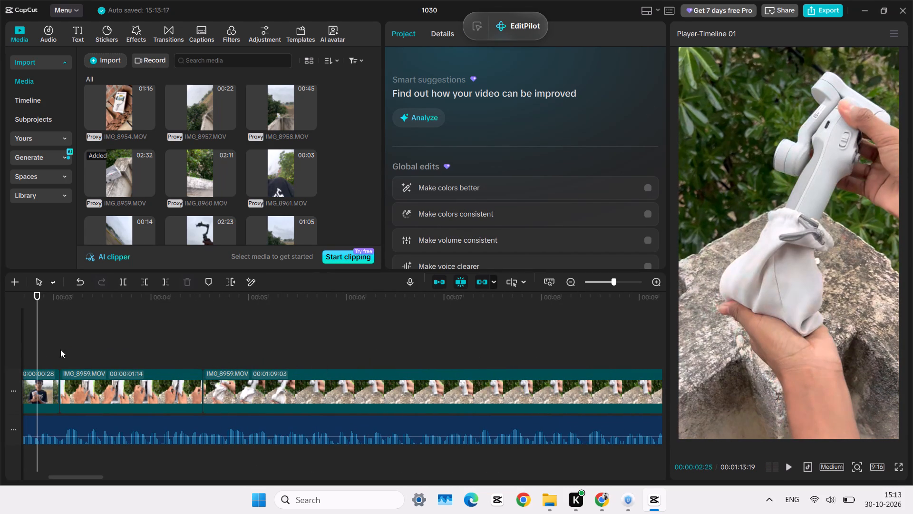
Find a further point in the box-opening shot, and trim the first IMG_8959.MOV piece's start to a duration of 00:00:00:27.
{"action": "left_click", "coordinate": [74, 346]}
{"action": "key", "text": "space"}
{"action": "key", "text": "space"}
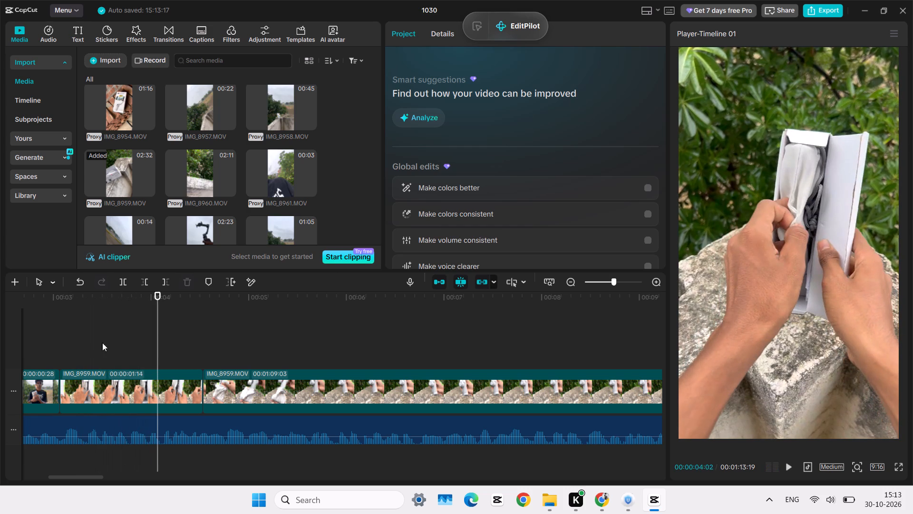
{"action": "left_click", "coordinate": [117, 344]}
{"action": "left_click", "coordinate": [107, 387]}
{"action": "type", "text": "q"}
{"action": "key", "text": "space"}
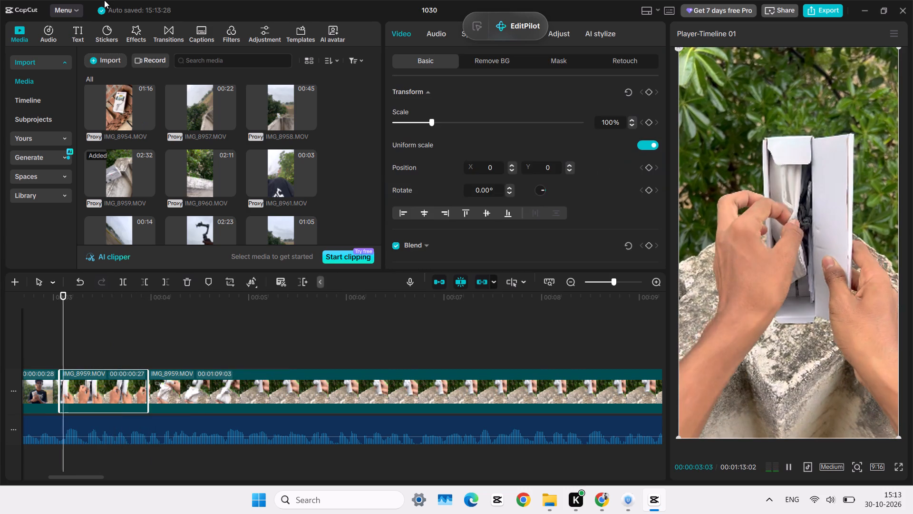
Play past the cut to the gimbal leaving the pouch, and split the last IMG_8959.MOV piece at 00:00:04:27, making a 00:00:00:28 shot.
{"action": "key", "text": "space"}
{"action": "key", "text": "space"}
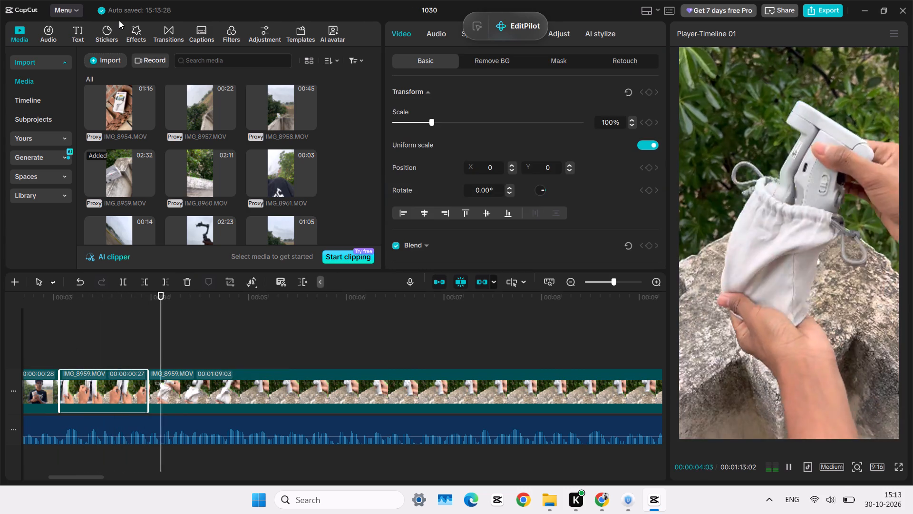
{"action": "key", "text": "space"}
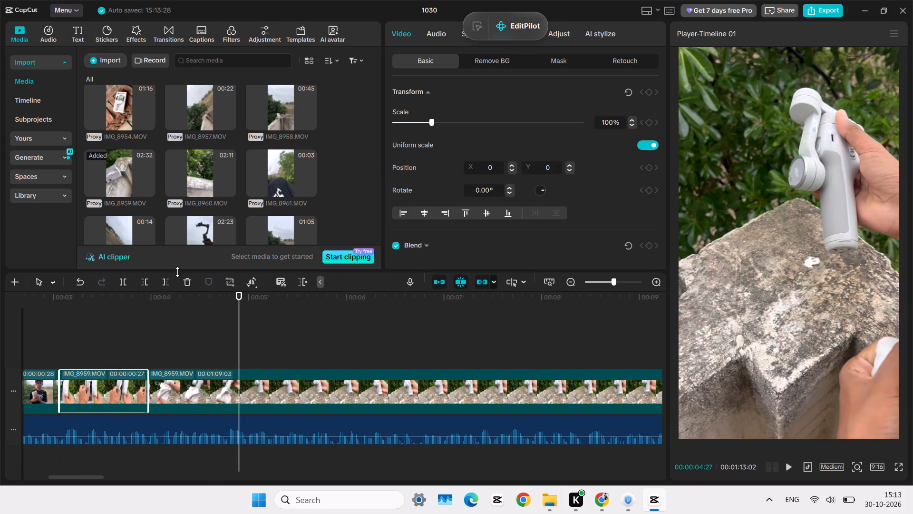
{"action": "left_click", "coordinate": [189, 378]}
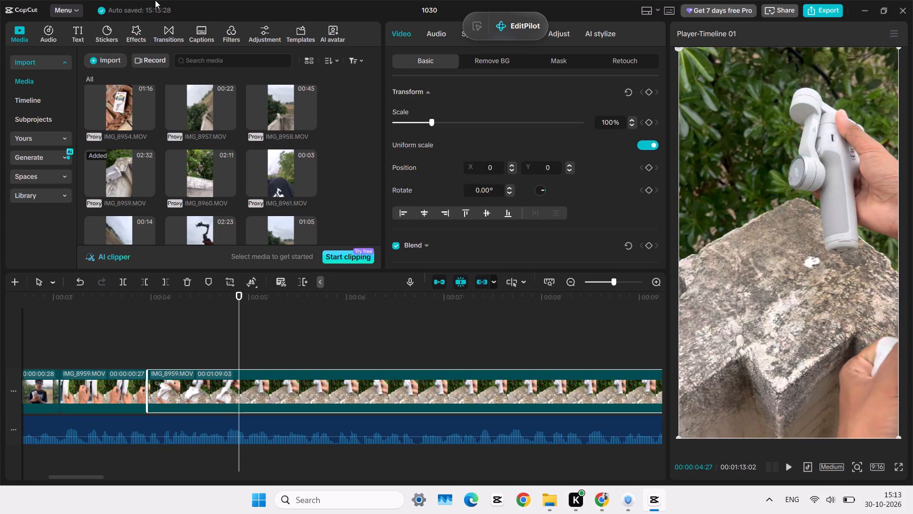
{"action": "key", "text": "ctrl+b"}
Look through the footage after the pouch shot for a usable moment of the folded gimbal being shown in hand.
{"action": "left_click", "coordinate": [441, 318]}
{"action": "left_click_drag", "start_coordinate": [441, 318], "coordinate": [522, 325]}
{"action": "key", "text": "space"}
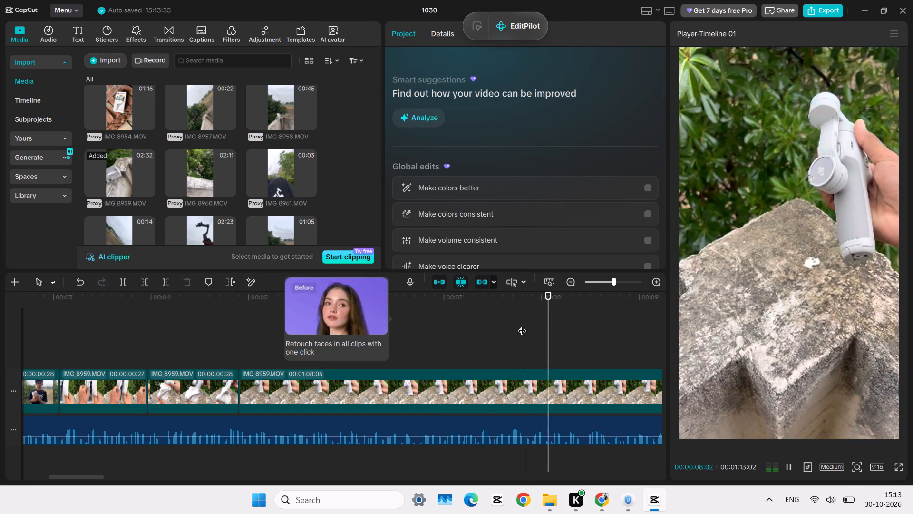
{"action": "scroll", "coordinate": [690, 348], "scroll_direction": "left", "scroll_amount": 3}
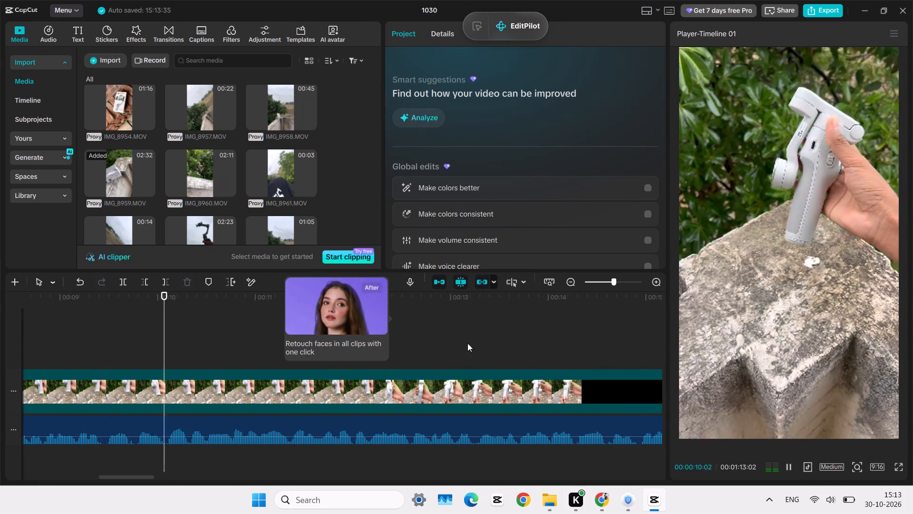
{"action": "left_click", "coordinate": [466, 343]}
{"action": "left_click_drag", "start_coordinate": [466, 343], "coordinate": [495, 383]}
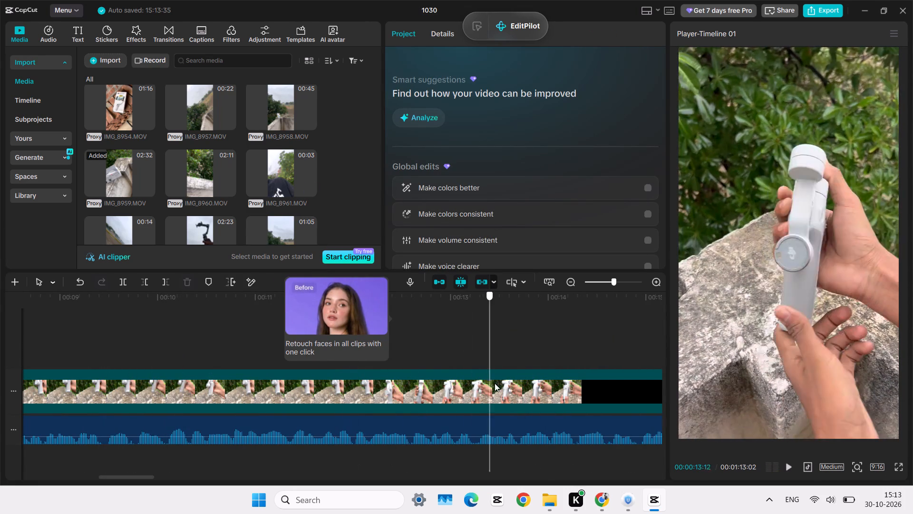
{"action": "left_click_drag", "start_coordinate": [495, 383], "coordinate": [519, 384]}
{"action": "scroll", "coordinate": [519, 384], "scroll_direction": "left", "scroll_amount": 1}
{"action": "left_click", "coordinate": [436, 359]}
{"action": "left_click_drag", "start_coordinate": [436, 359], "coordinate": [588, 354]}
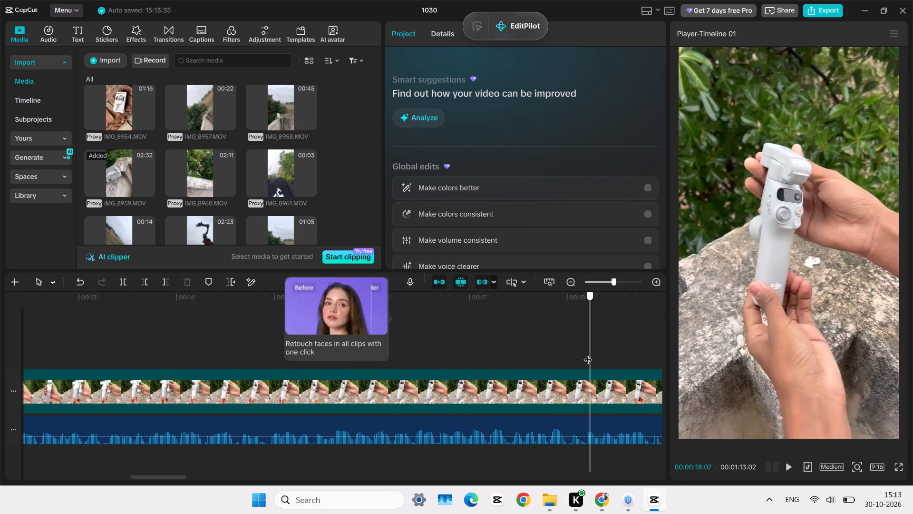
{"action": "left_click_drag", "start_coordinate": [588, 354], "coordinate": [548, 339]}
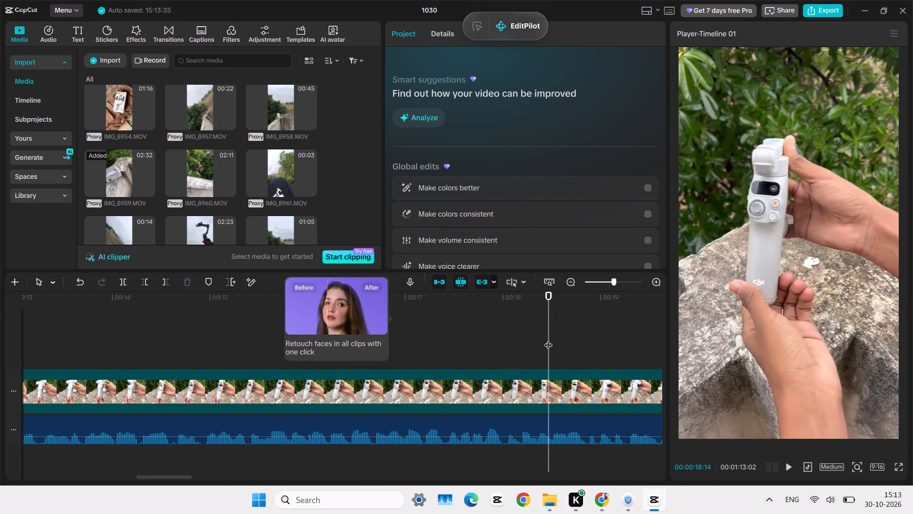
{"action": "key", "text": "space"}
{"action": "key", "text": "space"}
{"action": "key", "text": "space"}
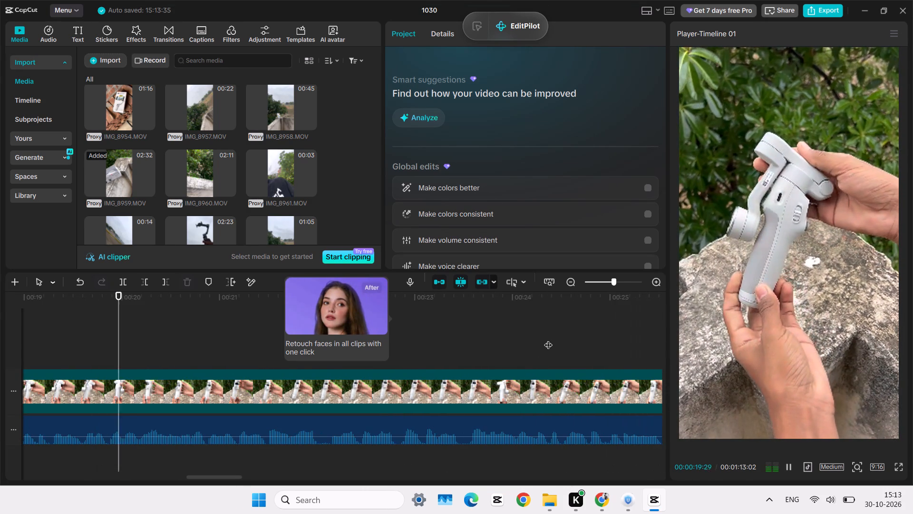
{"action": "key", "text": "space"}
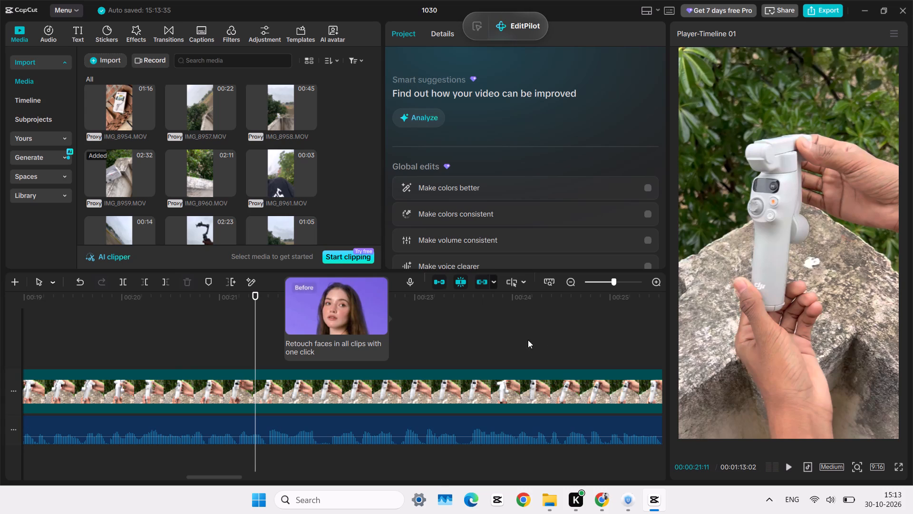
Find where the folded gimbal's control side faces the camera, and trim the last IMG_8959.MOV piece's start, leaving 00:00:40:18.
{"action": "left_click", "coordinate": [406, 344]}
{"action": "key", "text": "space"}
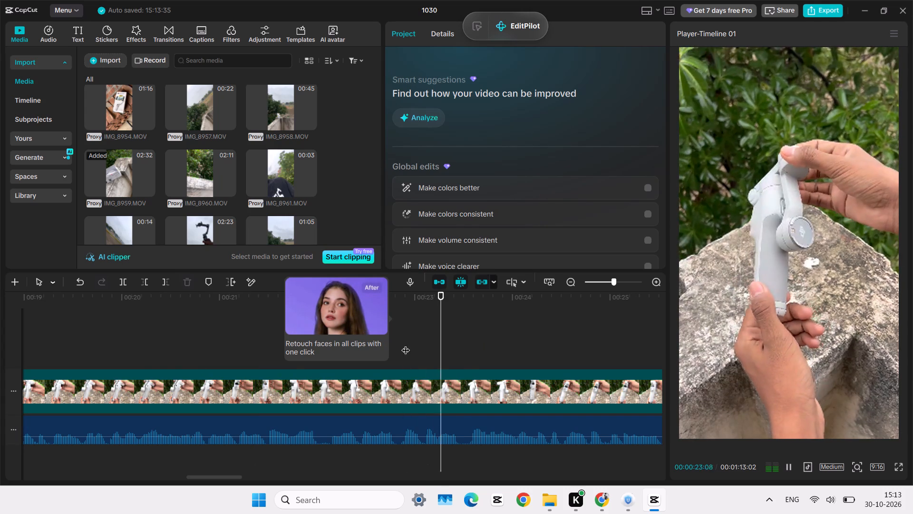
{"action": "key", "text": "space"}
{"action": "key", "text": "space"}
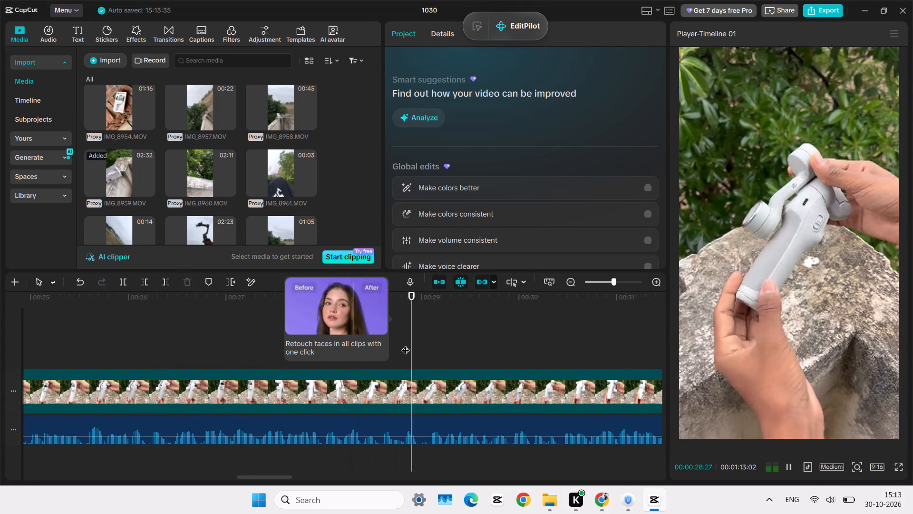
{"action": "key", "text": "space"}
{"action": "key", "text": "space"}
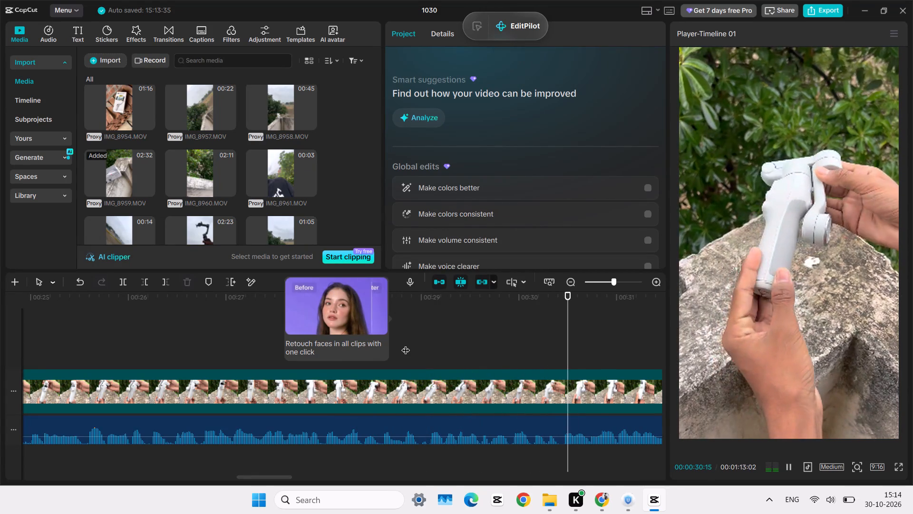
{"action": "key", "text": "space"}
{"action": "key", "text": "space"}
{"action": "key", "text": "space"}
{"action": "key", "text": "space"}
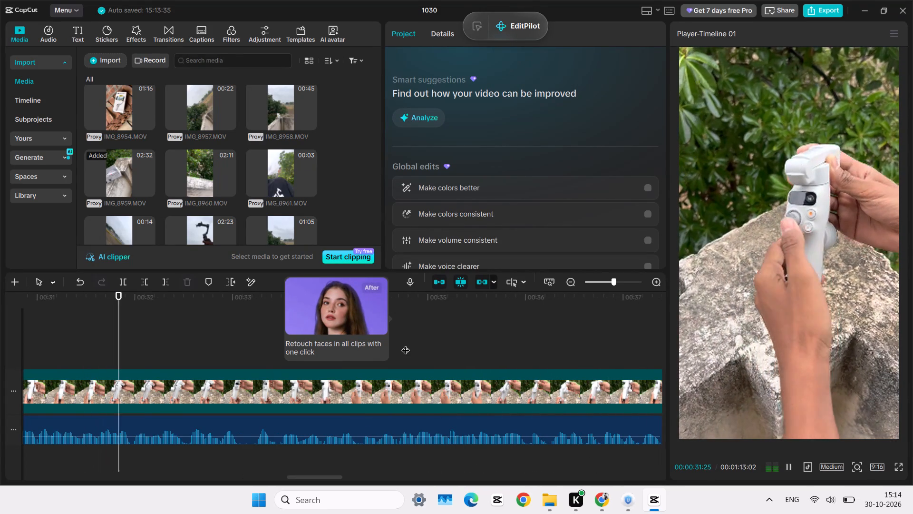
{"action": "key", "text": "space"}
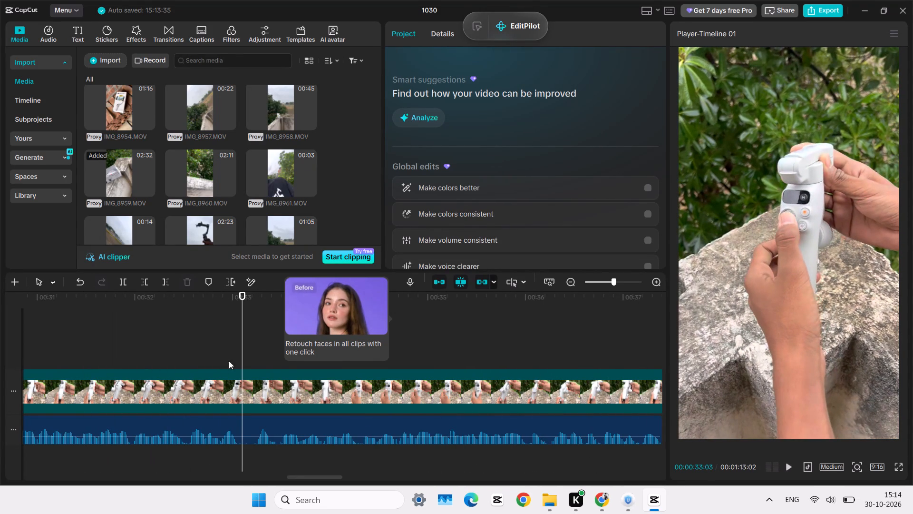
{"action": "left_click", "coordinate": [182, 345]}
{"action": "left_click", "coordinate": [183, 380]}
{"action": "key", "text": "q"}
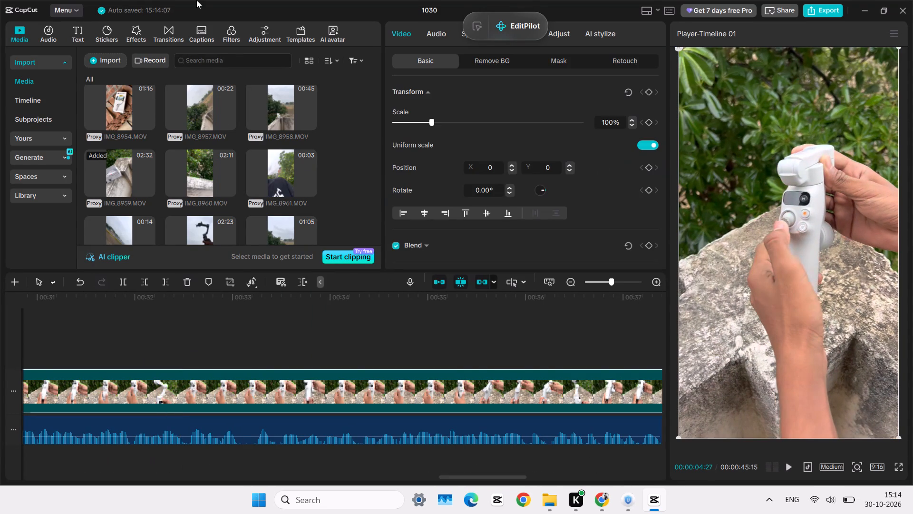
Return to the start of the 00:00:40:18 IMG_8959.MOV piece and replay it, checking where the folded-gimbal shot could end.
{"action": "left_click", "coordinate": [172, 324]}
{"action": "scroll", "coordinate": [172, 324], "scroll_direction": "right", "scroll_amount": 2}
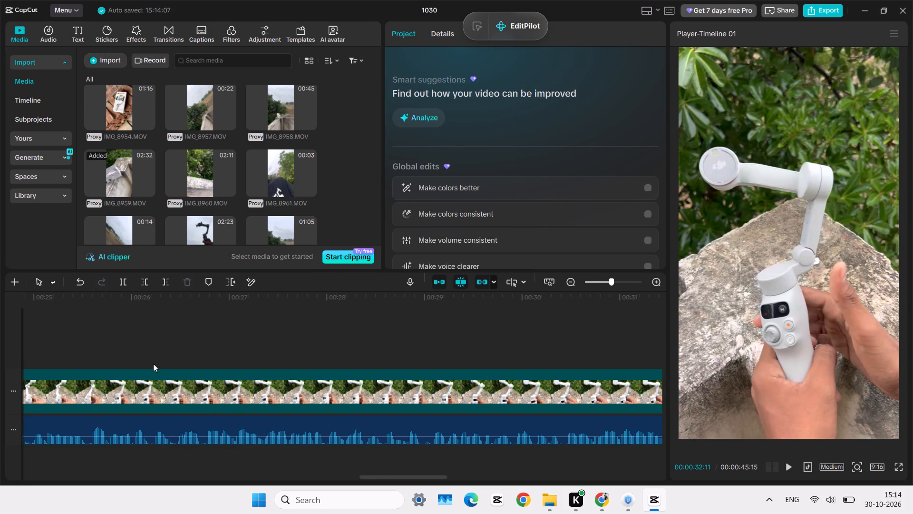
{"action": "scroll", "coordinate": [165, 361], "scroll_direction": "right", "scroll_amount": 5}
{"action": "scroll", "coordinate": [125, 369], "scroll_direction": "right", "scroll_amount": 1}
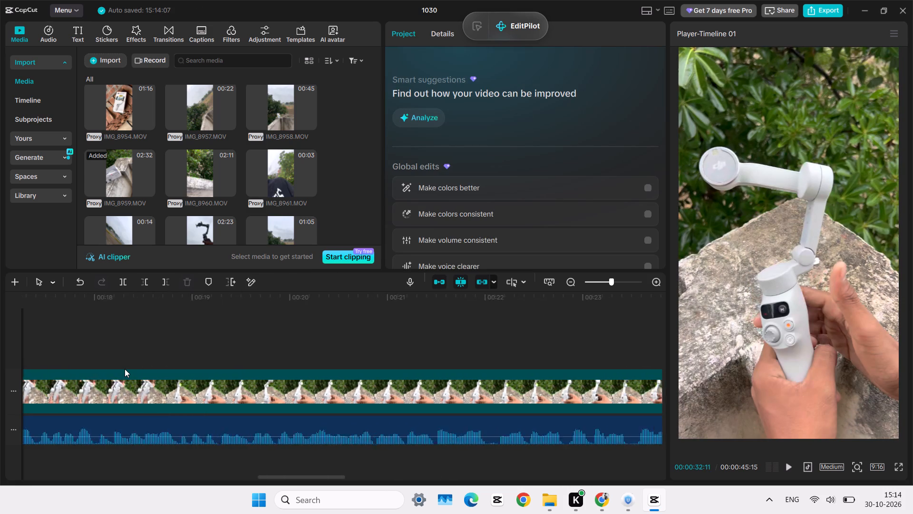
{"action": "scroll", "coordinate": [125, 369], "scroll_direction": "right", "scroll_amount": 1}
{"action": "scroll", "coordinate": [276, 358], "scroll_direction": "right", "scroll_amount": 7}
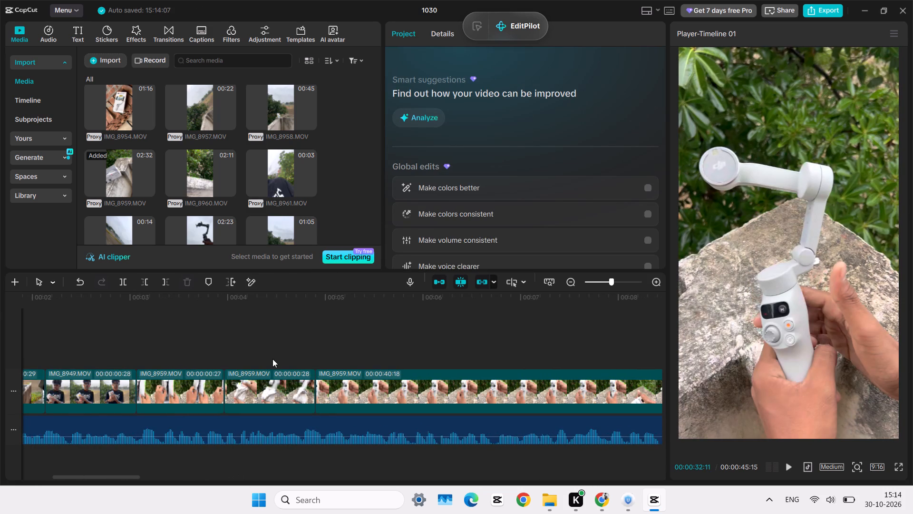
{"action": "left_click", "coordinate": [415, 347]}
{"action": "key", "text": "space"}
{"action": "scroll", "coordinate": [415, 347], "scroll_direction": "left", "scroll_amount": 2}
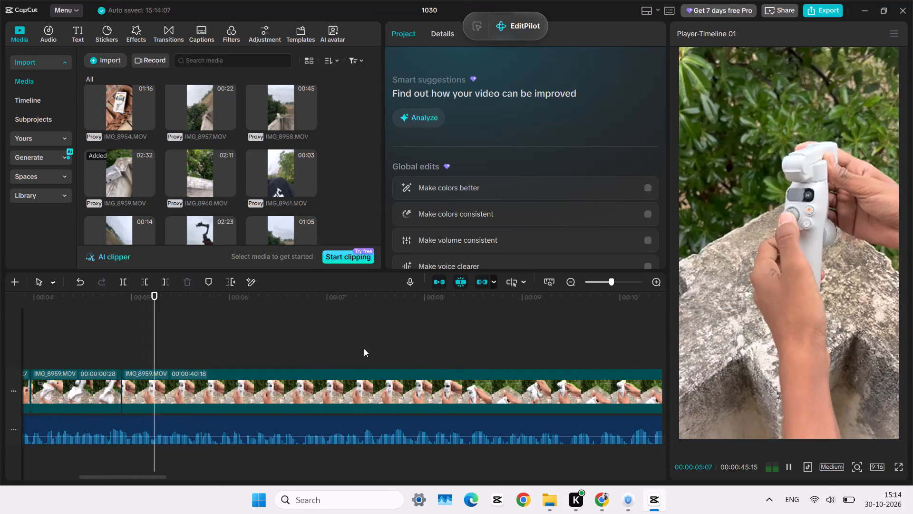
{"action": "left_click", "coordinate": [136, 331]}
{"action": "key", "text": "space"}
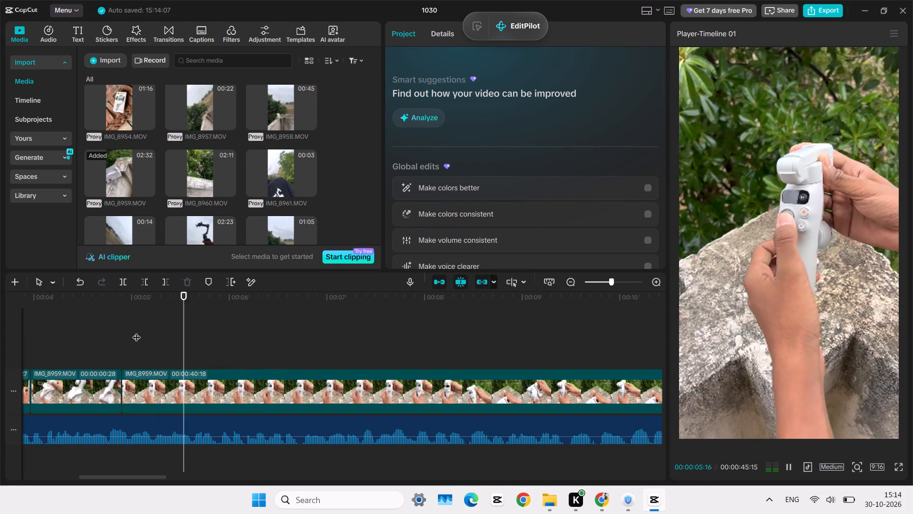
{"action": "key", "text": "space"}
{"action": "left_click", "coordinate": [169, 396]}
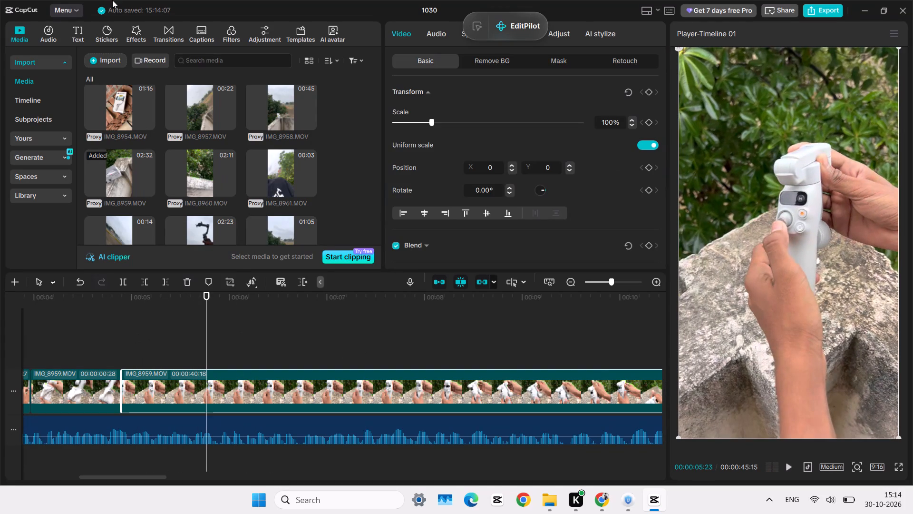
{"action": "left_click", "coordinate": [214, 340]}
{"action": "key", "text": "space"}
{"action": "key", "text": "space"}
{"action": "left_click", "coordinate": [214, 340]}
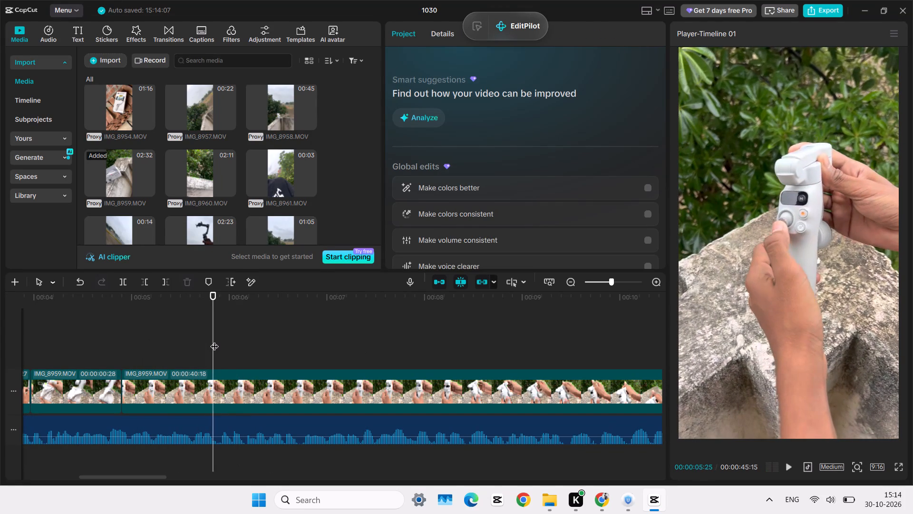
{"action": "left_click", "coordinate": [219, 340]}
{"action": "left_click", "coordinate": [221, 393]}
Look through the rest of the 00:00:40:18 IMG_8959.MOV piece for a moment of the gimbal being unfolded.
{"action": "left_click", "coordinate": [257, 352]}
{"action": "left_click_drag", "start_coordinate": [257, 352], "coordinate": [506, 396]}
{"action": "scroll", "coordinate": [506, 396], "scroll_direction": "left", "scroll_amount": 1}
{"action": "key", "text": "space"}
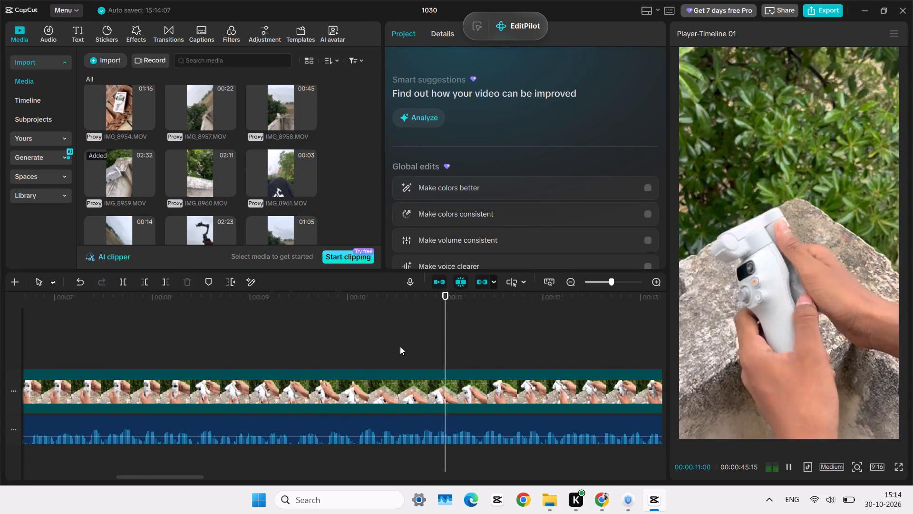
{"action": "scroll", "coordinate": [407, 346], "scroll_direction": "left", "scroll_amount": 1}
{"action": "scroll", "coordinate": [352, 330], "scroll_direction": "left", "scroll_amount": 1}
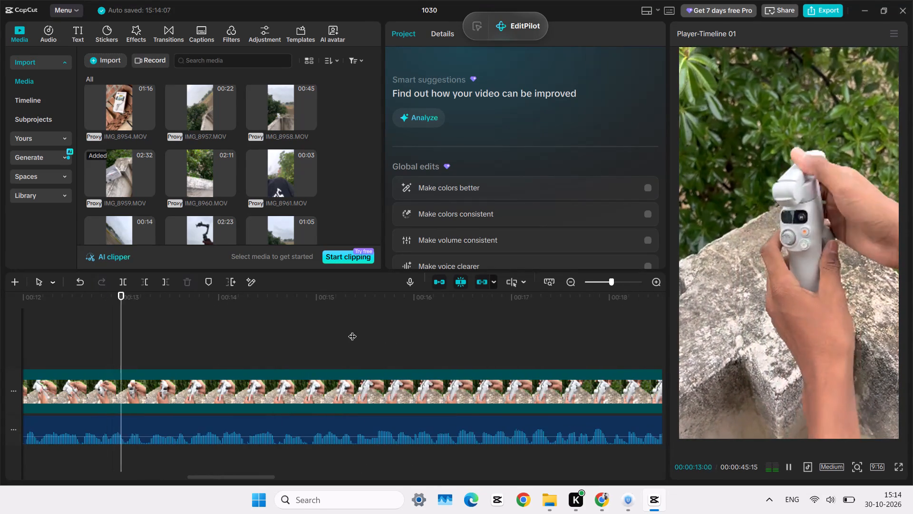
{"action": "left_click", "coordinate": [352, 330]}
{"action": "left_click_drag", "start_coordinate": [352, 330], "coordinate": [583, 380]}
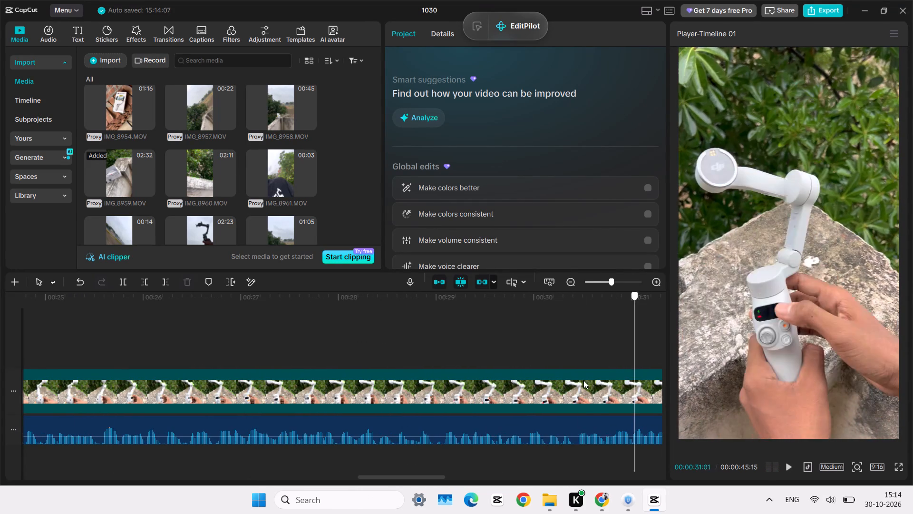
{"action": "left_click_drag", "start_coordinate": [583, 380], "coordinate": [283, 361]}
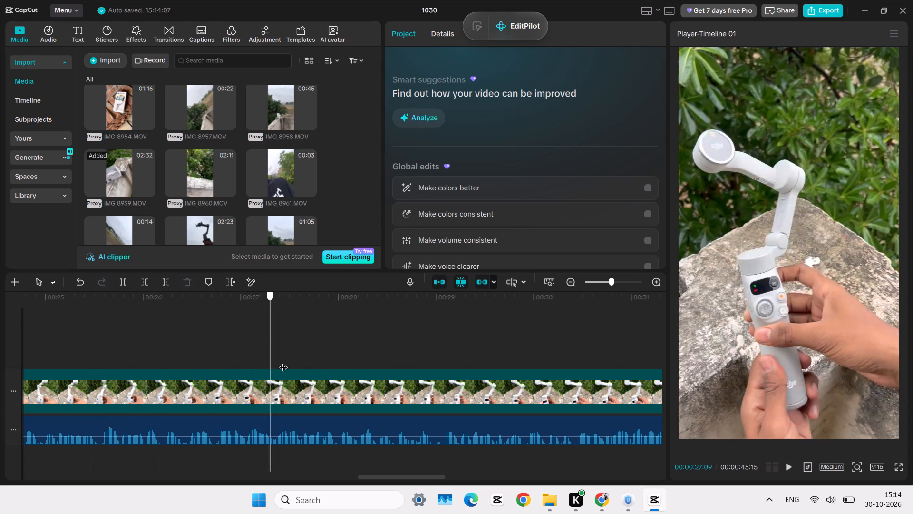
{"action": "left_click_drag", "start_coordinate": [283, 361], "coordinate": [0, 356]}
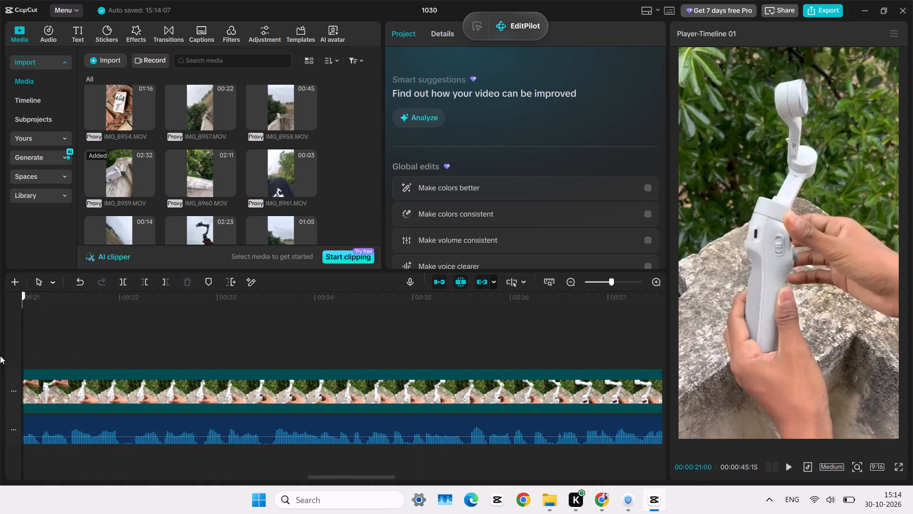
{"action": "left_click_drag", "start_coordinate": [0, 356], "coordinate": [169, 368]}
{"action": "key", "text": "space"}
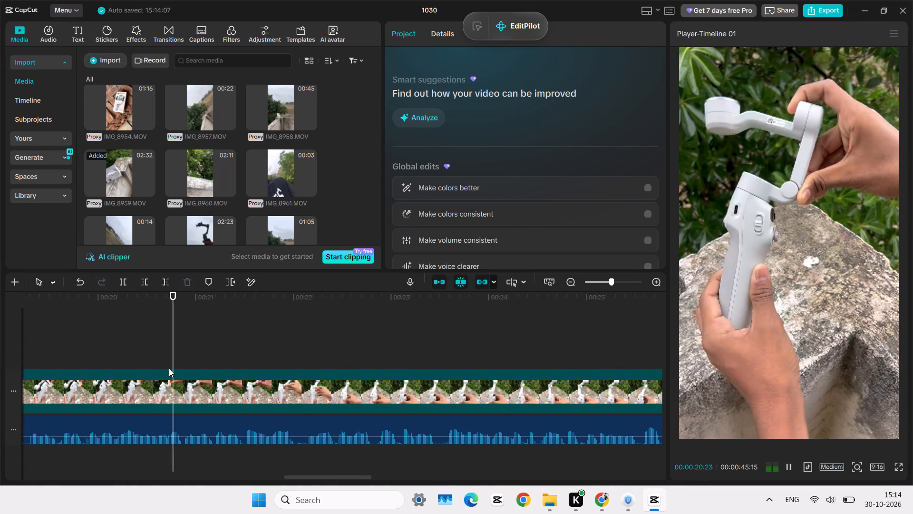
Compare the unfolded-gimbal footage between about 00:00:23 and 00:00:37 for a usable view of the gimbal in hand.
{"action": "left_click", "coordinate": [168, 368]}
{"action": "scroll", "coordinate": [168, 368], "scroll_direction": "left", "scroll_amount": 1}
{"action": "left_click", "coordinate": [213, 342]}
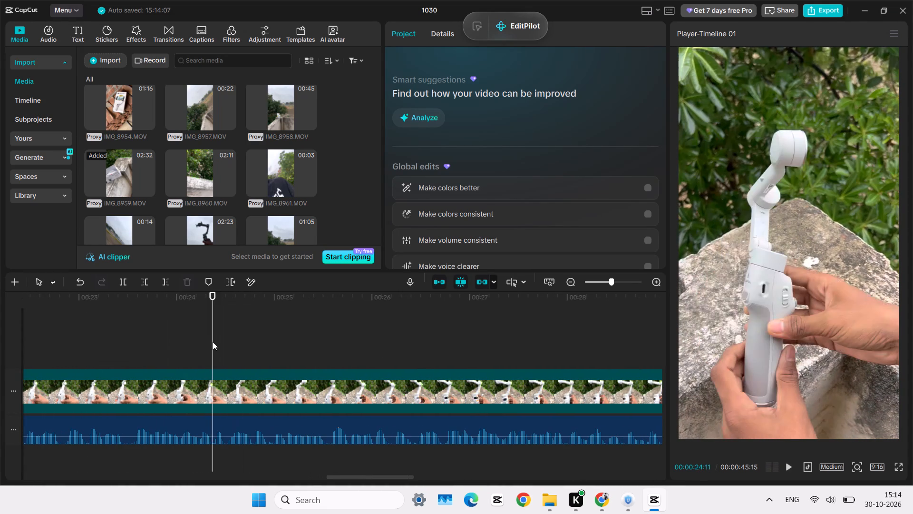
{"action": "left_click_drag", "start_coordinate": [213, 342], "coordinate": [398, 368]}
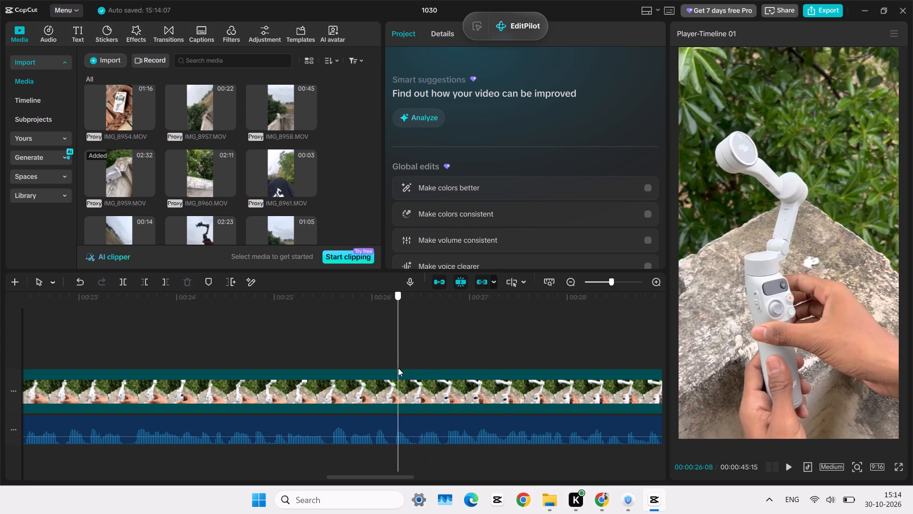
{"action": "left_click_drag", "start_coordinate": [398, 368], "coordinate": [781, 364]}
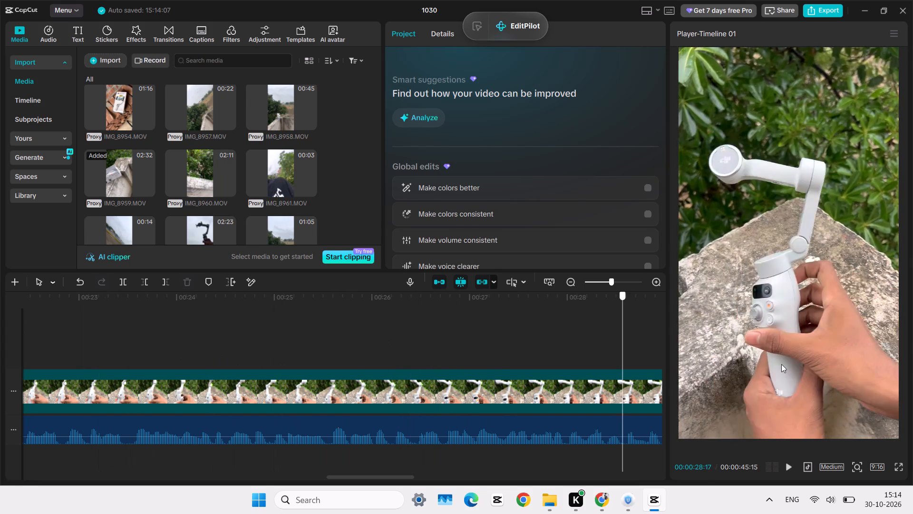
{"action": "left_click_drag", "start_coordinate": [781, 364], "coordinate": [0, 353]}
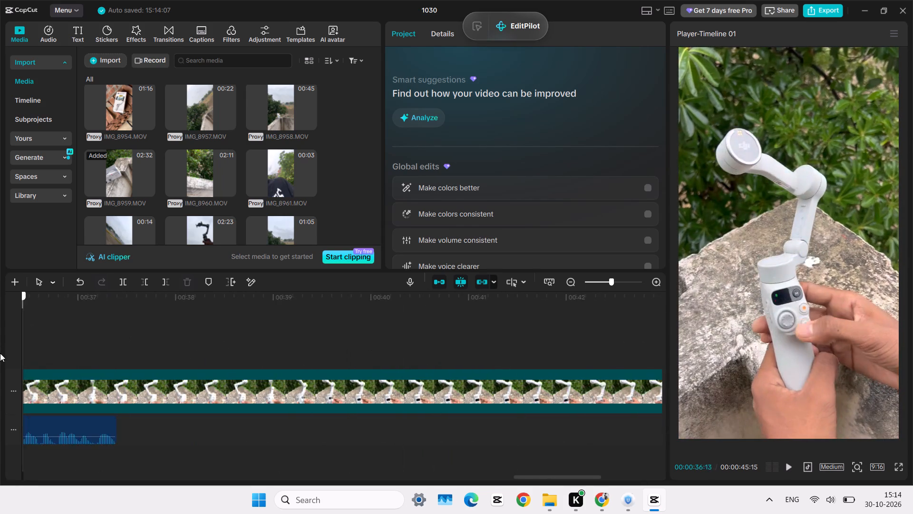
{"action": "left_click_drag", "start_coordinate": [0, 353], "coordinate": [107, 366]}
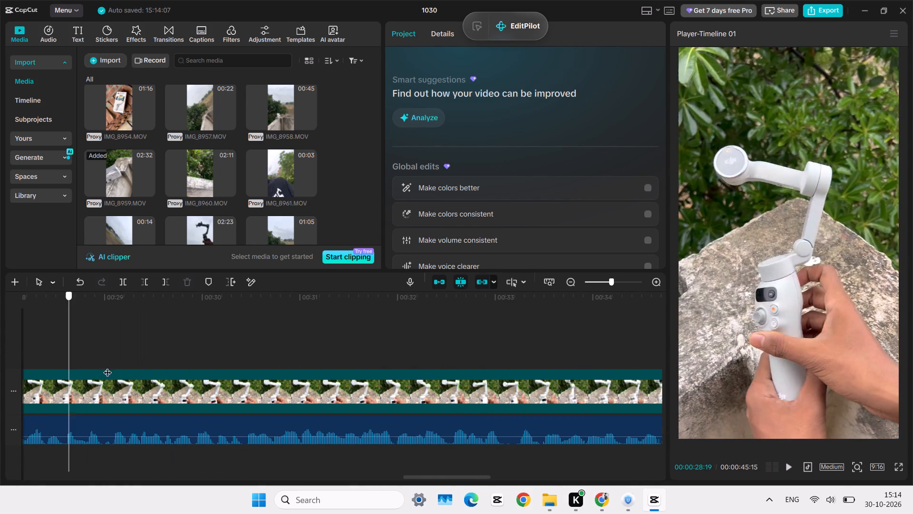
{"action": "left_click_drag", "start_coordinate": [107, 366], "coordinate": [177, 345]}
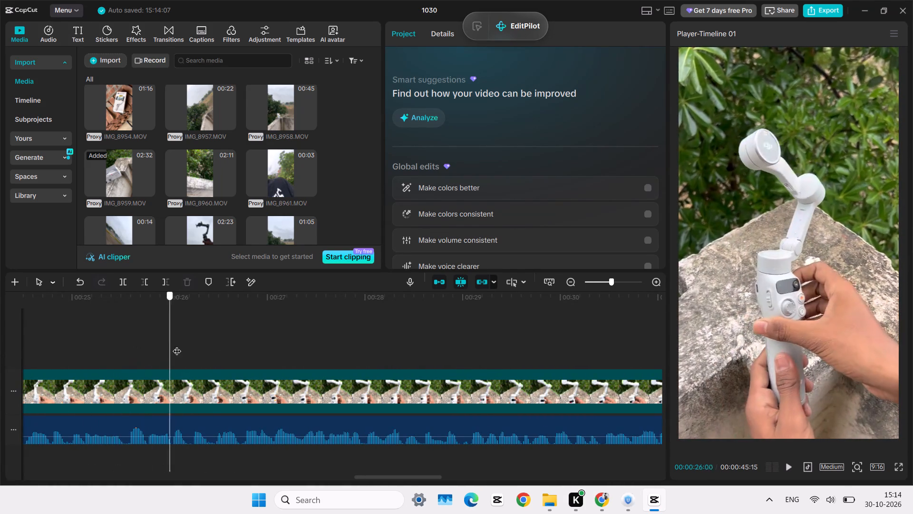
{"action": "left_click_drag", "start_coordinate": [177, 345], "coordinate": [253, 349]}
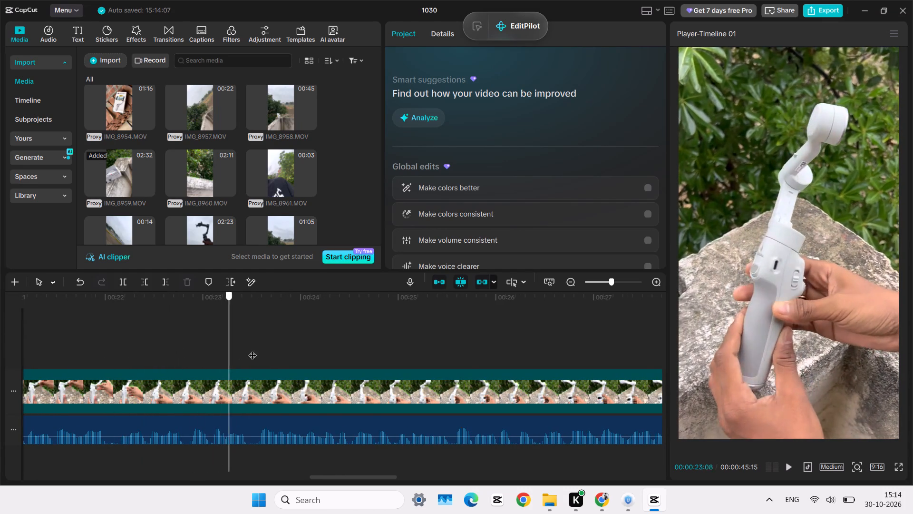
{"action": "left_click_drag", "start_coordinate": [253, 349], "coordinate": [576, 336]}
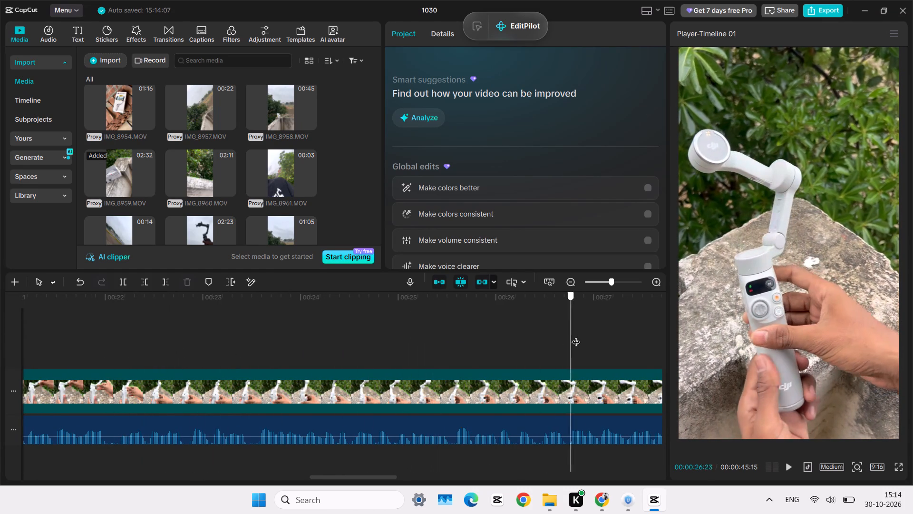
{"action": "left_click_drag", "start_coordinate": [576, 336], "coordinate": [541, 335]}
{"action": "key", "text": "space"}
{"action": "key", "text": "space"}
{"action": "left_click", "coordinate": [534, 333]}
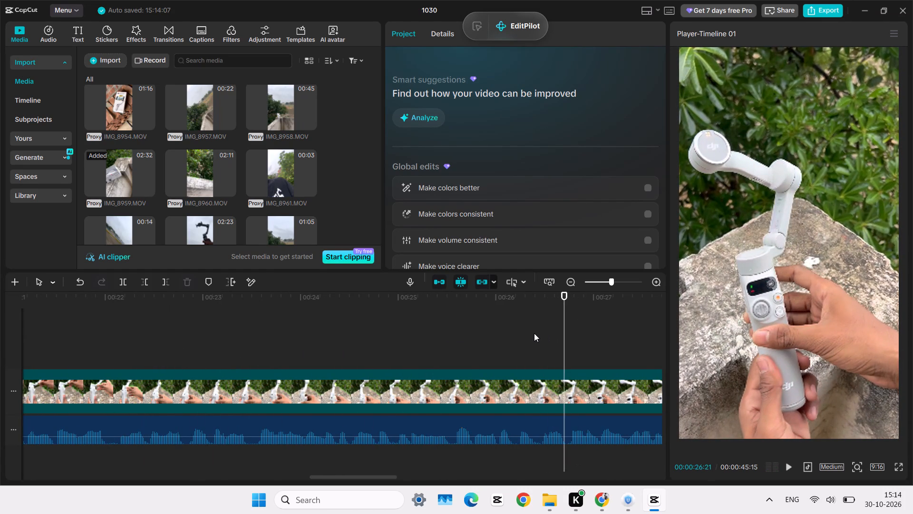
Find where the hand swings the gimbal arm open, and trim the last IMG_8959.MOV piece's start at 00:00:20:06, leaving 00:00:25:09.
{"action": "scroll", "coordinate": [399, 344], "scroll_direction": "right", "scroll_amount": 5}
{"action": "left_click", "coordinate": [281, 348]}
{"action": "key", "text": "space"}
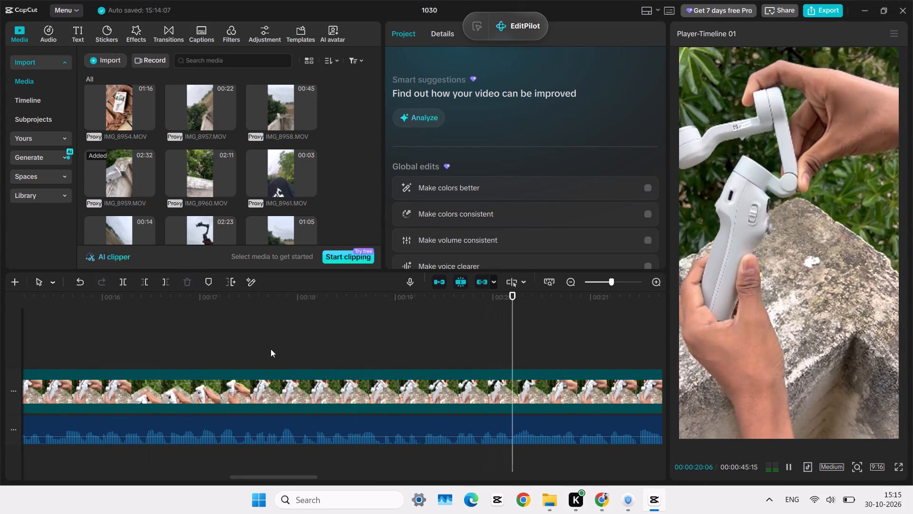
{"action": "left_click", "coordinate": [454, 326]}
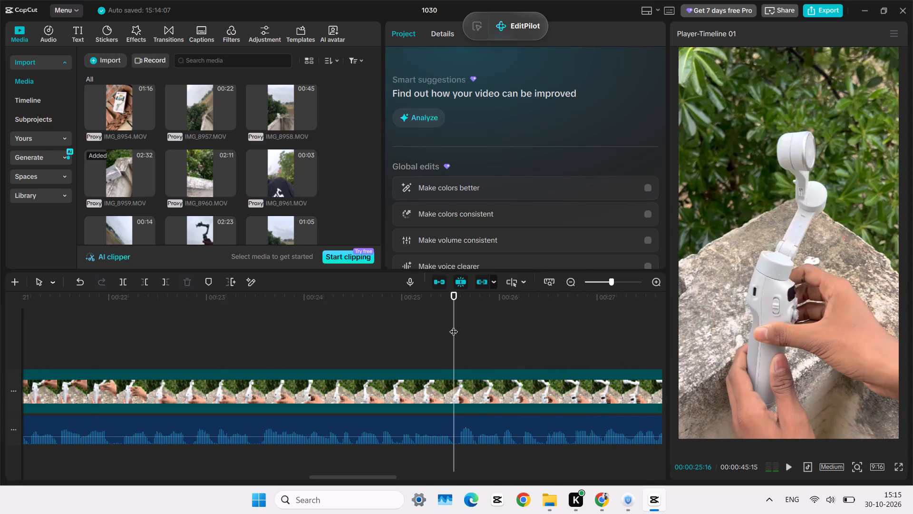
{"action": "left_click", "coordinate": [252, 328]}
{"action": "key", "text": "space"}
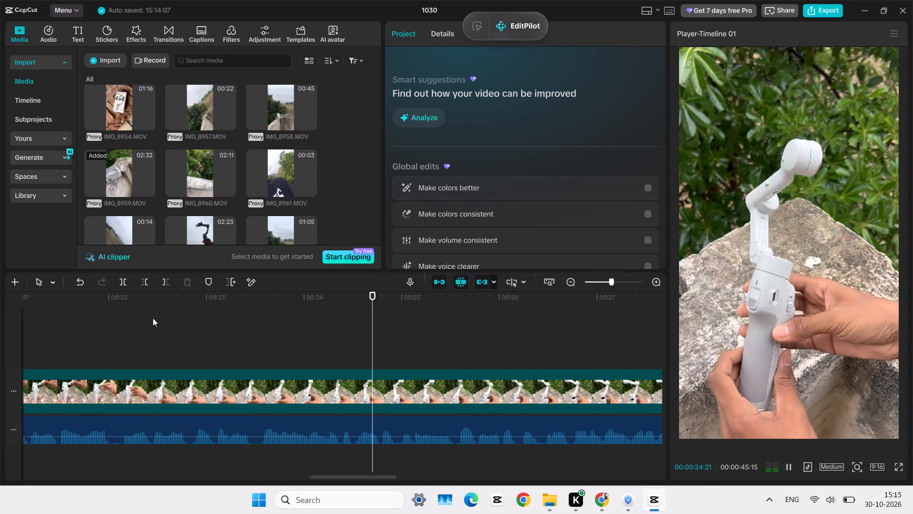
{"action": "left_click", "coordinate": [153, 318]}
{"action": "scroll", "coordinate": [153, 318], "scroll_direction": "right", "scroll_amount": 1}
{"action": "left_click", "coordinate": [126, 324]}
{"action": "key", "text": "space"}
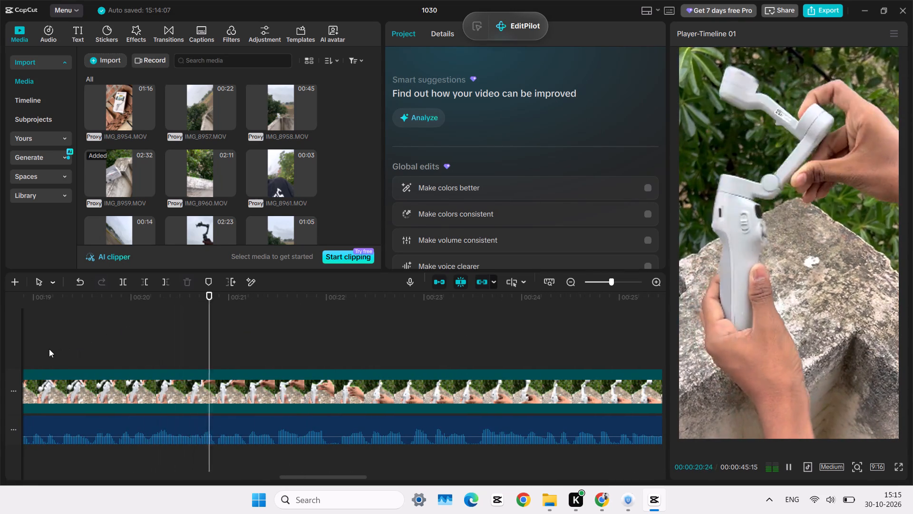
{"action": "left_click", "coordinate": [49, 349]}
{"action": "left_click", "coordinate": [149, 345]}
{"action": "key", "text": "space"}
{"action": "left_click", "coordinate": [149, 345]}
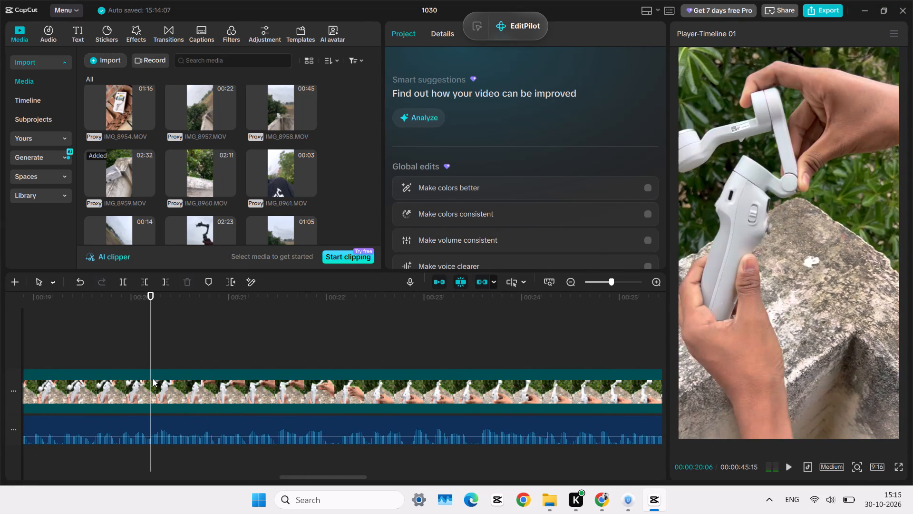
{"action": "left_click", "coordinate": [153, 378]}
{"action": "key", "text": "q"}
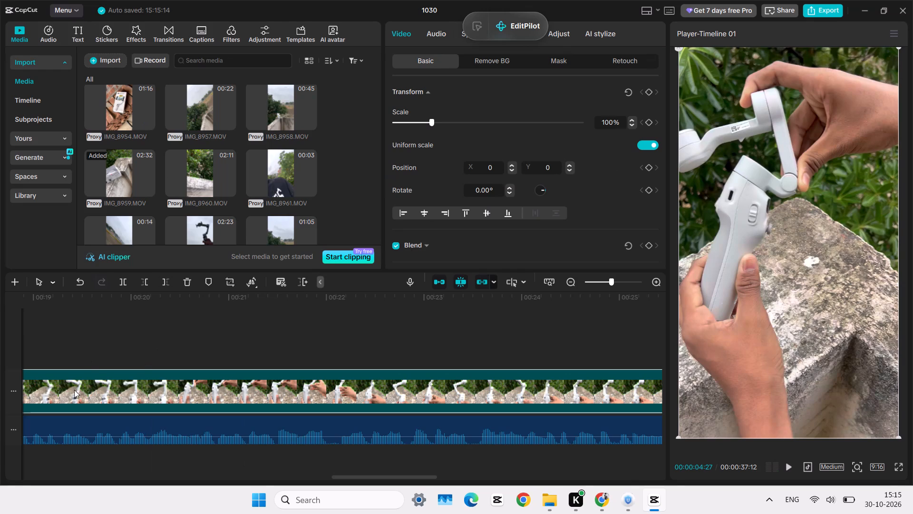
Play the unfolding shot from its start and trim the last IMG_8959.MOV piece's end at 00:00:05:27, making a 00:00:01:00 shot.
{"action": "scroll", "coordinate": [74, 390], "scroll_direction": "right", "scroll_amount": 7}
{"action": "left_click", "coordinate": [414, 342]}
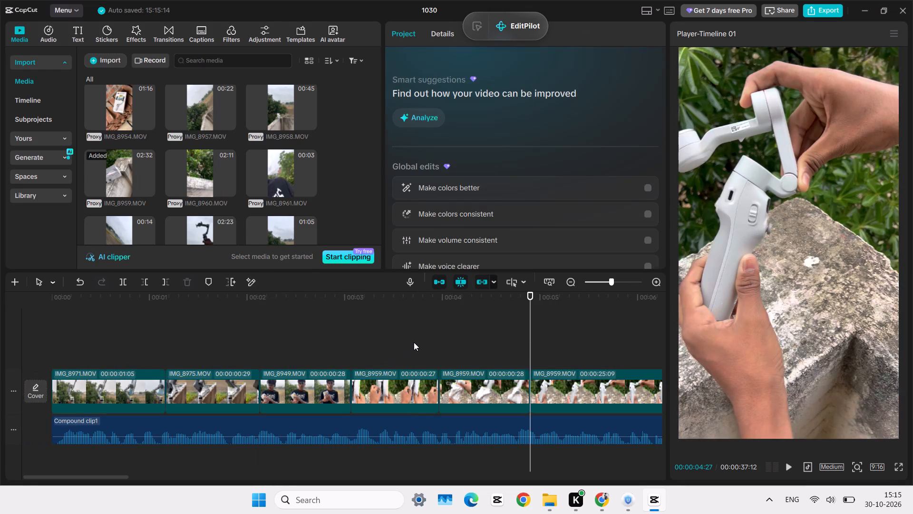
{"action": "key", "text": "space"}
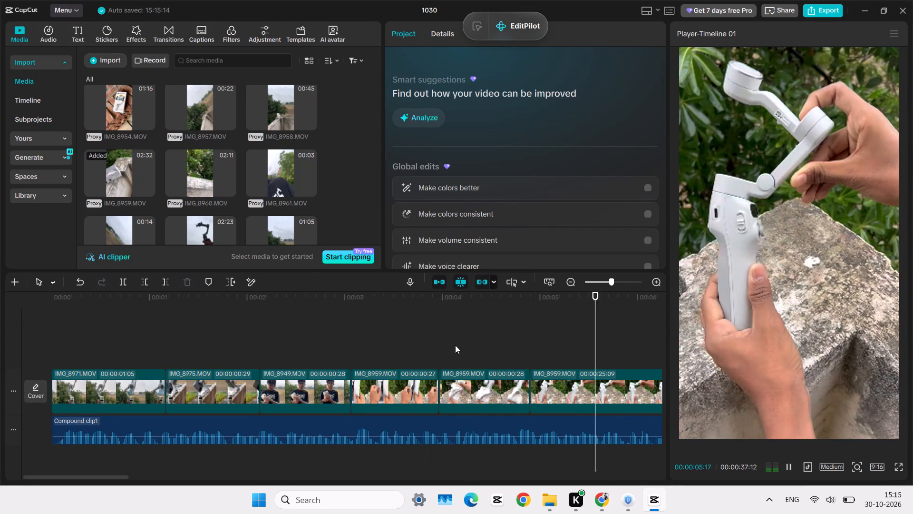
{"action": "key", "text": "space"}
{"action": "scroll", "coordinate": [554, 351], "scroll_direction": "left", "scroll_amount": 1}
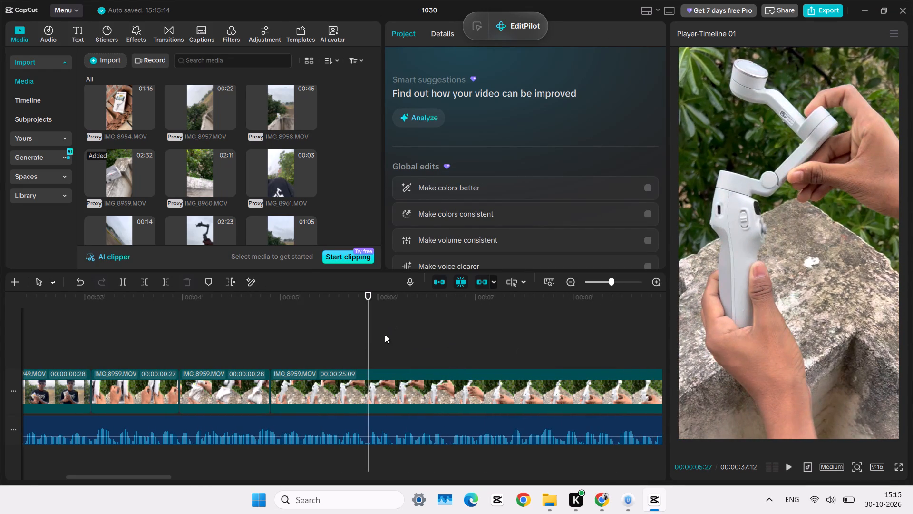
{"action": "key", "text": "space"}
{"action": "key", "text": "space"}
{"action": "left_click", "coordinate": [367, 343]}
{"action": "left_click", "coordinate": [367, 384]}
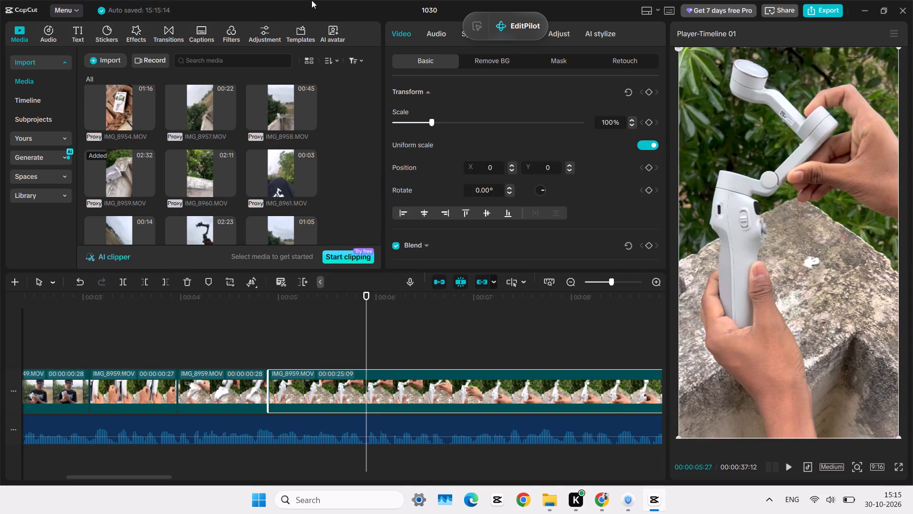
{"action": "key", "text": "w"}
Preview IMG_8960.MOV, IMG_8959.MOV, IMG_8958.MOV and IMG_8957.MOV in the media library as candidates for the next shot.
{"action": "left_click", "coordinate": [200, 153]}
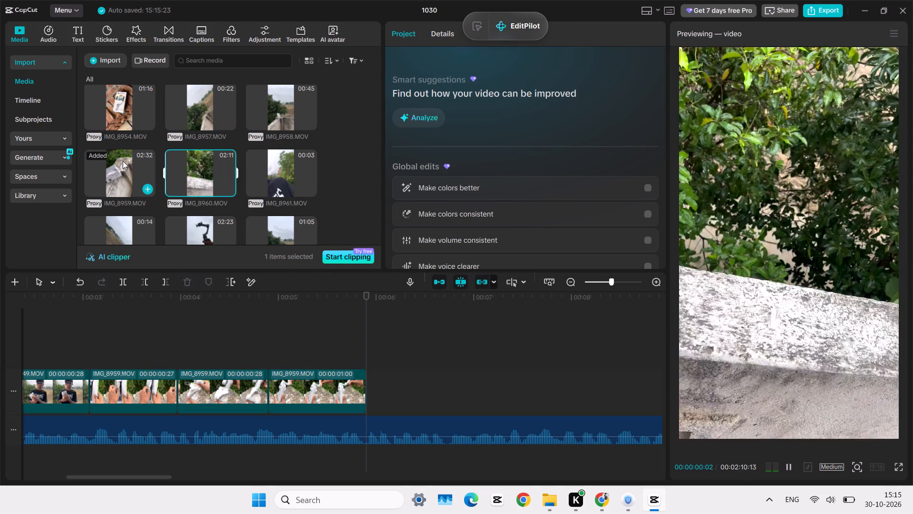
{"action": "left_click", "coordinate": [122, 161]}
{"action": "left_click", "coordinate": [176, 162]}
{"action": "left_click", "coordinate": [268, 111]}
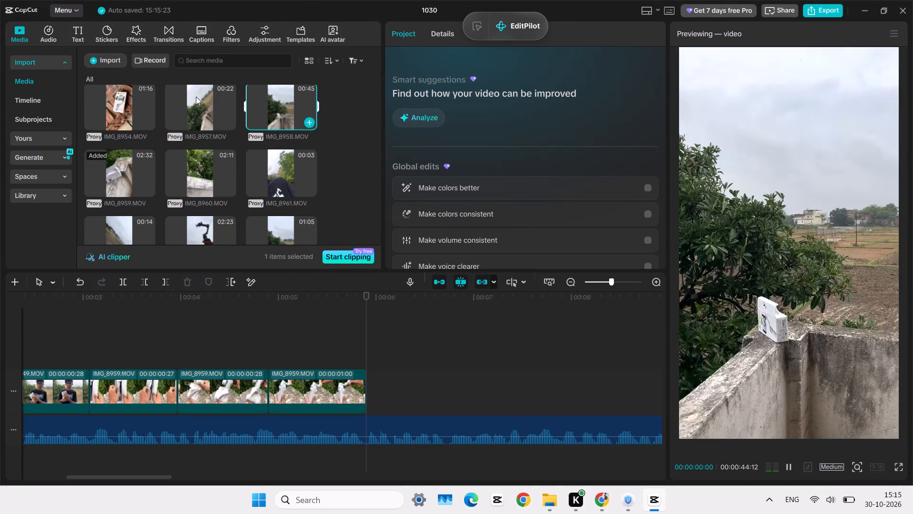
{"action": "left_click", "coordinate": [187, 97]}
{"action": "left_click", "coordinate": [271, 102]}
{"action": "left_click", "coordinate": [273, 102]}
{"action": "left_click", "coordinate": [279, 102]}
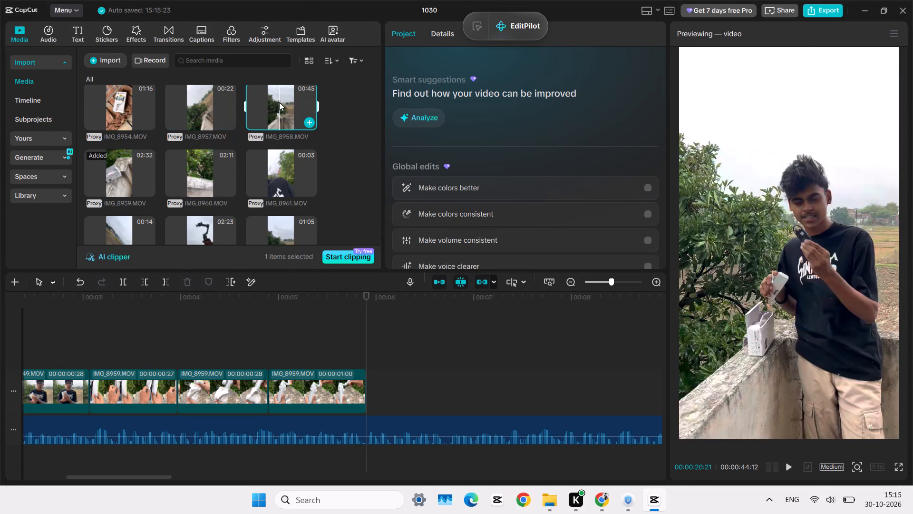
Preview different moments of IMG_8960.MOV, checking how the gimbal is shown with and without the phone clamp.
{"action": "double_click", "coordinate": [173, 170]}
{"action": "double_click", "coordinate": [190, 170]}
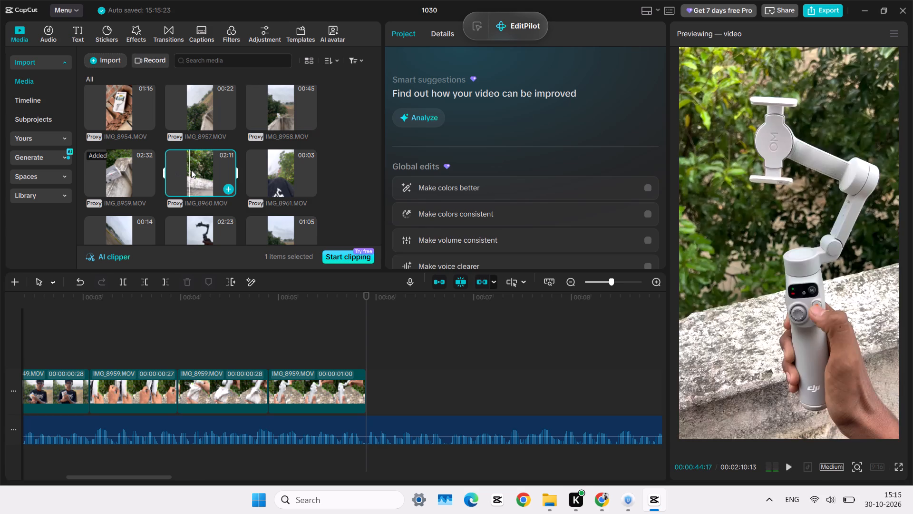
{"action": "left_click", "coordinate": [192, 170]}
{"action": "left_click", "coordinate": [181, 170]}
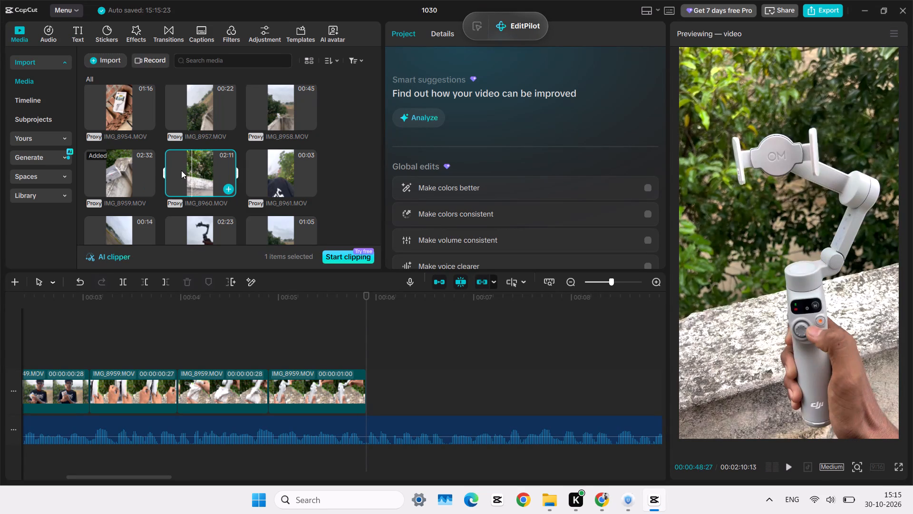
{"action": "left_click", "coordinate": [166, 169]}
{"action": "key", "text": "space"}
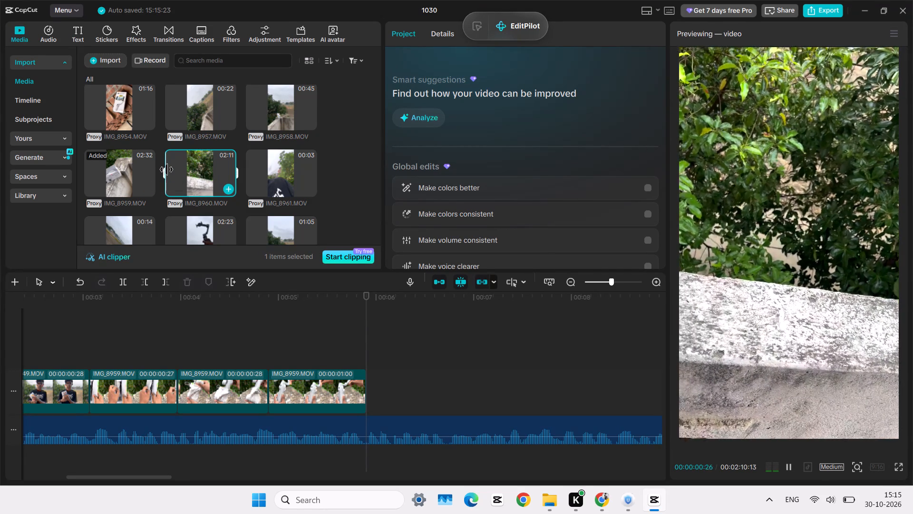
{"action": "left_click", "coordinate": [166, 169]}
{"action": "left_click", "coordinate": [169, 169]}
{"action": "key", "text": "space"}
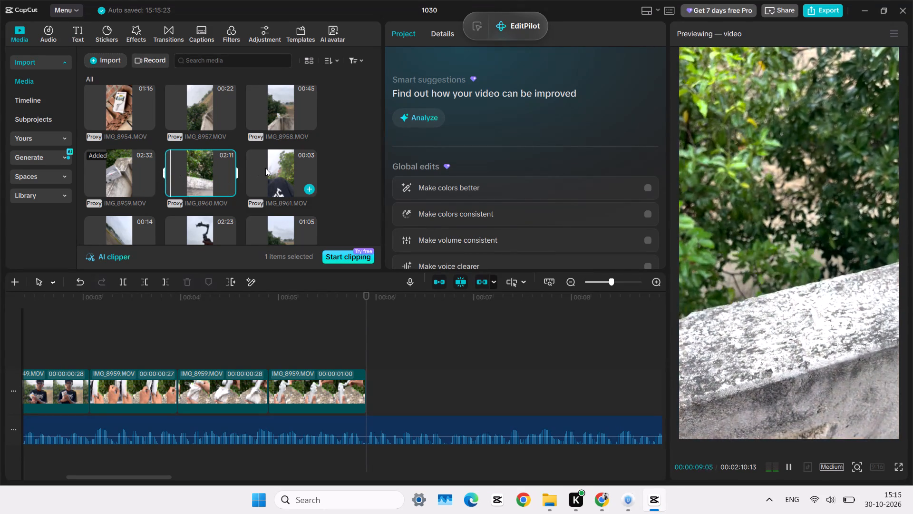
{"action": "left_click", "coordinate": [179, 163]}
{"action": "key", "text": "space"}
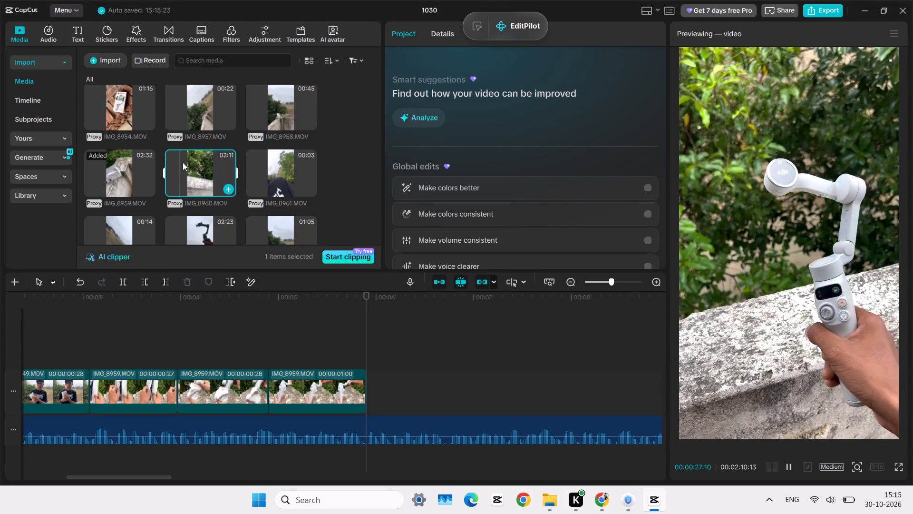
{"action": "left_click", "coordinate": [183, 162]}
{"action": "key", "text": "space"}
Browse the media library and preview different moments of IMG_8877.MOV as a candidate for the next shot.
{"action": "scroll", "coordinate": [209, 227], "scroll_direction": "down", "scroll_amount": 1}
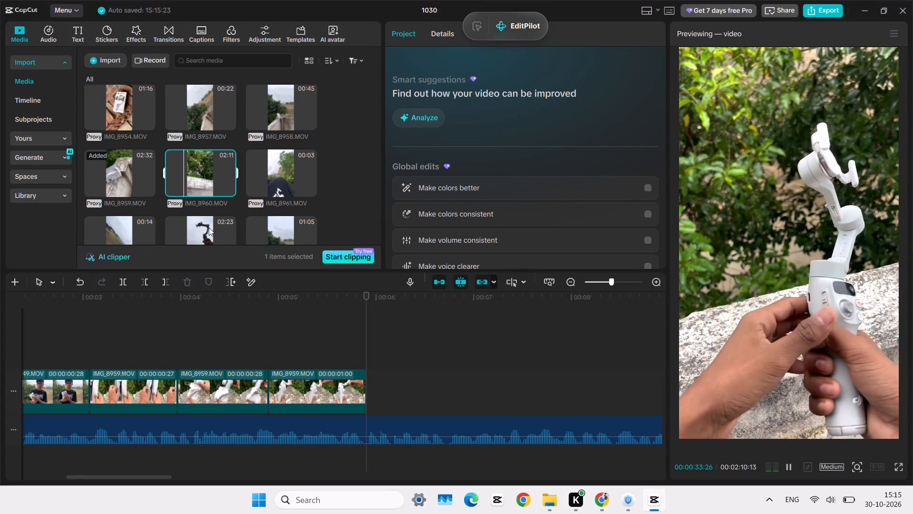
{"action": "scroll", "coordinate": [209, 227], "scroll_direction": "down", "scroll_amount": 3}
{"action": "scroll", "coordinate": [209, 227], "scroll_direction": "up", "scroll_amount": 1}
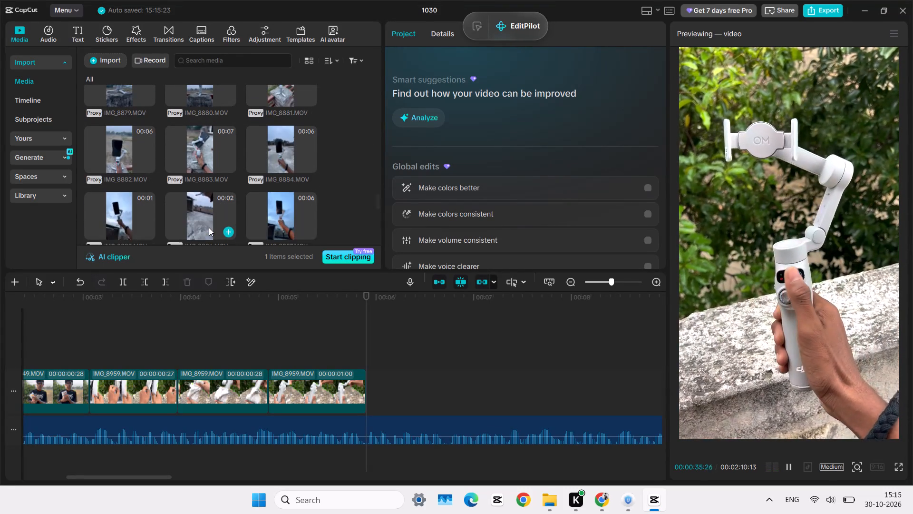
{"action": "scroll", "coordinate": [209, 227], "scroll_direction": "up", "scroll_amount": 1}
{"action": "left_click", "coordinate": [189, 174]}
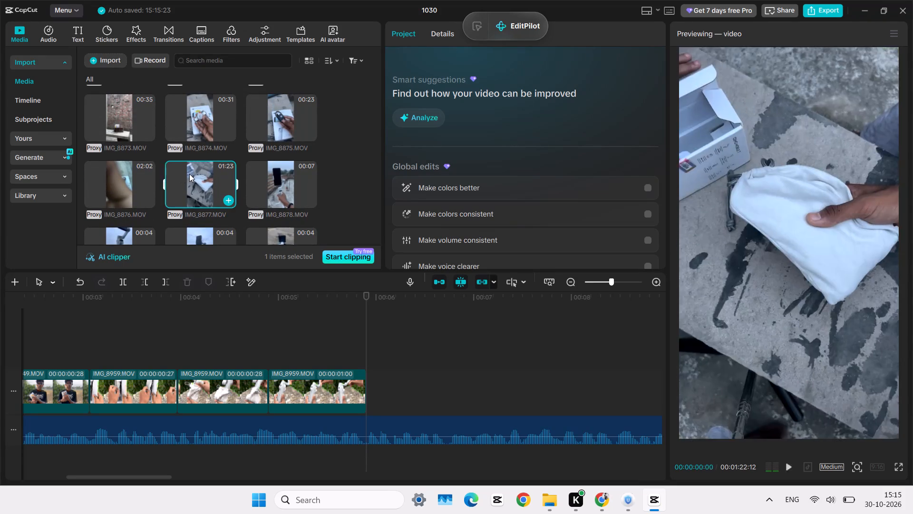
{"action": "left_click", "coordinate": [181, 174]}
{"action": "left_click", "coordinate": [190, 177]}
{"action": "left_click", "coordinate": [202, 178]}
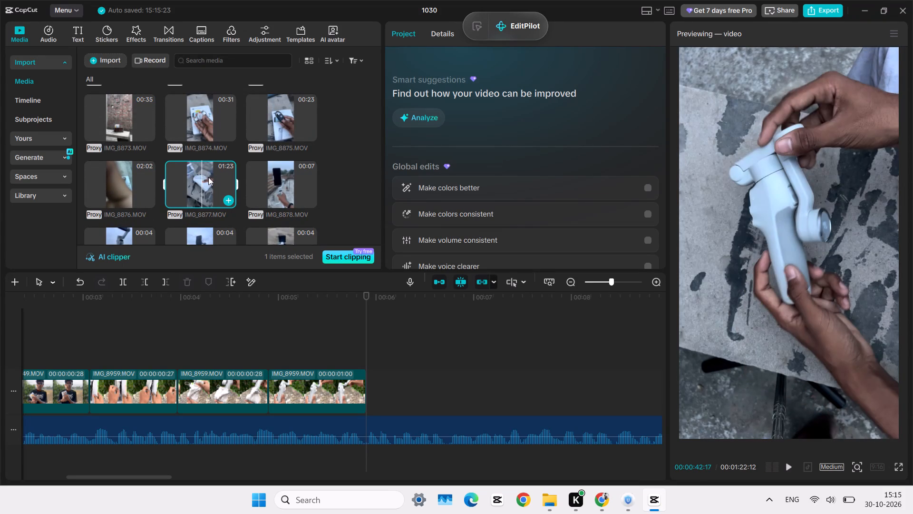
{"action": "left_click", "coordinate": [209, 177]}
{"action": "left_click", "coordinate": [219, 175]}
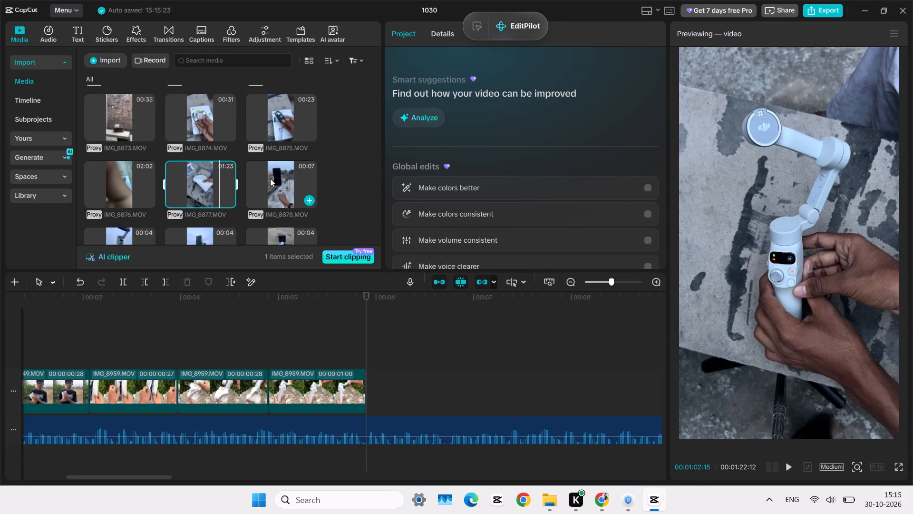
Preview IMG_8878.MOV and IMG_8875.MOV in the media library as further candidates for the next shot.
{"action": "left_click", "coordinate": [270, 178]}
{"action": "left_click", "coordinate": [272, 178]}
{"action": "left_click", "coordinate": [259, 119]}
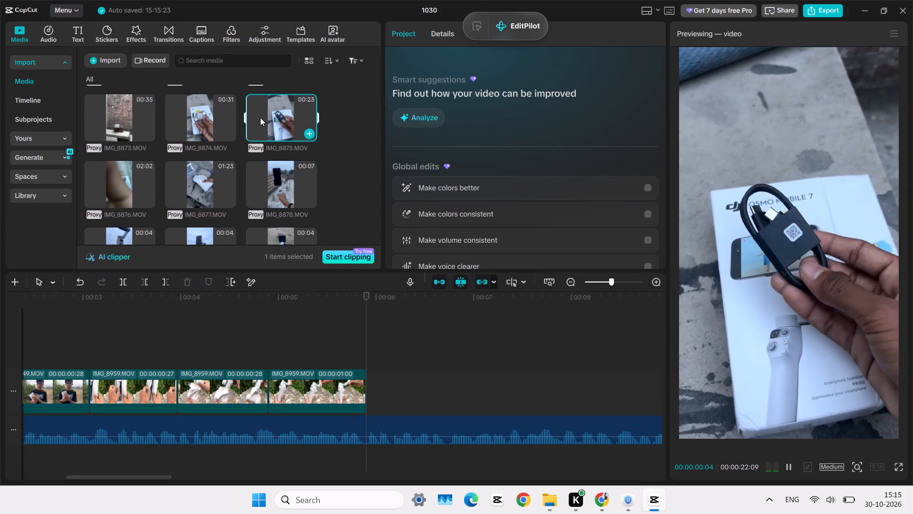
{"action": "left_click", "coordinate": [260, 118]}
{"action": "left_click", "coordinate": [264, 118]}
Preview IMG_8874.MOV, showing the phone clamp, and add it to the timeline right after the unfolding shot at 00:00:05:27.
{"action": "left_click", "coordinate": [185, 118]}
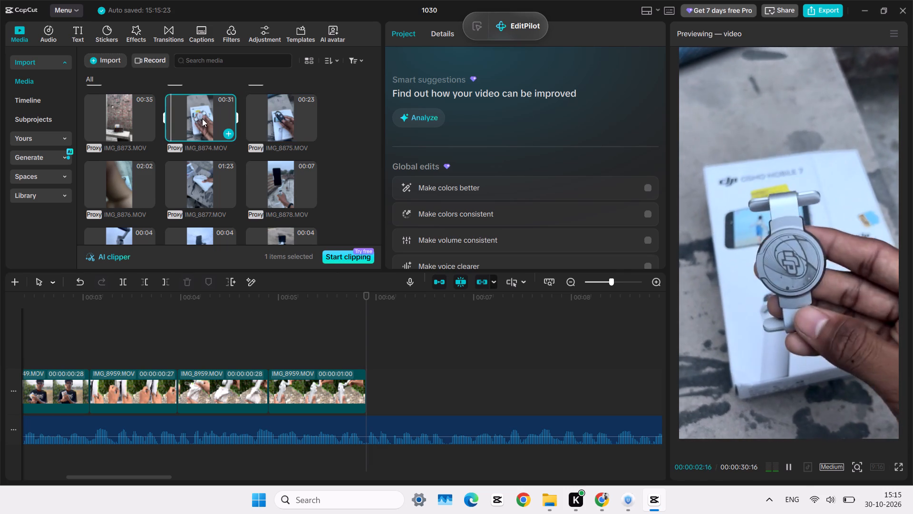
{"action": "left_click_drag", "start_coordinate": [202, 119], "coordinate": [367, 393]}
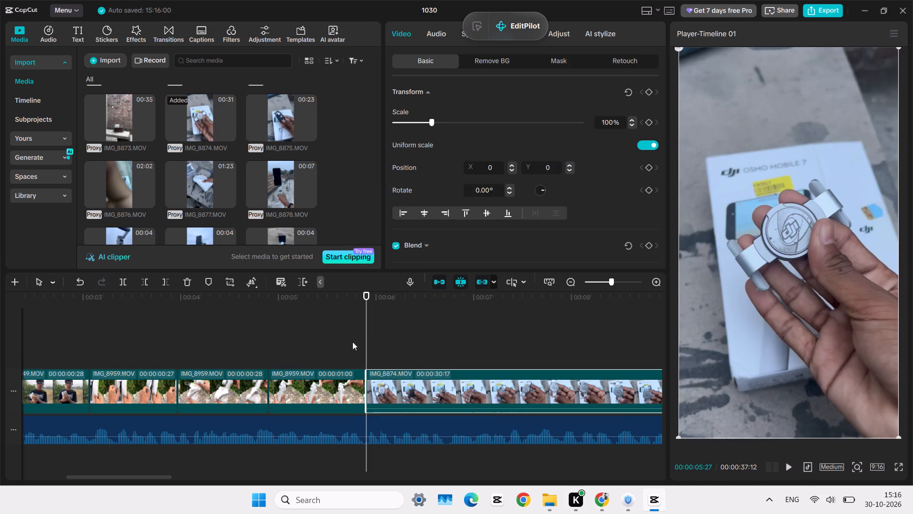
Play through IMG_8874.MOV on the timeline and trim its start near 00:00:10:15, leaving 00:00:25:29.
{"action": "left_click", "coordinate": [306, 327]}
{"action": "left_click", "coordinate": [306, 327]}
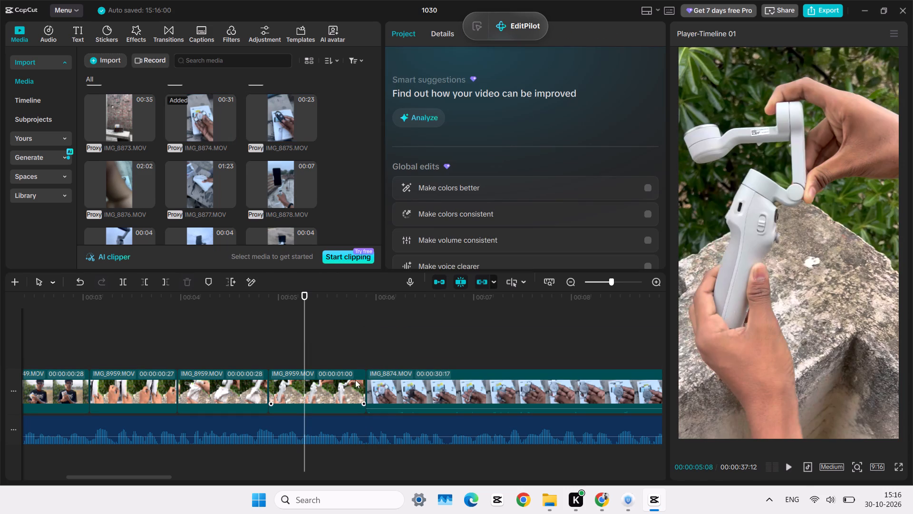
{"action": "left_click", "coordinate": [353, 342]}
{"action": "key", "text": "space"}
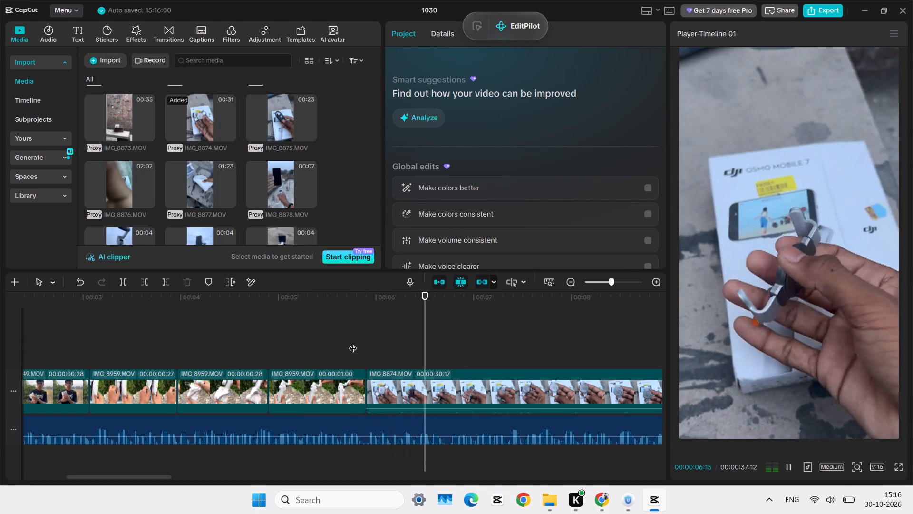
{"action": "left_click", "coordinate": [470, 342]}
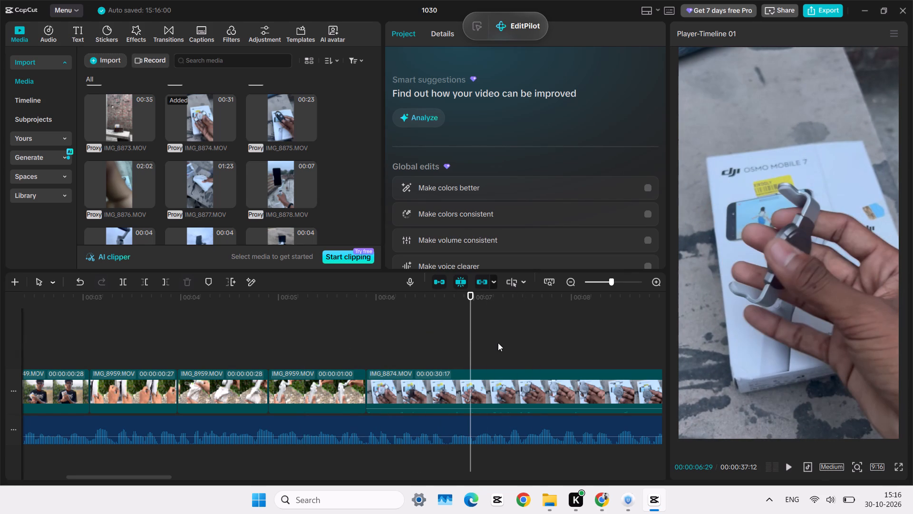
{"action": "left_click", "coordinate": [498, 343]}
{"action": "key", "text": "space"}
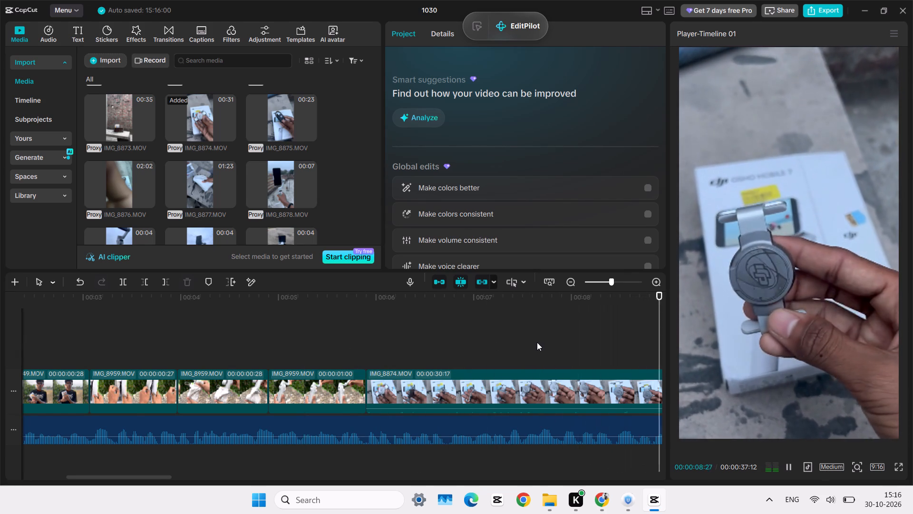
{"action": "scroll", "coordinate": [537, 342], "scroll_direction": "left", "scroll_amount": 1}
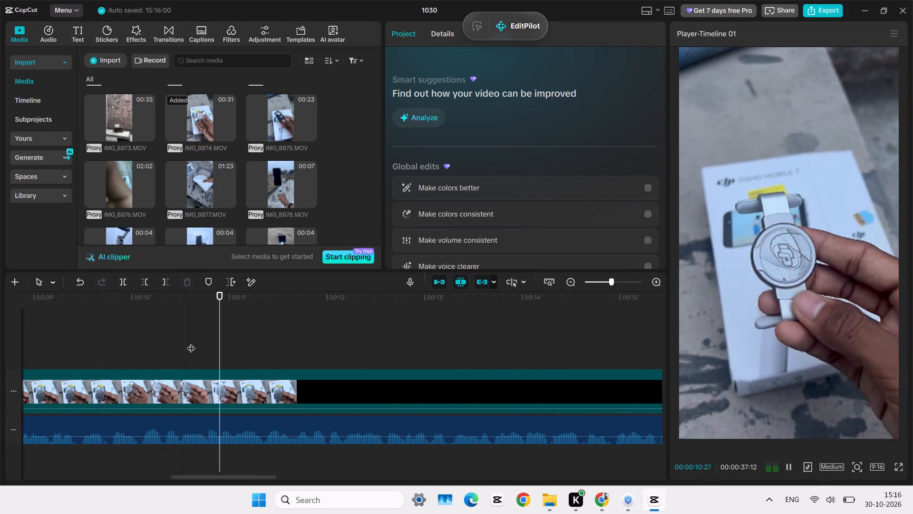
{"action": "left_click", "coordinate": [190, 342]}
{"action": "key", "text": "space"}
{"action": "left_click", "coordinate": [190, 342]}
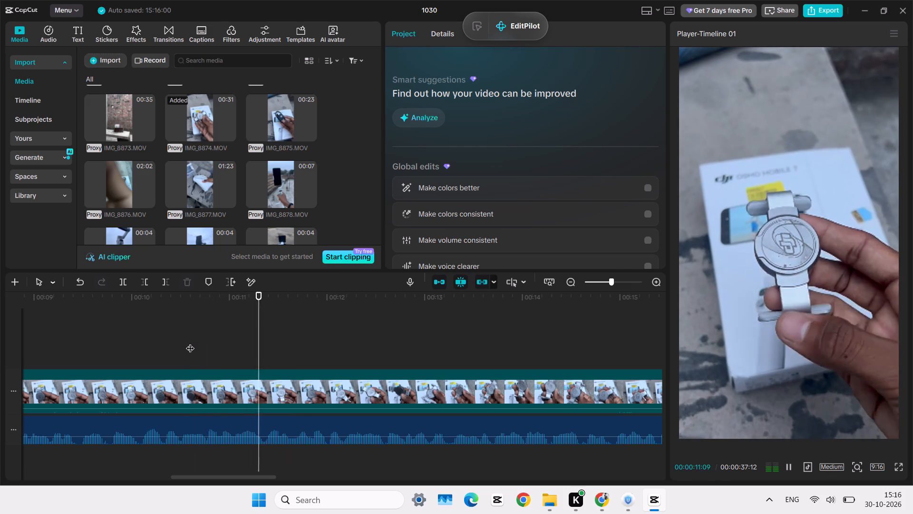
{"action": "left_click", "coordinate": [180, 342]}
{"action": "left_click", "coordinate": [177, 403]}
{"action": "key", "text": "q"}
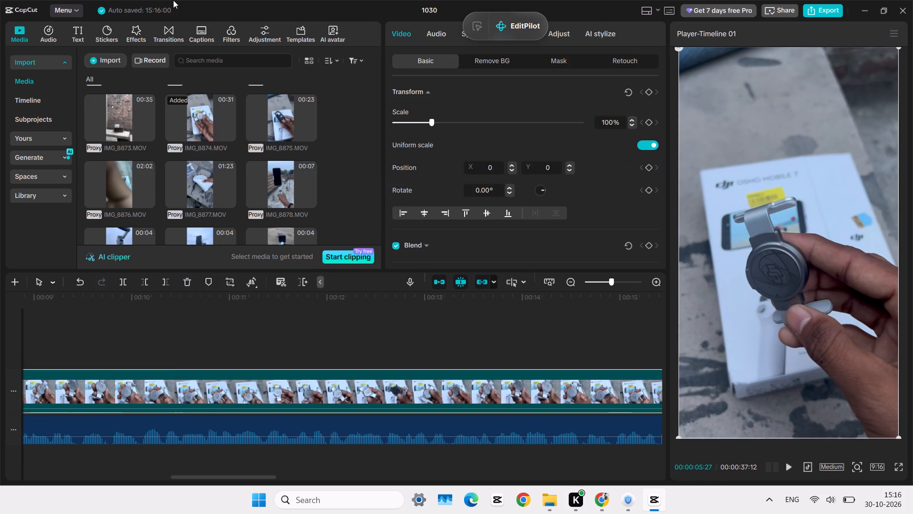
Lower the IMG_8874.MOV clip's own audio volume all the way down on the timeline.
{"action": "scroll", "coordinate": [102, 351], "scroll_direction": "right", "scroll_amount": 1}
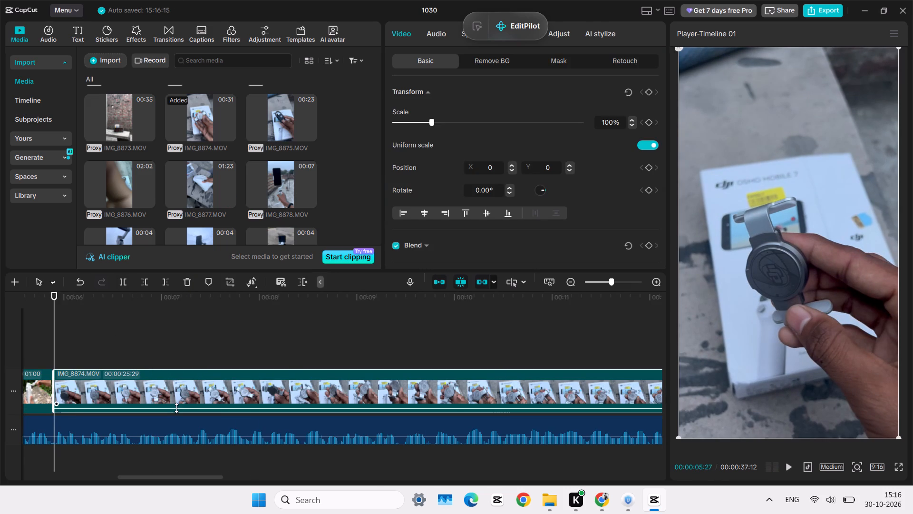
{"action": "left_click", "coordinate": [176, 407]}
{"action": "left_click_drag", "start_coordinate": [171, 409], "coordinate": [150, 488]}
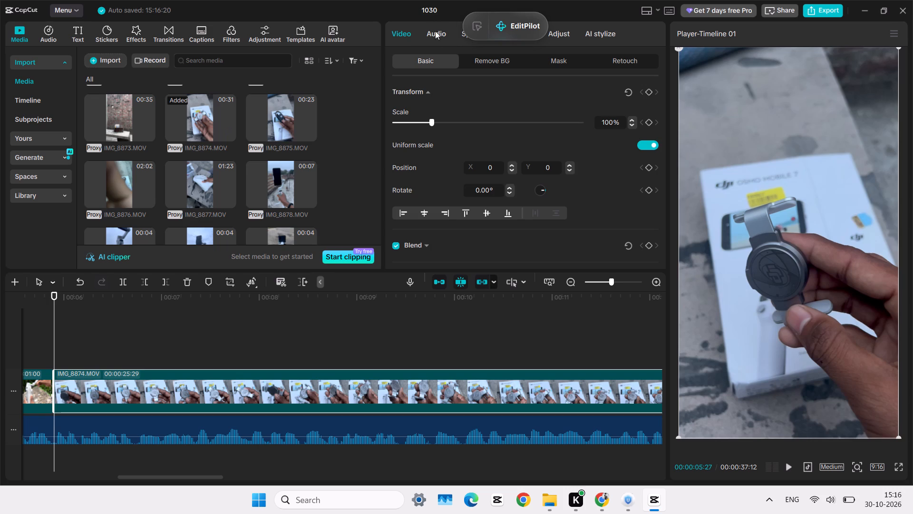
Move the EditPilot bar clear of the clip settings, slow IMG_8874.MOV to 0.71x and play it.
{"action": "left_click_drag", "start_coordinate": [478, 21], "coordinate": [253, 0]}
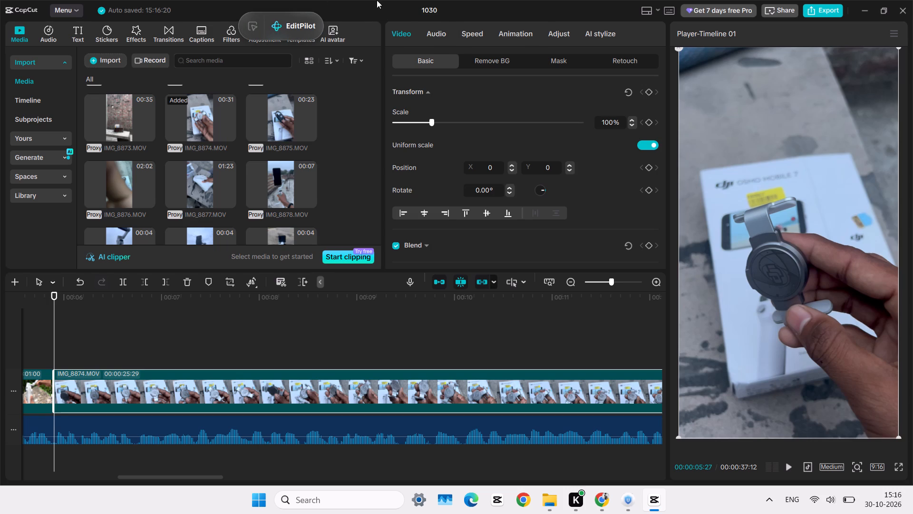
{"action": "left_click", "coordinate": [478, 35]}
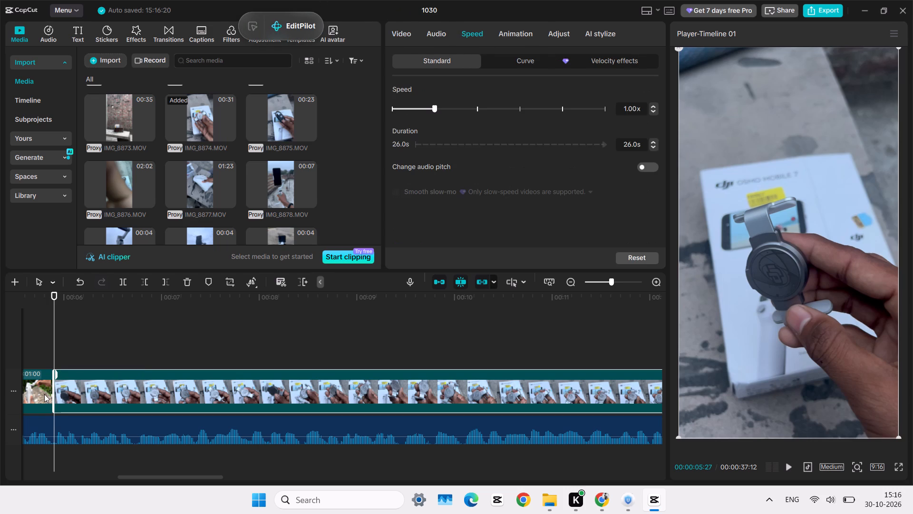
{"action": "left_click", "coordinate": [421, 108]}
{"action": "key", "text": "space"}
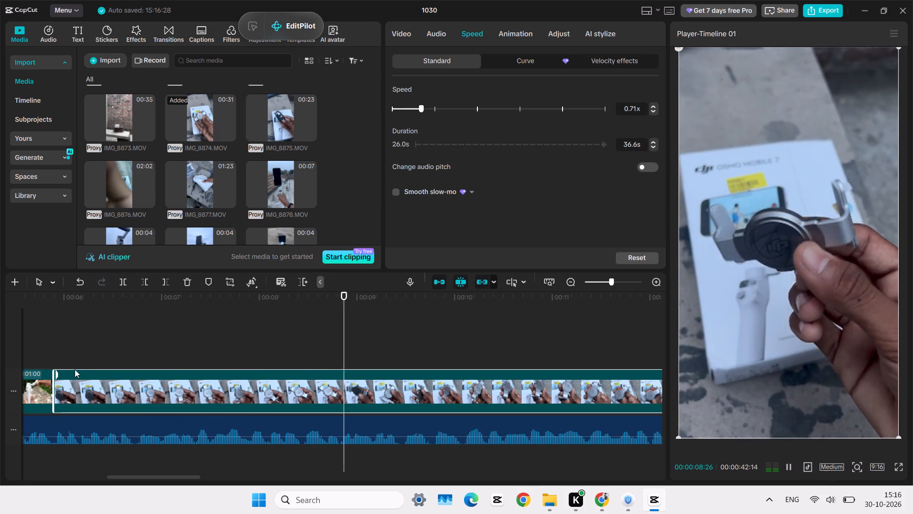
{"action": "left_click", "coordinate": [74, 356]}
Slow the IMG_8874.MOV clip to about 0.4x, for a clip duration of 00:01:08:10.
{"action": "left_click", "coordinate": [87, 380]}
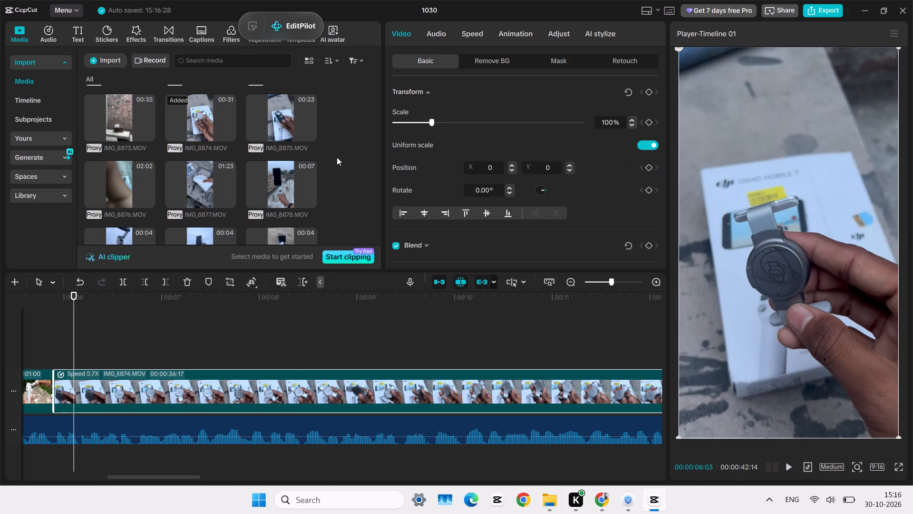
{"action": "left_click", "coordinate": [468, 35]}
{"action": "left_click", "coordinate": [406, 107]}
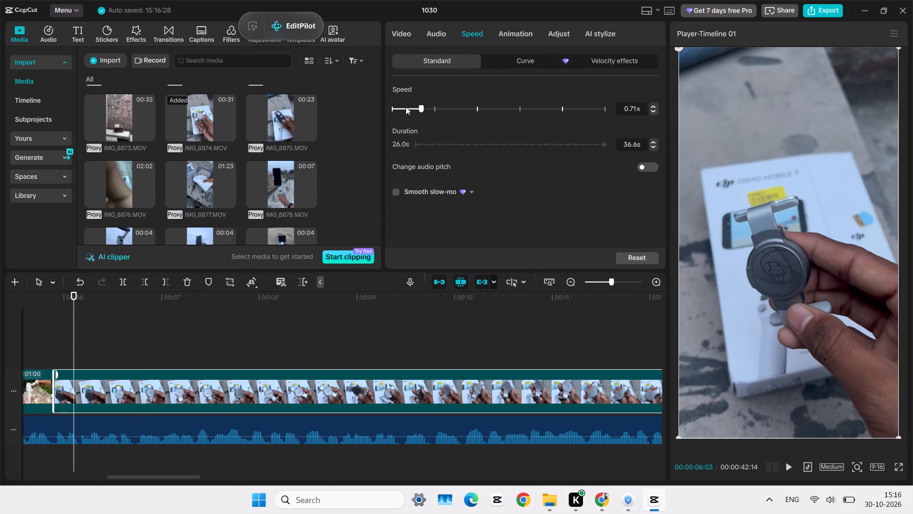
Play the slowed IMG_8874.MOV from its start and trim its beginning just past 00:00:19, leaving 00:00:55:02.
{"action": "left_click", "coordinate": [60, 349]}
{"action": "left_click", "coordinate": [56, 348]}
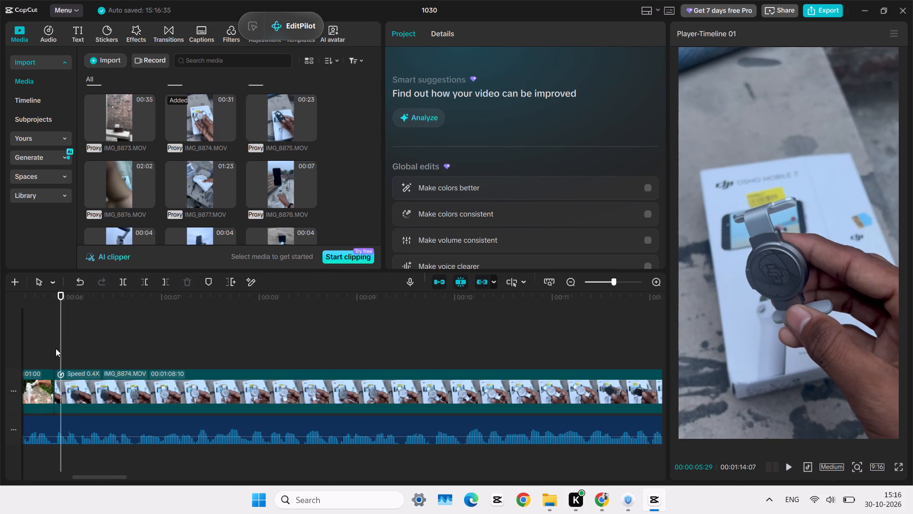
{"action": "key", "text": "space"}
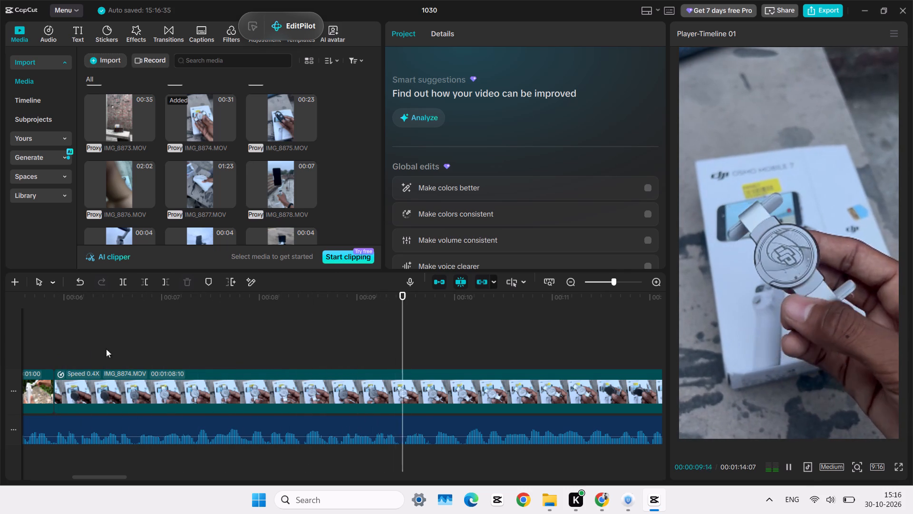
{"action": "scroll", "coordinate": [252, 343], "scroll_direction": "left", "scroll_amount": 1}
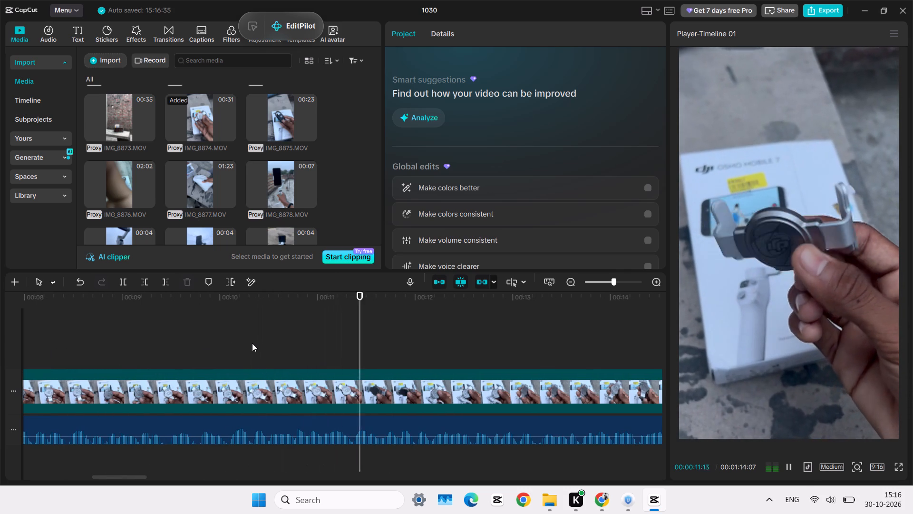
{"action": "scroll", "coordinate": [437, 333], "scroll_direction": "left", "scroll_amount": 1}
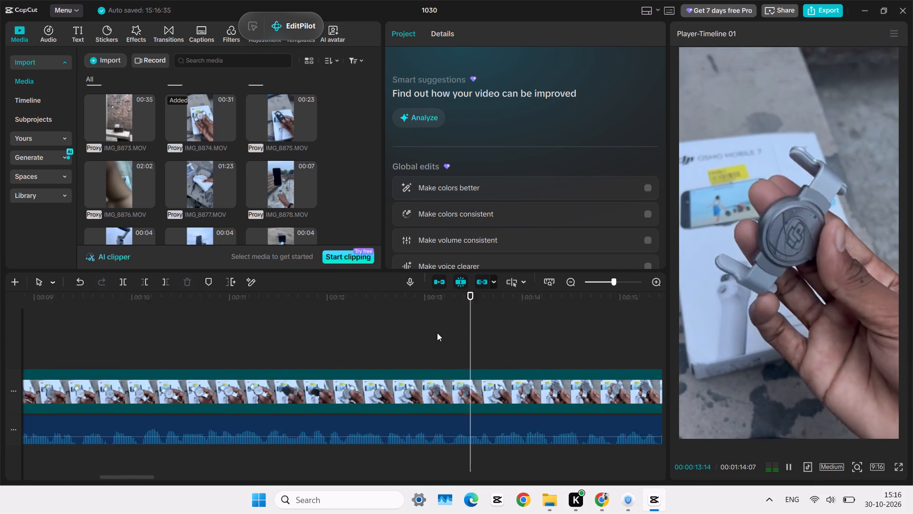
{"action": "scroll", "coordinate": [437, 333], "scroll_direction": "left", "scroll_amount": 1}
{"action": "scroll", "coordinate": [569, 334], "scroll_direction": "left", "scroll_amount": 1}
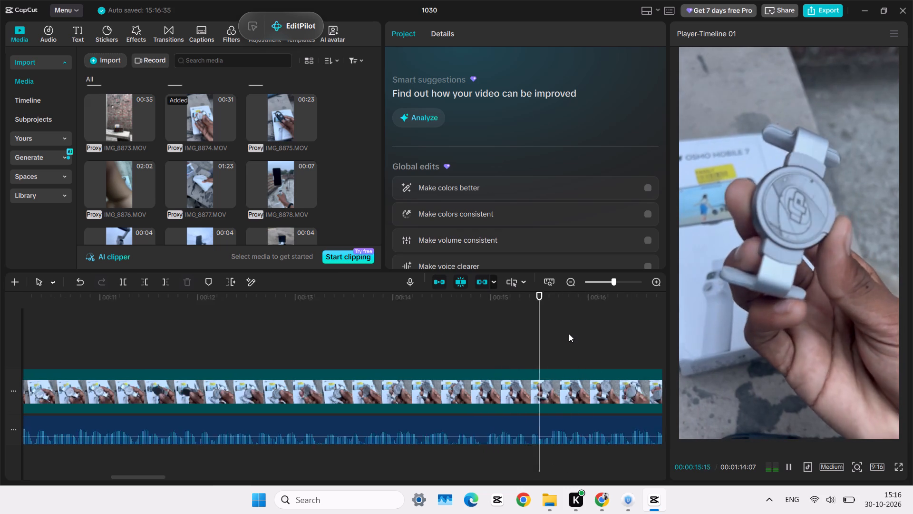
{"action": "scroll", "coordinate": [569, 334], "scroll_direction": "left", "scroll_amount": 2}
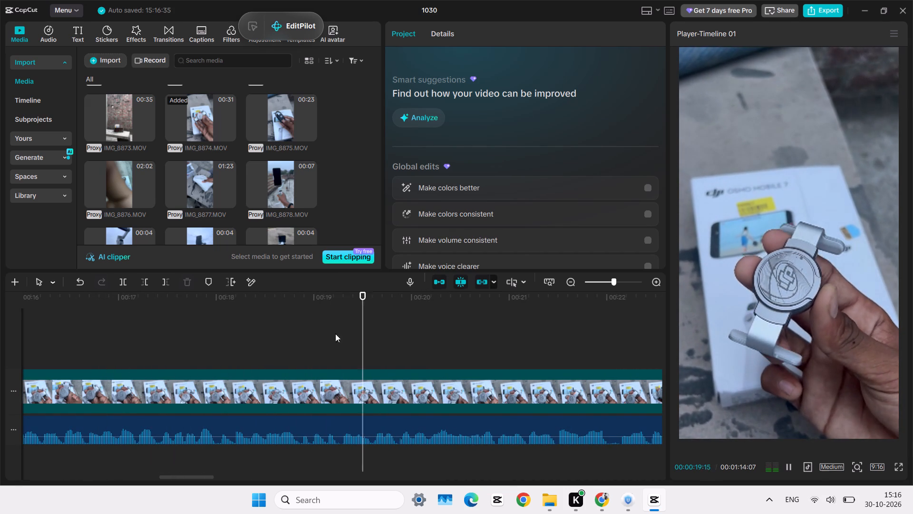
{"action": "left_click", "coordinate": [329, 336]}
{"action": "key", "text": "space"}
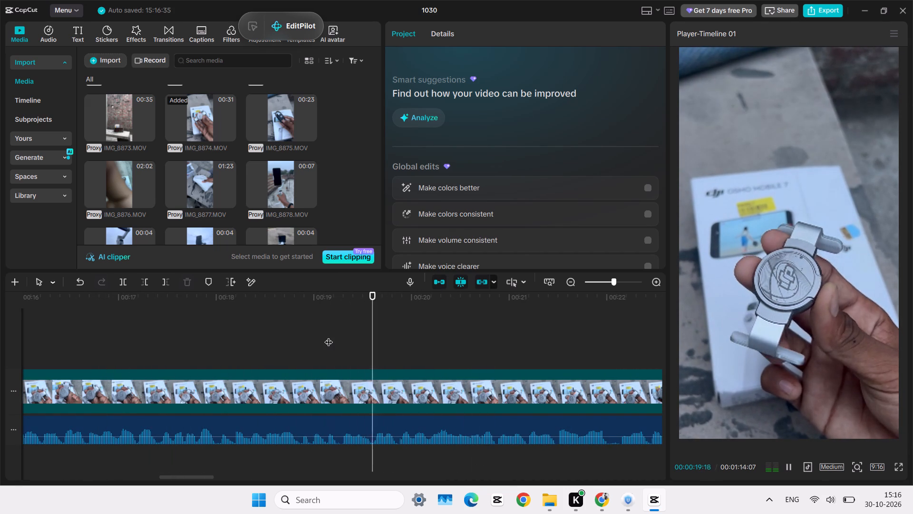
{"action": "left_click", "coordinate": [329, 336]}
{"action": "left_click", "coordinate": [339, 400]}
{"action": "key", "text": "q"}
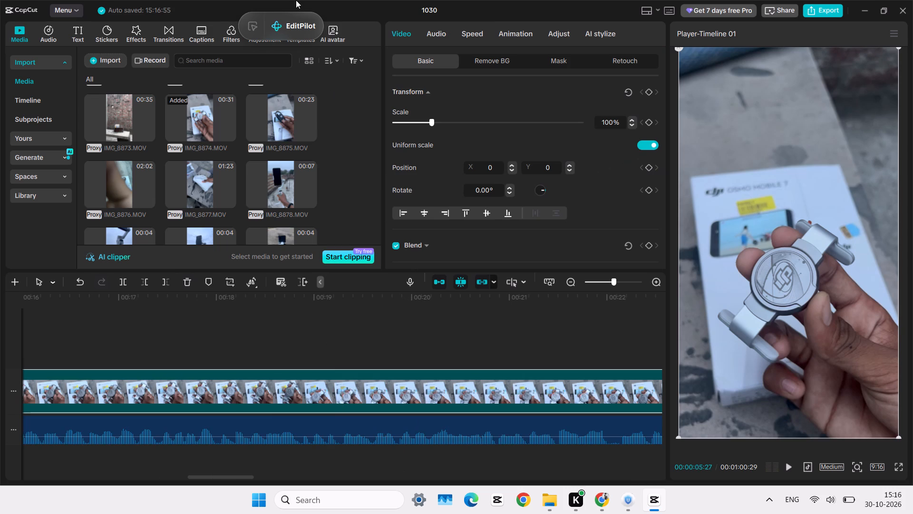
Play the slowed IMG_8874.MOV clip and trim its beginning up to 00:00:16:21, leaving a clip duration of 00:00:44:08.
{"action": "scroll", "coordinate": [185, 344], "scroll_direction": "right", "scroll_amount": 2}
{"action": "scroll", "coordinate": [221, 370], "scroll_direction": "right", "scroll_amount": 2}
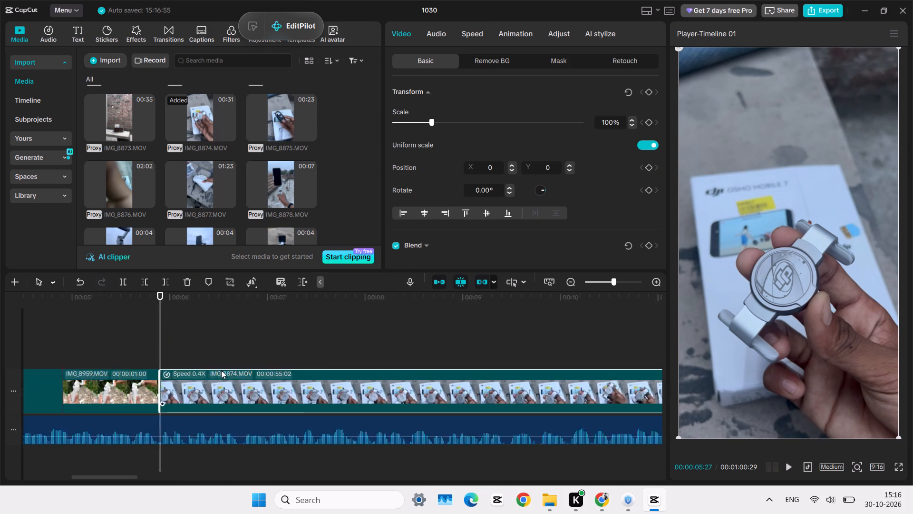
{"action": "scroll", "coordinate": [221, 370], "scroll_direction": "right", "scroll_amount": 2}
{"action": "key", "text": "space"}
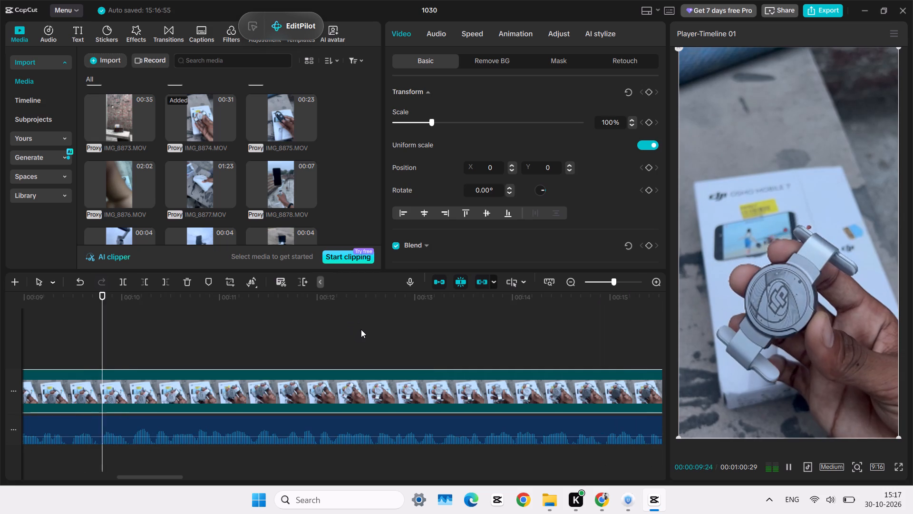
{"action": "scroll", "coordinate": [456, 340], "scroll_direction": "left", "scroll_amount": 1}
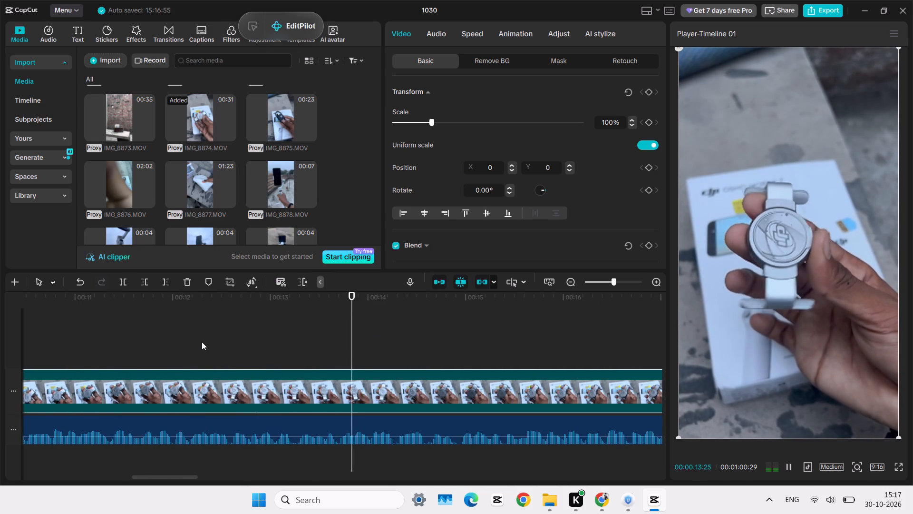
{"action": "scroll", "coordinate": [453, 339], "scroll_direction": "left", "scroll_amount": 1}
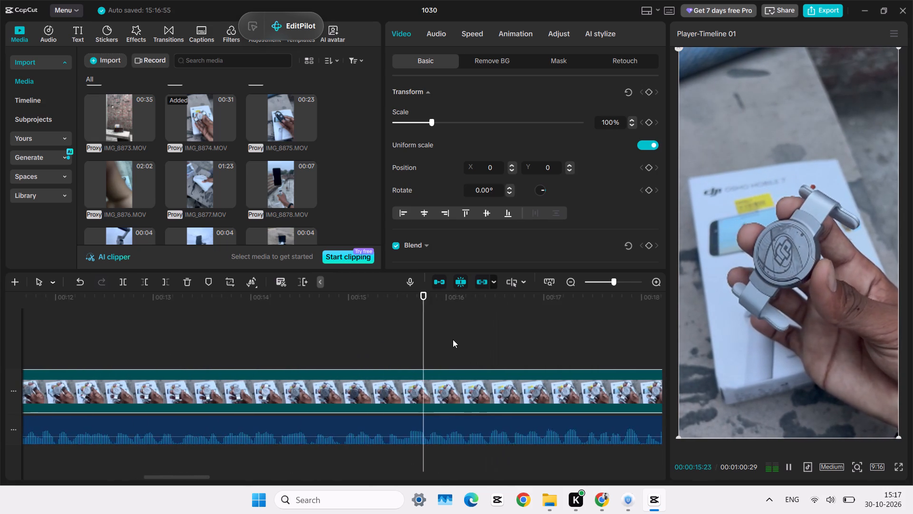
{"action": "scroll", "coordinate": [453, 339], "scroll_direction": "left", "scroll_amount": 2}
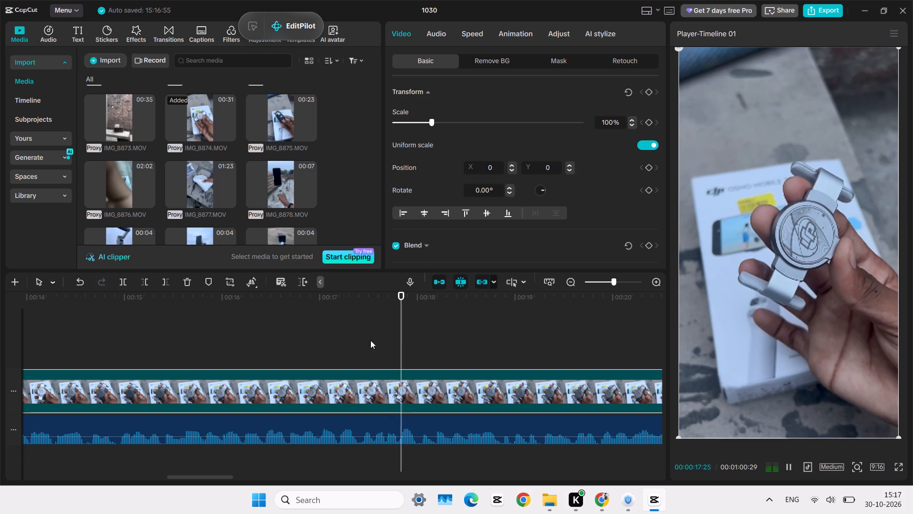
{"action": "left_click", "coordinate": [243, 347]}
{"action": "key", "text": "space"}
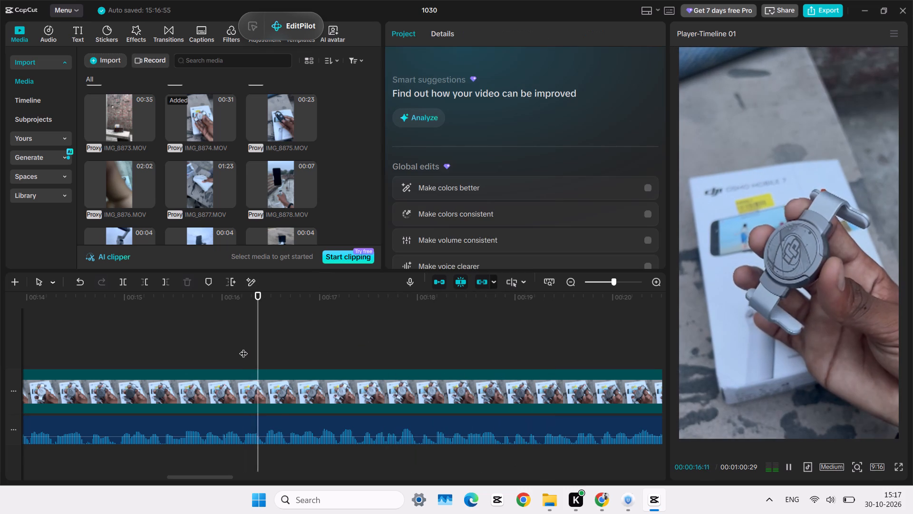
{"action": "left_click", "coordinate": [357, 342]}
{"action": "key", "text": "space"}
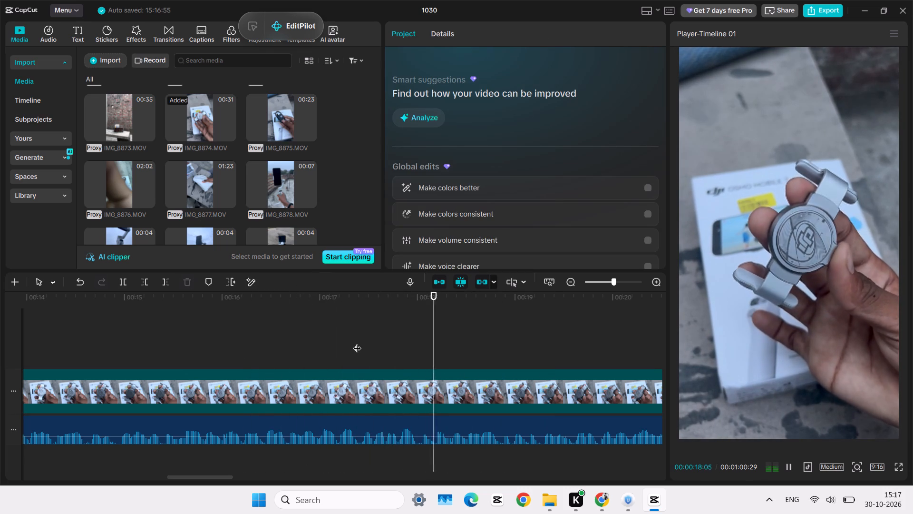
{"action": "left_click", "coordinate": [290, 344]}
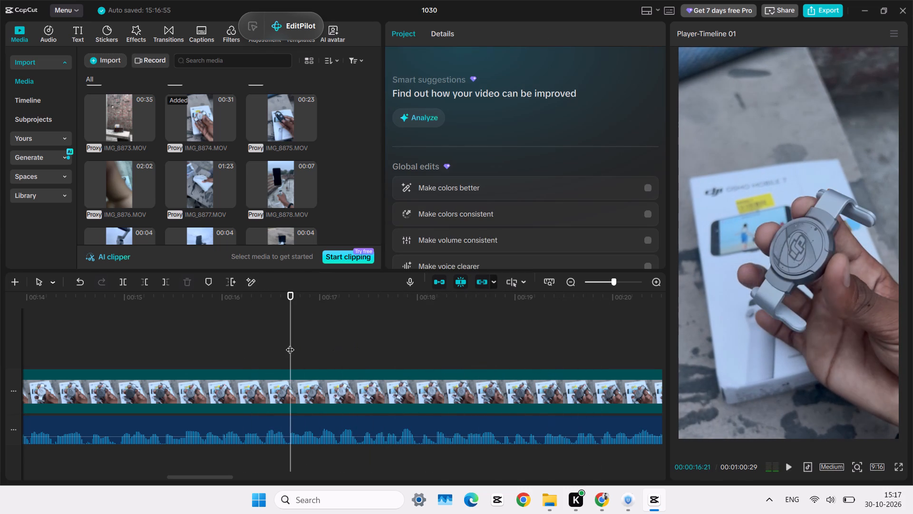
{"action": "key", "text": "space"}
{"action": "key", "text": "space"}
{"action": "left_click", "coordinate": [290, 344]}
{"action": "left_click", "coordinate": [288, 370]}
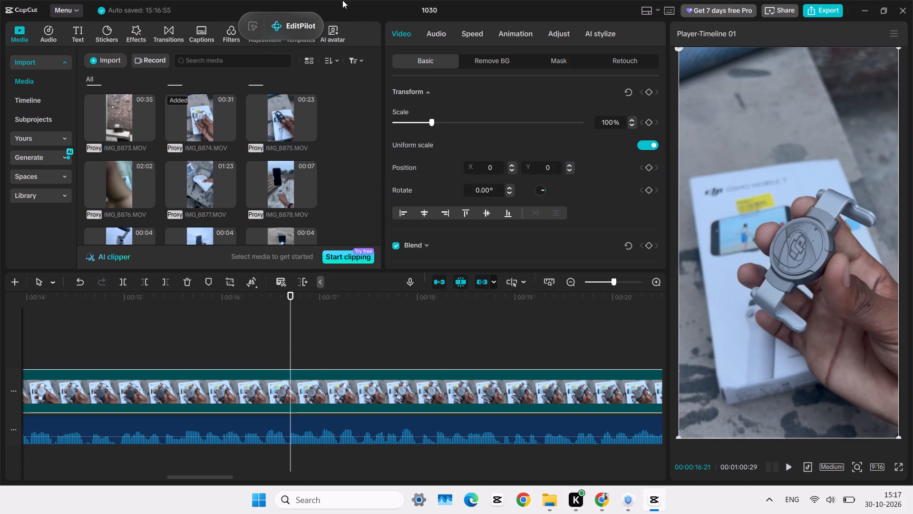
{"action": "key", "text": "q"}
{"action": "scroll", "coordinate": [209, 375], "scroll_direction": "right", "scroll_amount": 2}
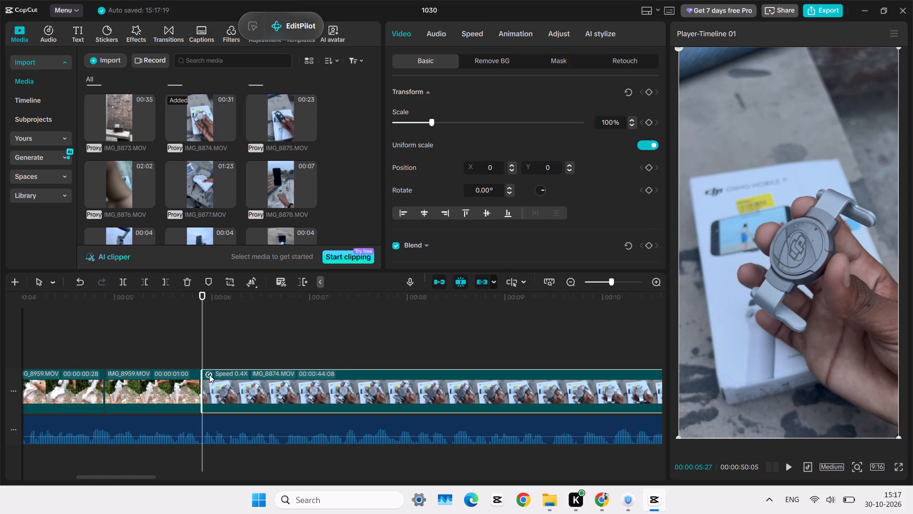
Set the speed of the IMG_8874.MOV clip to 0.48x.
{"action": "left_click", "coordinate": [457, 40]}
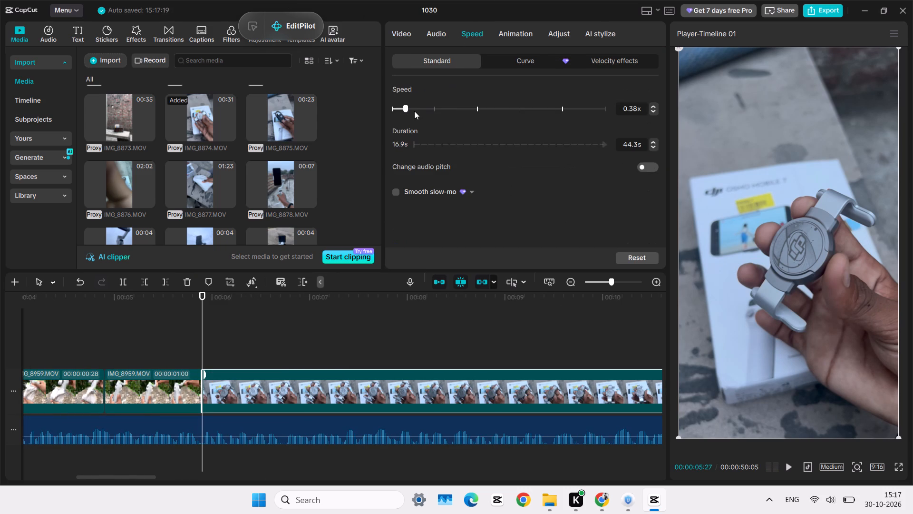
{"action": "left_click", "coordinate": [410, 109]}
Play IMG_8874.MOV against the voice-over, split it at 00:00:07:14 and delete the remainder, keeping 00:00:01:17.
{"action": "key", "text": "space"}
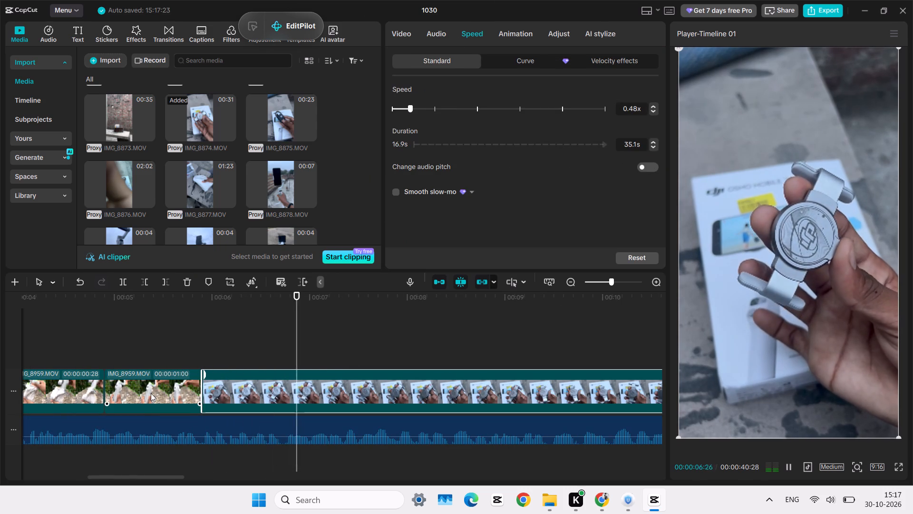
{"action": "key", "text": "space"}
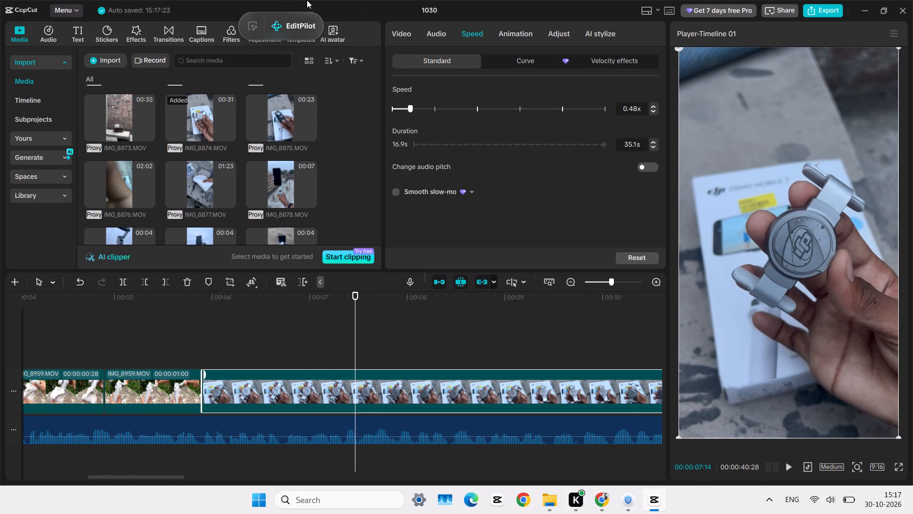
{"action": "key", "text": "ctrl+b"}
{"action": "left_click", "coordinate": [448, 351]}
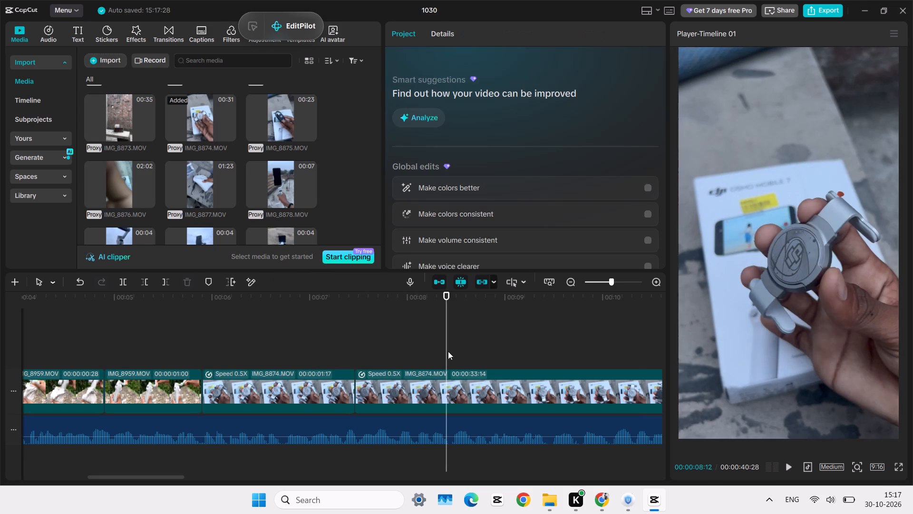
{"action": "left_click_drag", "start_coordinate": [448, 351], "coordinate": [912, 427]}
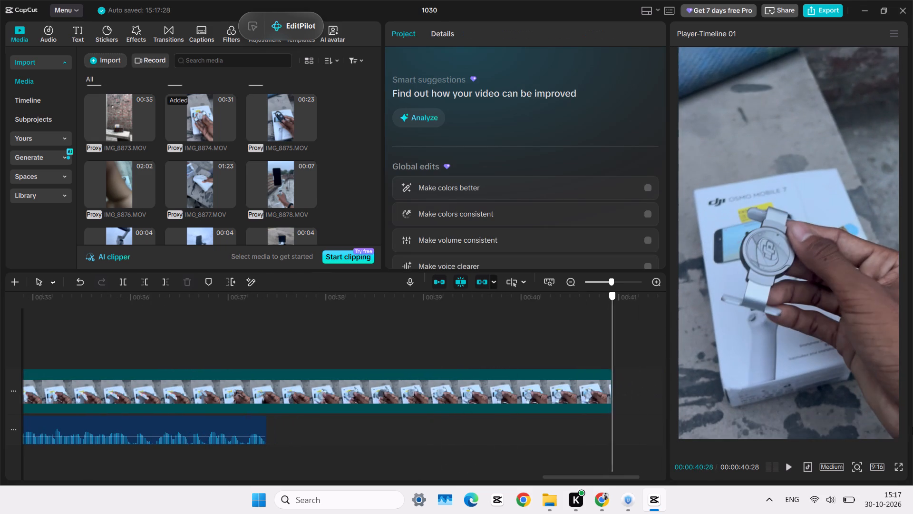
{"action": "left_click_drag", "start_coordinate": [912, 427], "coordinate": [527, 414]}
{"action": "left_click", "coordinate": [458, 364]}
{"action": "left_click", "coordinate": [466, 395]}
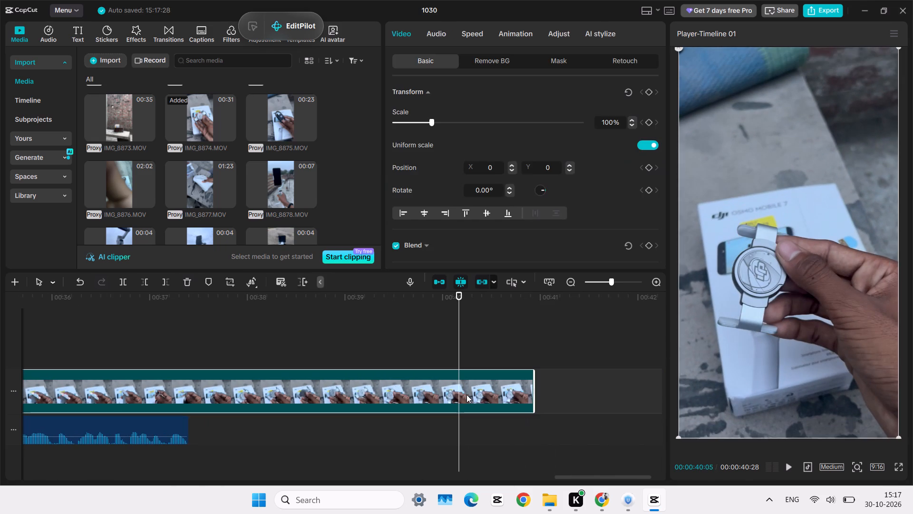
{"action": "key", "text": "Delete"}
Replay the IMG_8959.MOV to IMG_8874.MOV cut against the voice-over and trim the end of IMG_8874.MOV back to 00:00:06:28.
{"action": "left_click", "coordinate": [242, 304]}
{"action": "scroll", "coordinate": [242, 304], "scroll_direction": "right", "scroll_amount": 5}
{"action": "scroll", "coordinate": [186, 354], "scroll_direction": "right", "scroll_amount": 5}
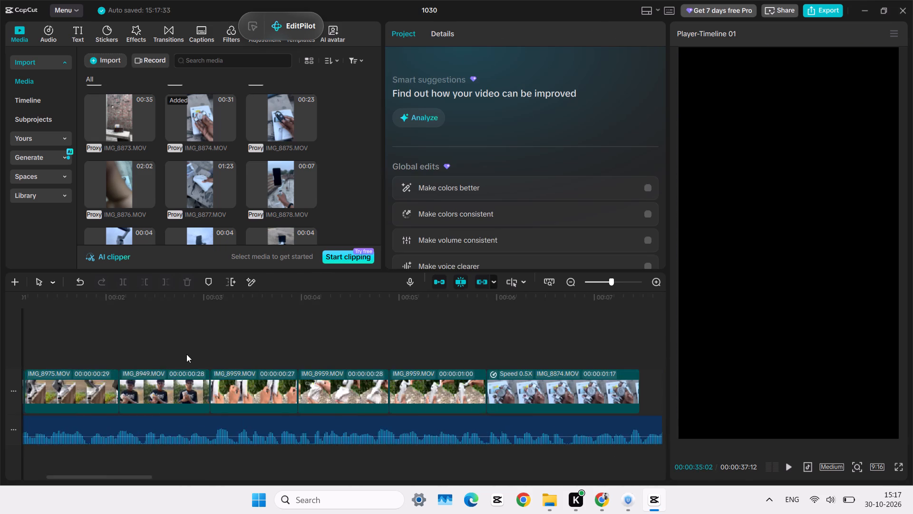
{"action": "scroll", "coordinate": [186, 354], "scroll_direction": "left", "scroll_amount": 2}
{"action": "right_click", "coordinate": [203, 362]}
{"action": "triple_click", "coordinate": [153, 354]}
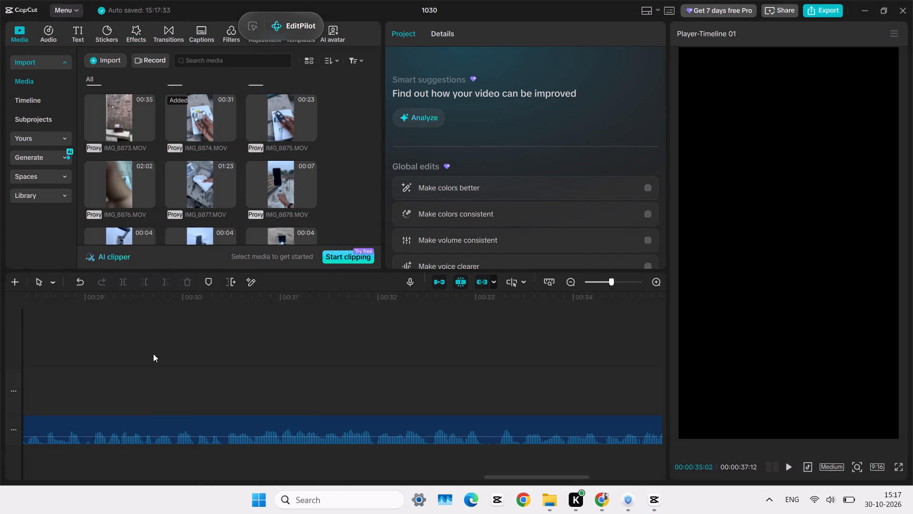
{"action": "double_click", "coordinate": [153, 354]}
{"action": "scroll", "coordinate": [153, 354], "scroll_direction": "right", "scroll_amount": 3}
{"action": "scroll", "coordinate": [344, 393], "scroll_direction": "right", "scroll_amount": 6}
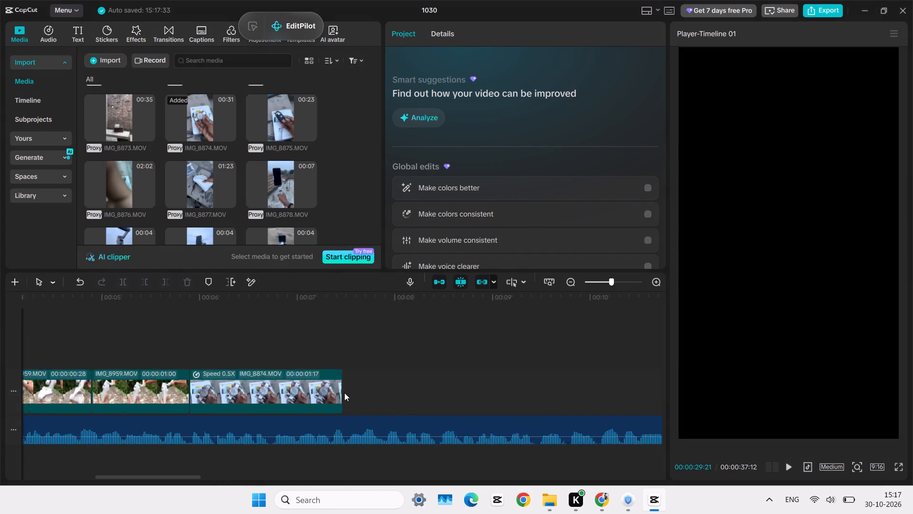
{"action": "scroll", "coordinate": [344, 393], "scroll_direction": "left", "scroll_amount": 1}
{"action": "scroll", "coordinate": [99, 349], "scroll_direction": "right", "scroll_amount": 1}
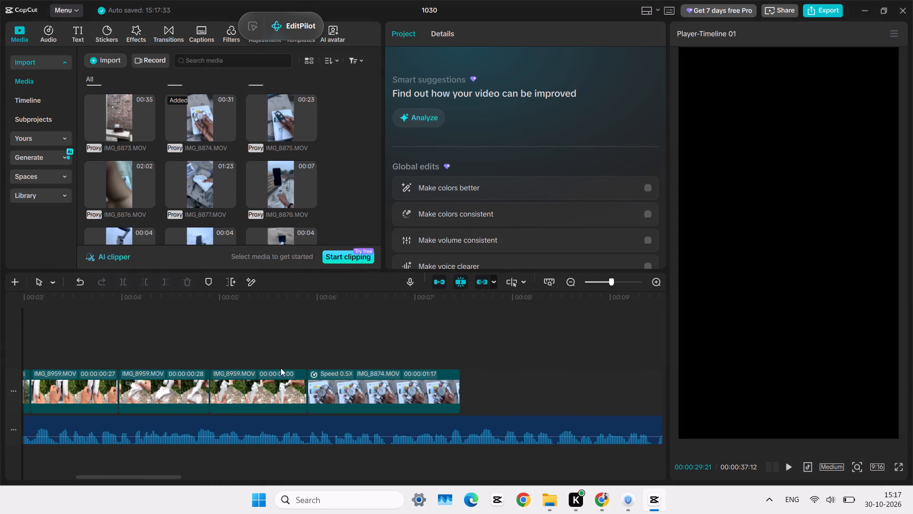
{"action": "left_click", "coordinate": [279, 367]}
{"action": "left_click", "coordinate": [260, 325]}
{"action": "key", "text": "space"}
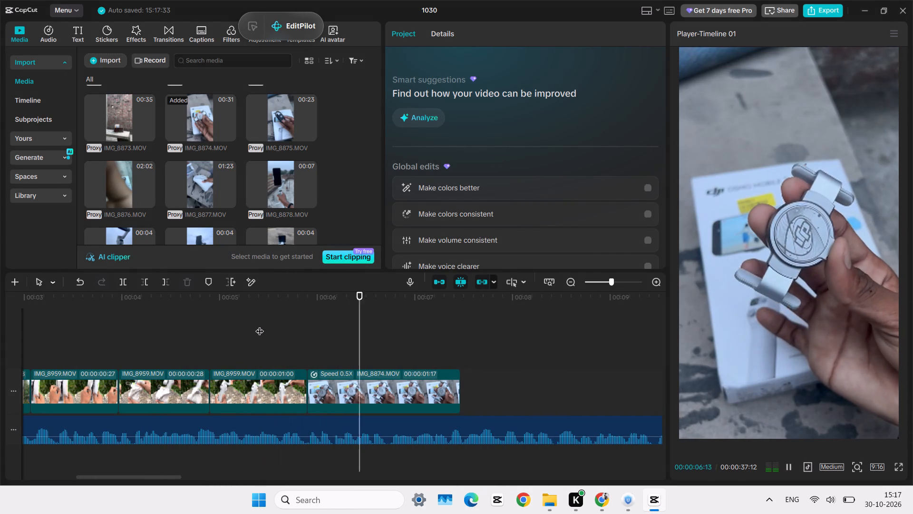
{"action": "left_click", "coordinate": [348, 341]}
{"action": "left_click", "coordinate": [293, 344]}
{"action": "key", "text": "space"}
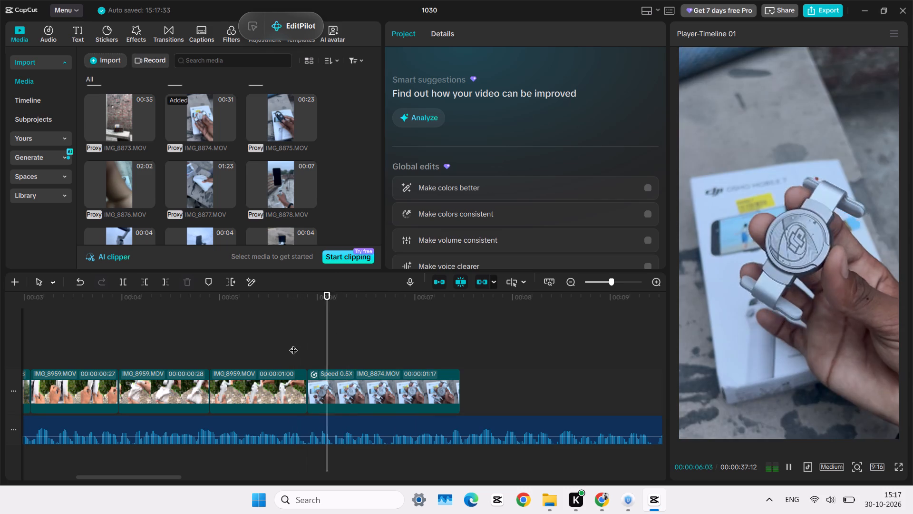
{"action": "key", "text": "space"}
{"action": "key", "text": "space"}
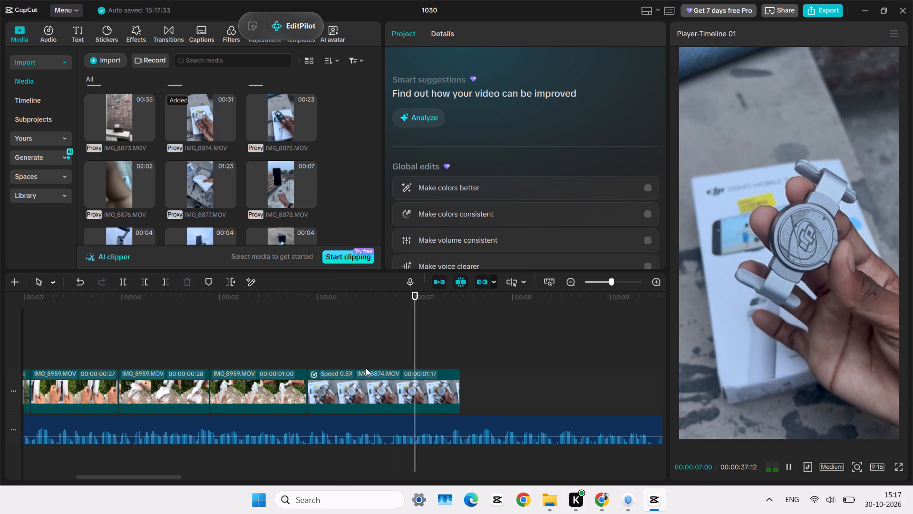
{"action": "left_click", "coordinate": [412, 346]}
{"action": "key", "text": "space"}
{"action": "key", "text": "space"}
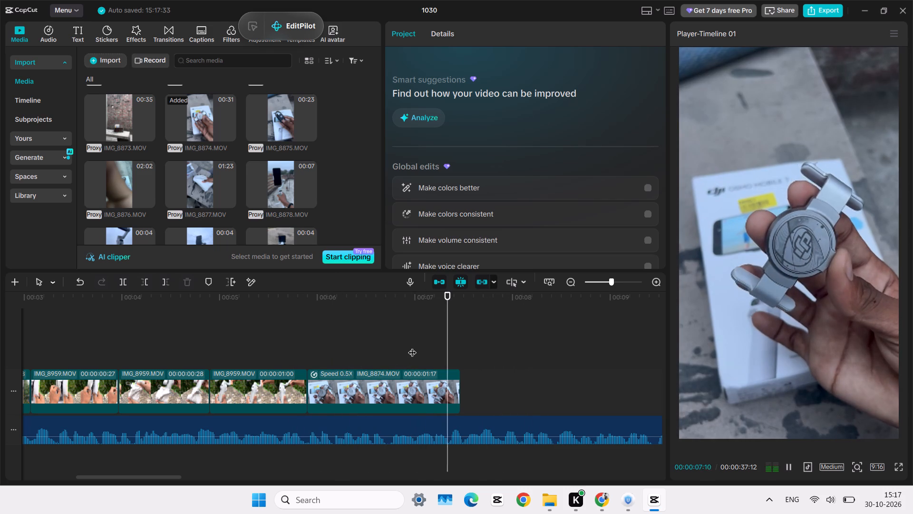
{"action": "left_click", "coordinate": [412, 346]}
{"action": "left_click", "coordinate": [408, 346]}
{"action": "left_click", "coordinate": [414, 385]}
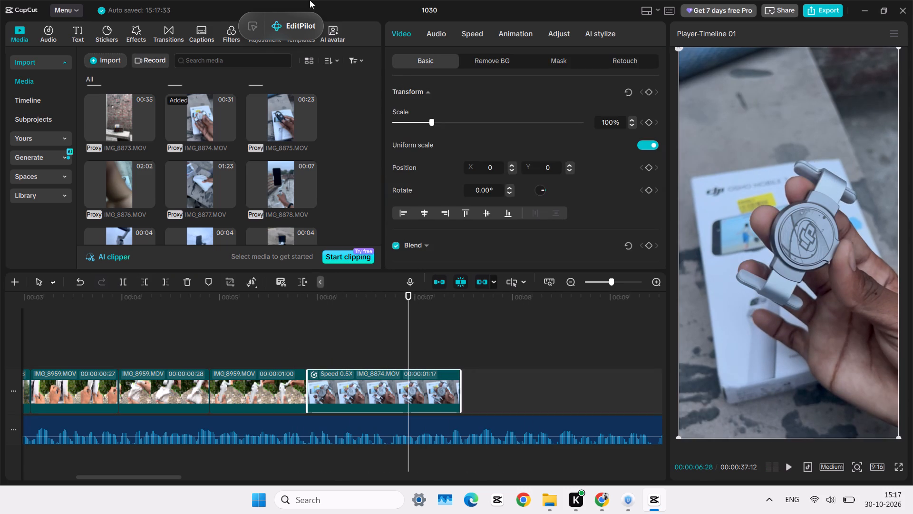
{"action": "key", "text": "w"}
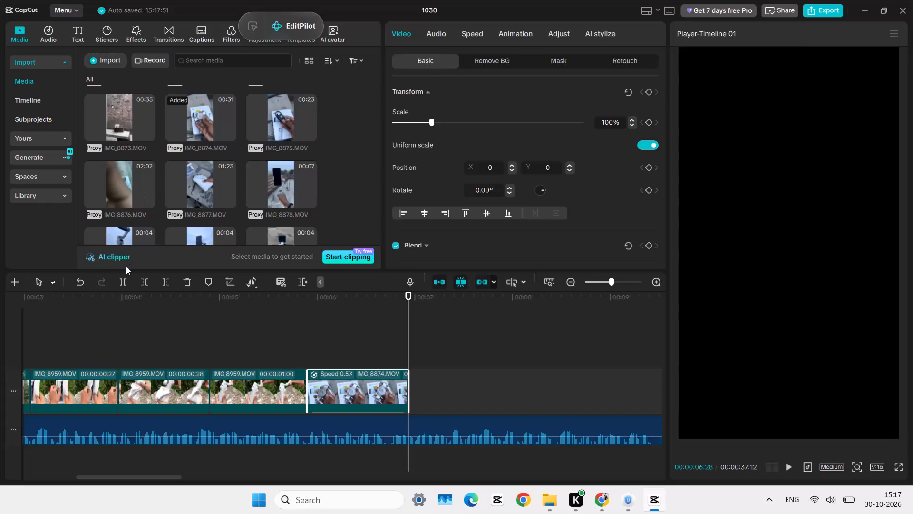
Play the assembled shots from IMG_8949.MOV through the end of IMG_8874.MOV to check their timing against the voice-over.
{"action": "scroll", "coordinate": [126, 271], "scroll_direction": "up", "scroll_amount": 1}
{"action": "left_click", "coordinate": [228, 367]}
{"action": "left_click", "coordinate": [243, 377]}
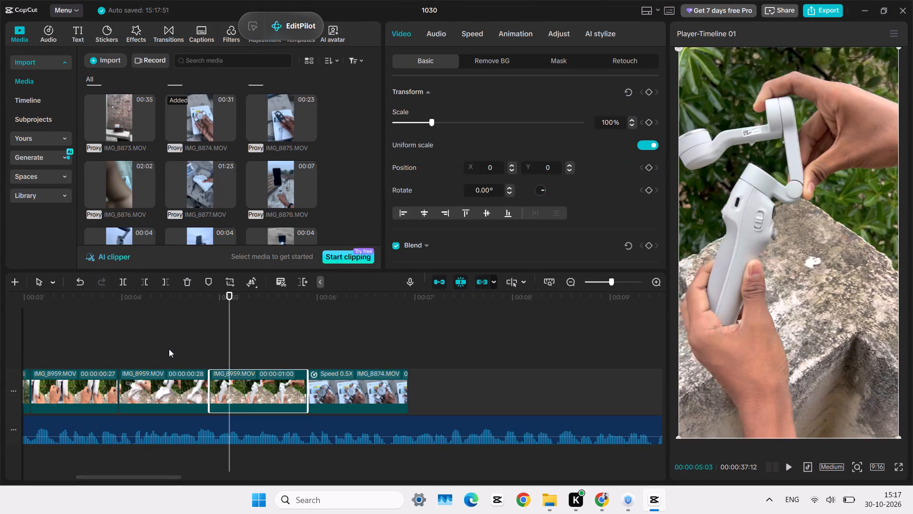
{"action": "left_click", "coordinate": [167, 348]}
{"action": "scroll", "coordinate": [150, 358], "scroll_direction": "right", "scroll_amount": 3}
{"action": "left_click", "coordinate": [149, 358]}
{"action": "left_click", "coordinate": [193, 349]}
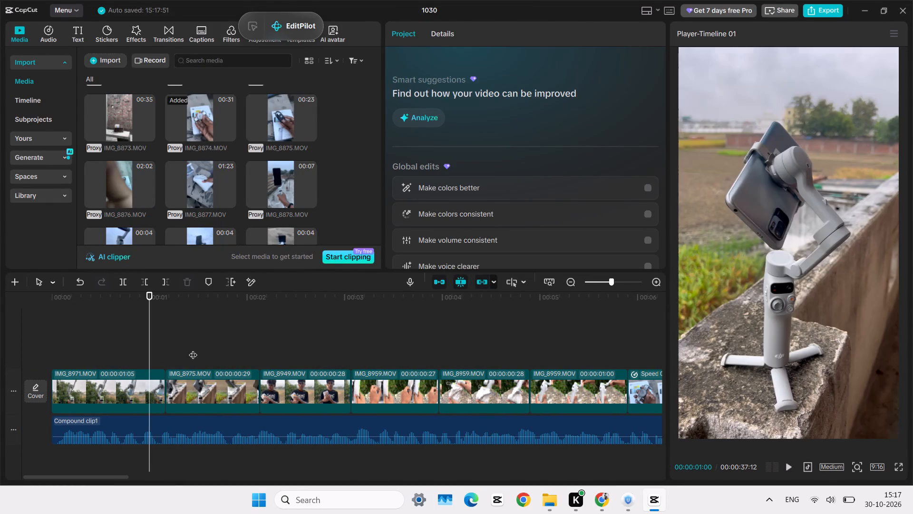
{"action": "left_click", "coordinate": [247, 348]}
{"action": "left_click", "coordinate": [283, 356]}
{"action": "key", "text": "space"}
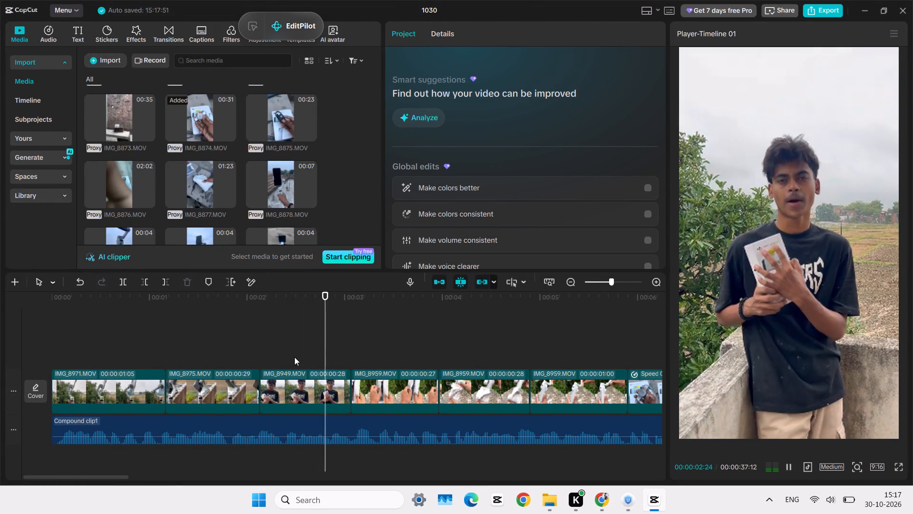
{"action": "scroll", "coordinate": [405, 343], "scroll_direction": "left", "scroll_amount": 1}
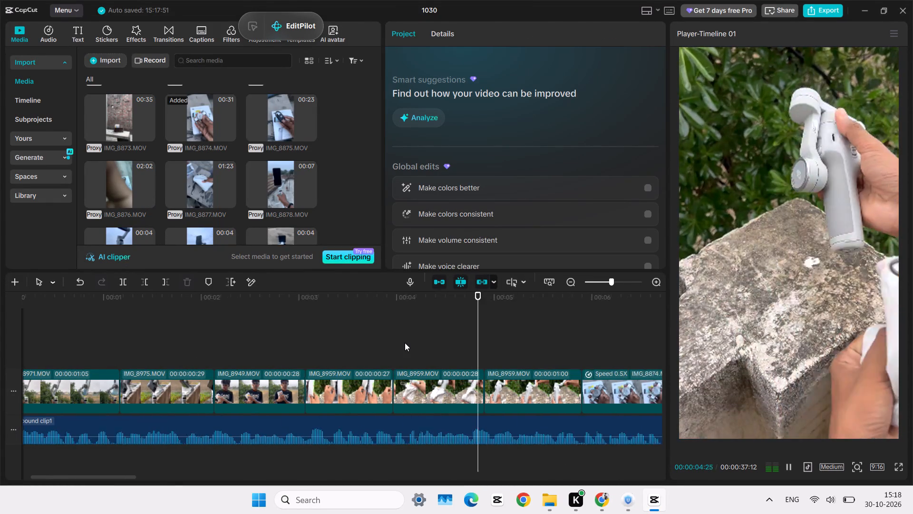
{"action": "scroll", "coordinate": [405, 343], "scroll_direction": "left", "scroll_amount": 1}
{"action": "left_click", "coordinate": [307, 344]}
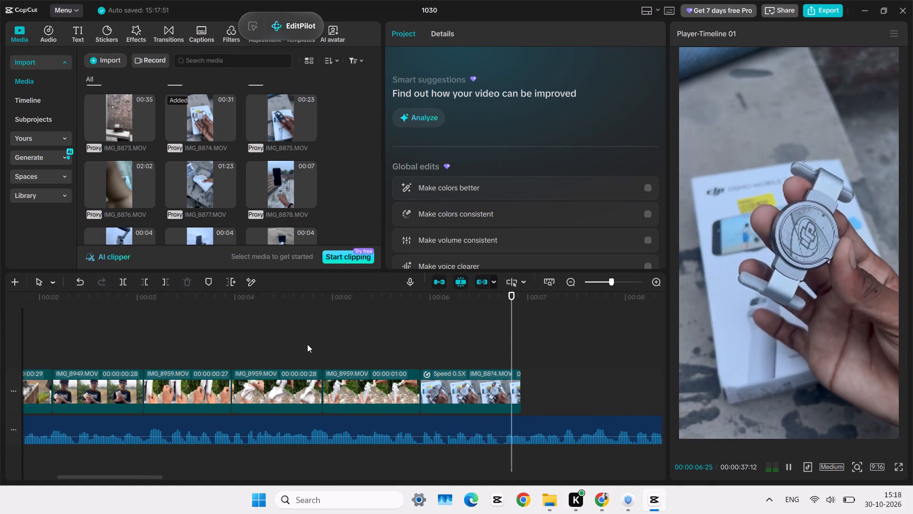
{"action": "key", "text": "space"}
{"action": "left_click", "coordinate": [351, 341]}
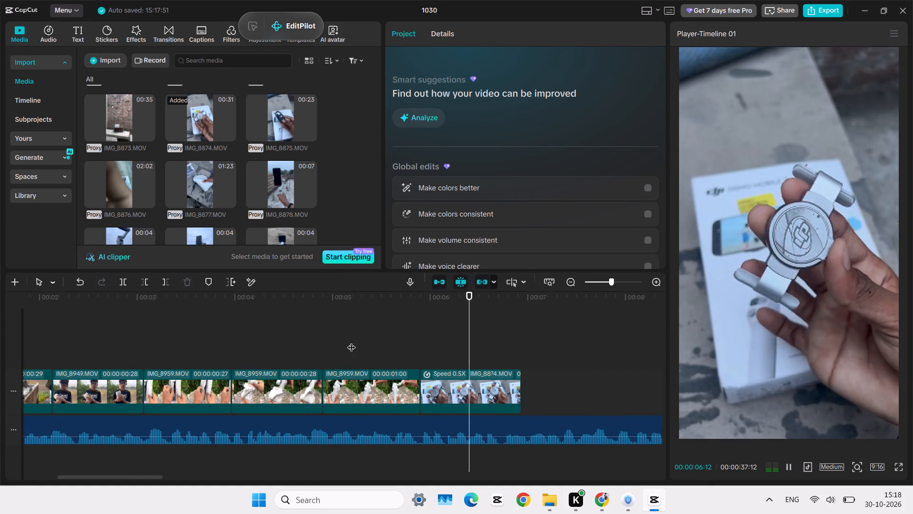
{"action": "left_click", "coordinate": [372, 402]}
Preview shots in the media library and replace the 00:00:01:00 IMG_8959.MOV clip before IMG_8874.MOV with IMG_8877.MOV.
{"action": "left_click", "coordinate": [115, 126]}
{"action": "scroll", "coordinate": [115, 126], "scroll_direction": "up", "scroll_amount": 1}
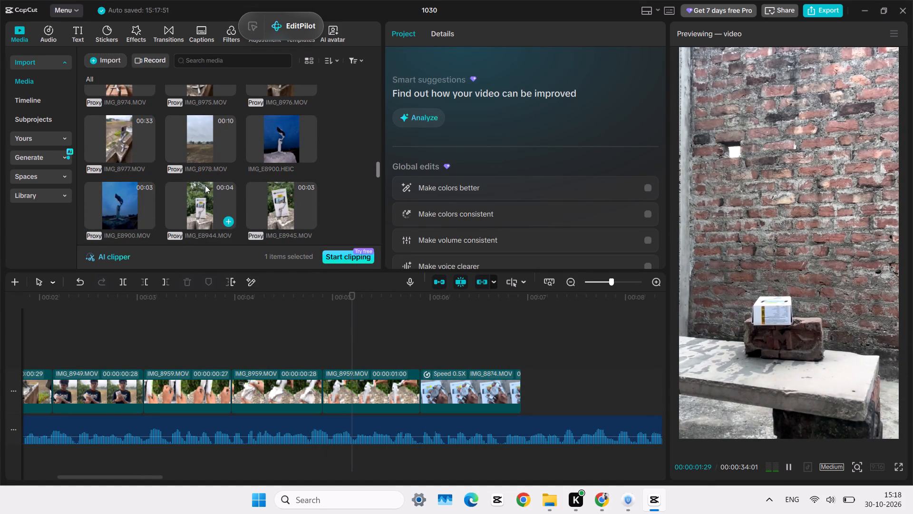
{"action": "left_click", "coordinate": [138, 150]}
{"action": "left_click", "coordinate": [116, 146]}
{"action": "left_click", "coordinate": [107, 144]}
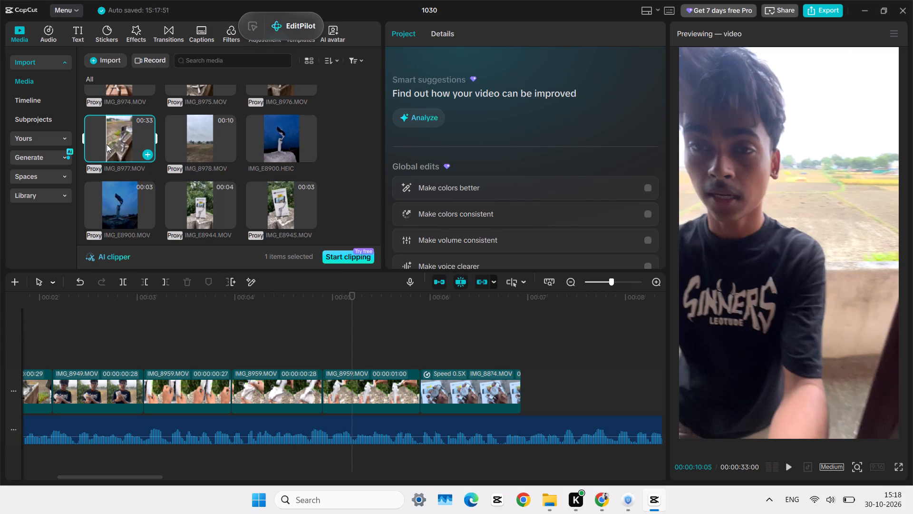
{"action": "scroll", "coordinate": [107, 144], "scroll_direction": "down", "scroll_amount": 2}
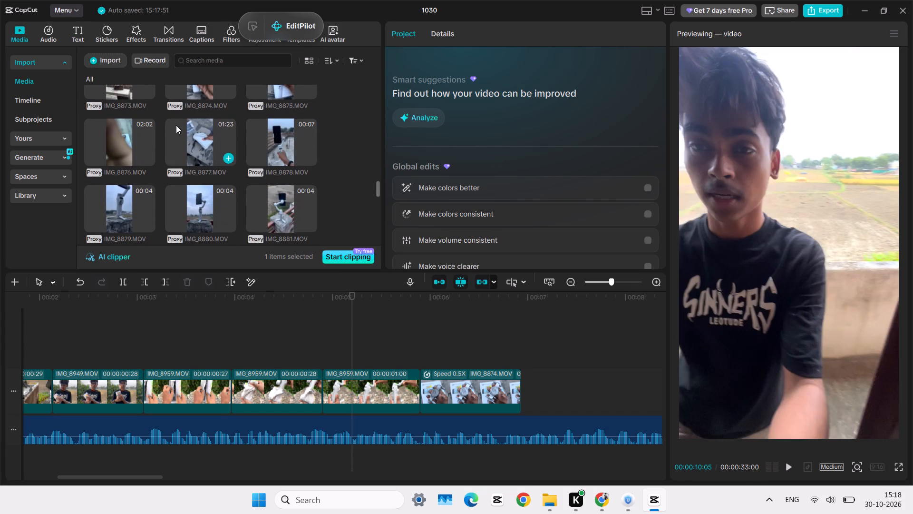
{"action": "left_click", "coordinate": [175, 129]}
{"action": "left_click", "coordinate": [180, 132]}
{"action": "left_click", "coordinate": [195, 135]}
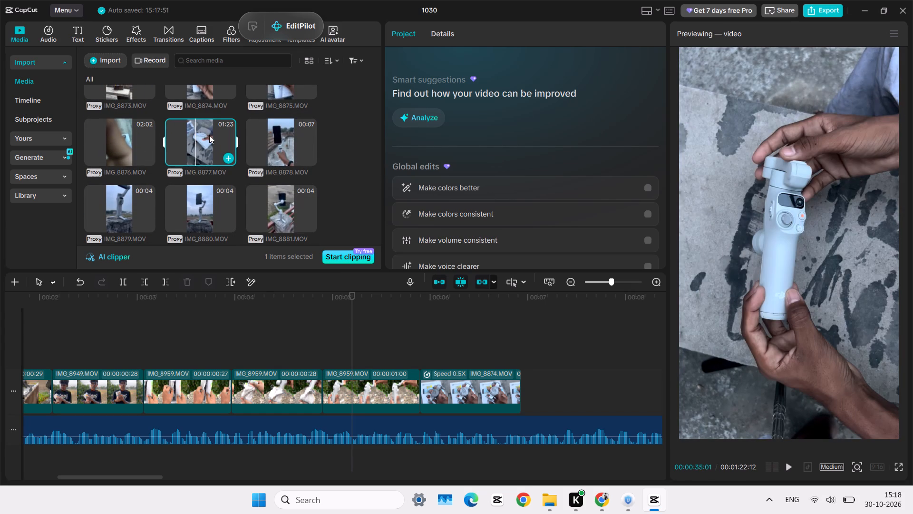
{"action": "left_click_drag", "start_coordinate": [209, 135], "coordinate": [340, 379]}
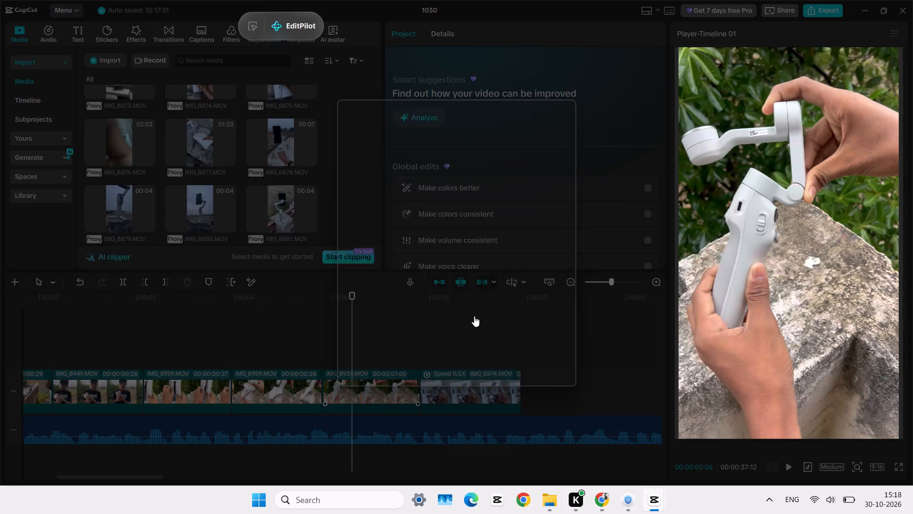
{"action": "left_click", "coordinate": [495, 371]}
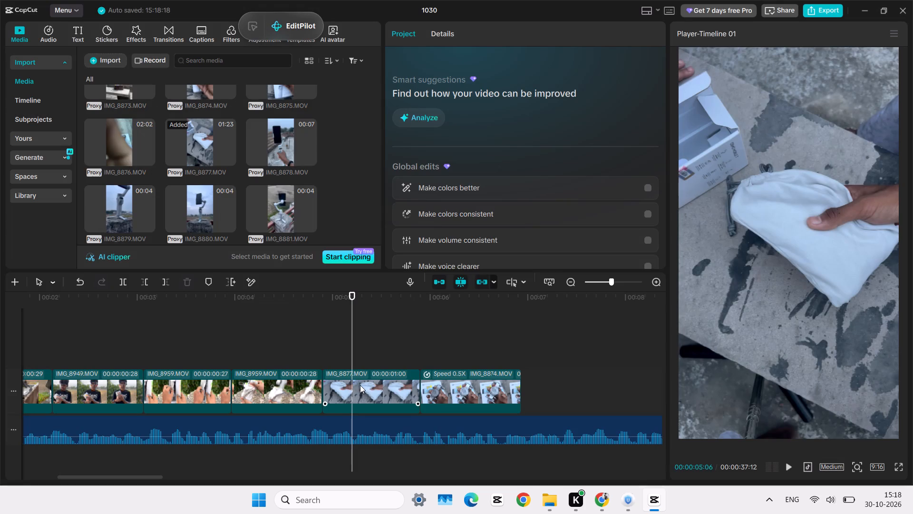
Move the IMG_8877.MOV clip onto an overlay track above the main track, starting level with IMG_8874.MOV.
{"action": "left_click_drag", "start_coordinate": [360, 385], "coordinate": [362, 376]}
{"action": "left_click_drag", "start_coordinate": [362, 376], "coordinate": [366, 344]}
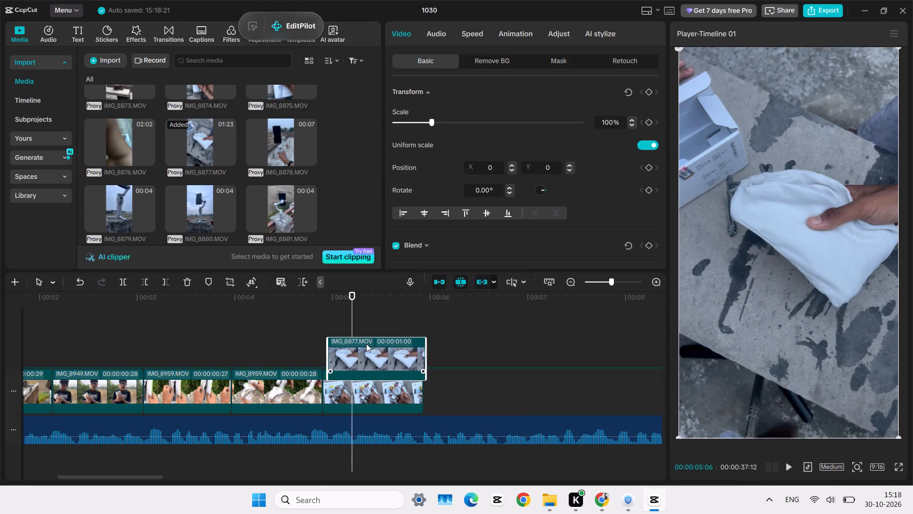
{"action": "left_click_drag", "start_coordinate": [366, 344], "coordinate": [361, 334]}
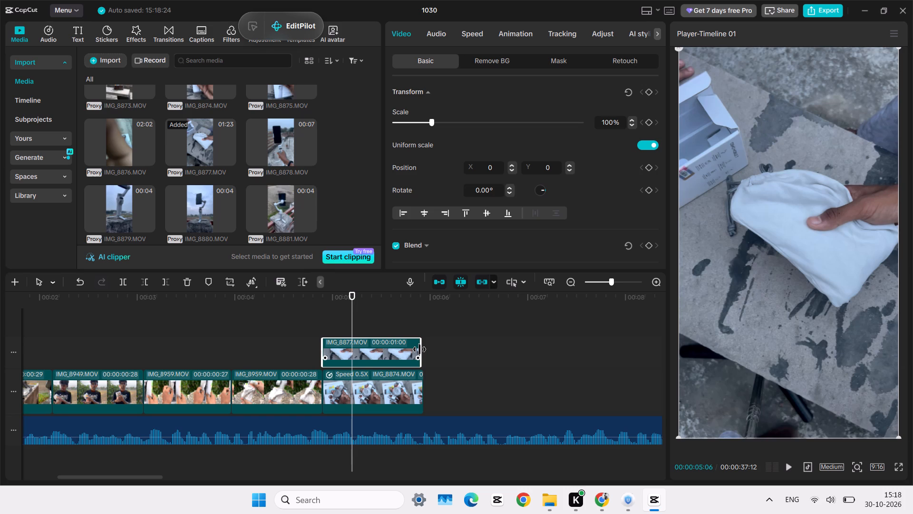
Extend the end of the IMG_8877.MOV overlay clip to the full length of its source footage.
{"action": "left_click", "coordinate": [419, 349]}
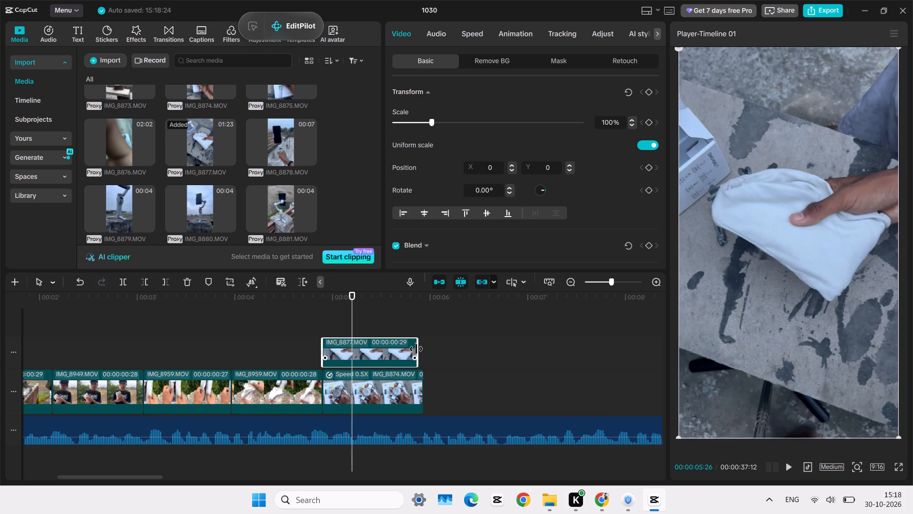
{"action": "left_click_drag", "start_coordinate": [416, 349], "coordinate": [912, 346]}
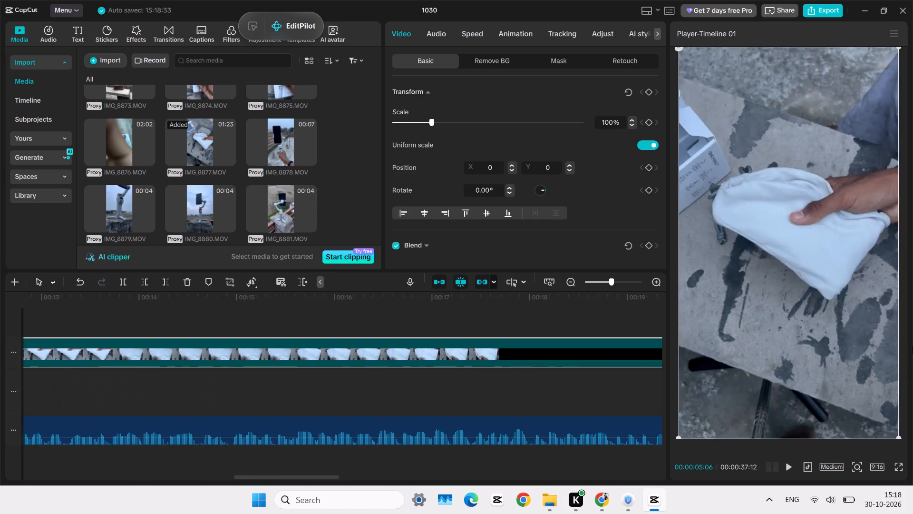
{"action": "scroll", "coordinate": [523, 345], "scroll_direction": "down", "scroll_amount": 6, "text": "ctrl"}
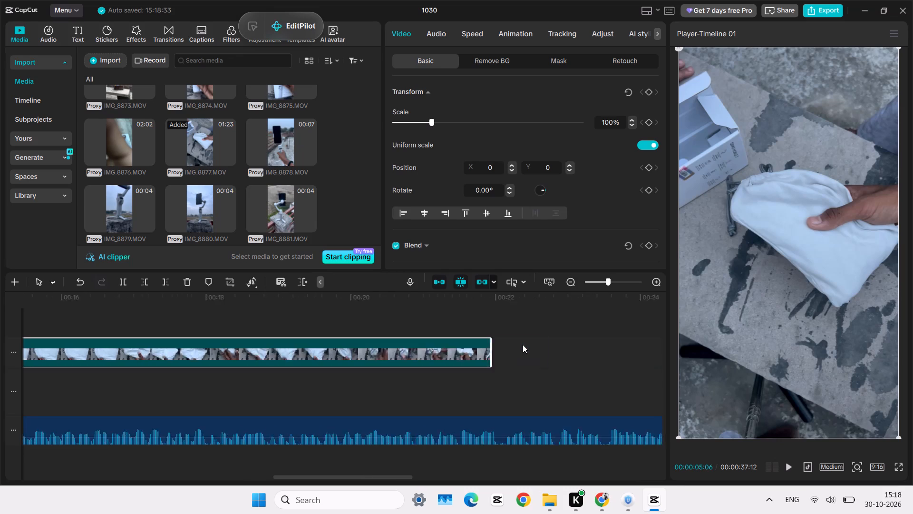
{"action": "scroll", "coordinate": [523, 345], "scroll_direction": "down", "scroll_amount": 8, "text": "ctrl"}
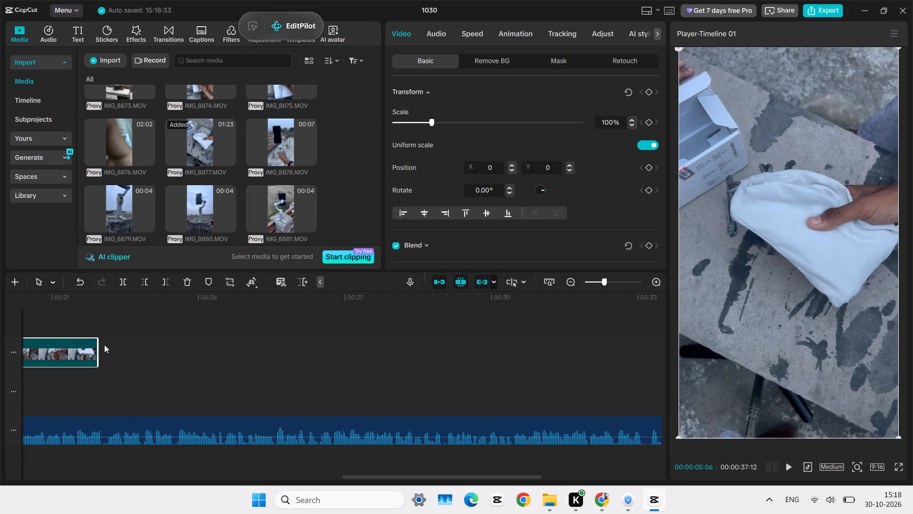
{"action": "left_click_drag", "start_coordinate": [98, 346], "coordinate": [912, 513]}
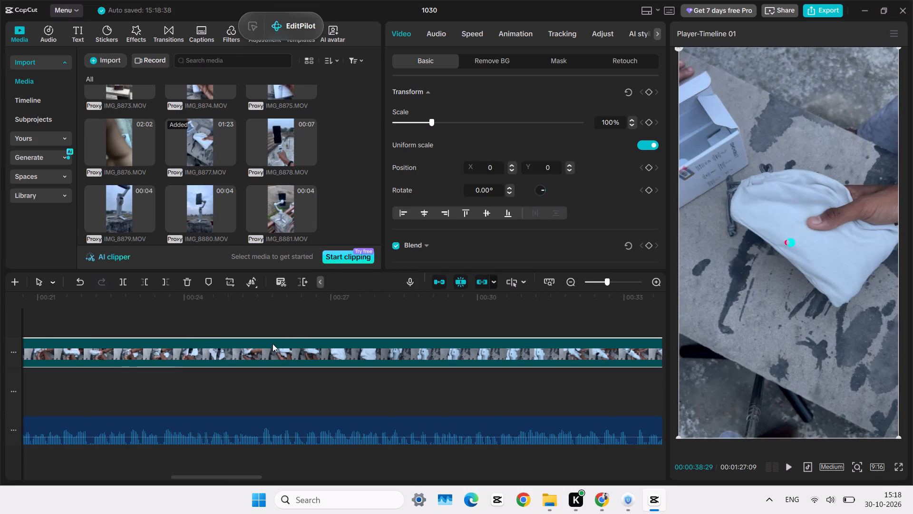
{"action": "left_click", "coordinate": [331, 320]}
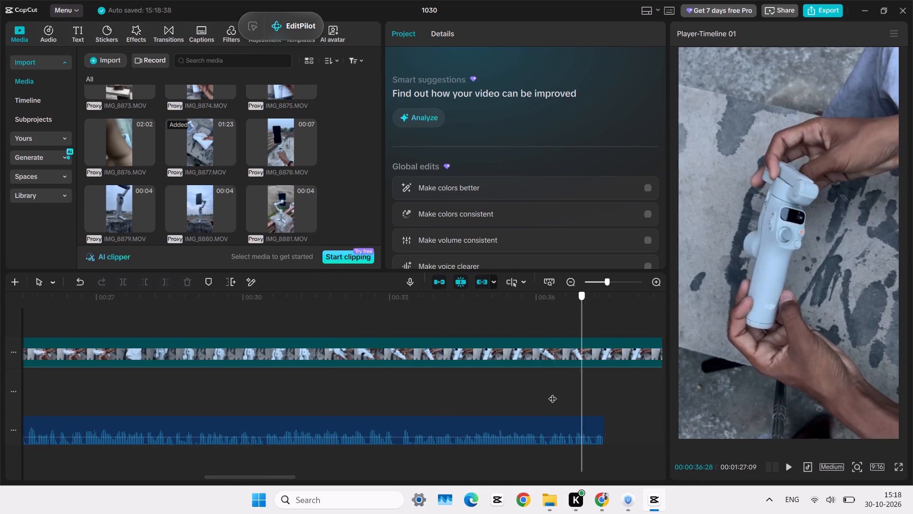